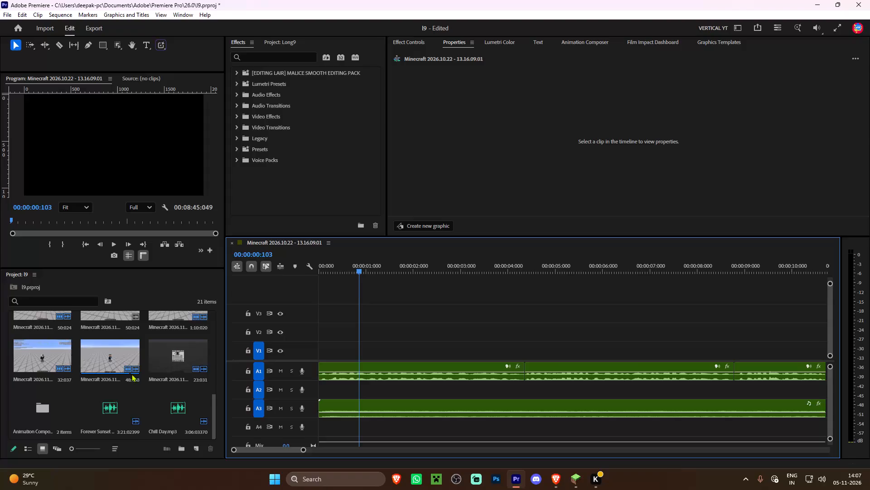
Import the desktop screen recording "Desktop 2026.11.05 - 14.05.39.10.mp4" from the Desktop folder inside Videos > Game Captures.
{"action": "double_click", "coordinate": [144, 437]}
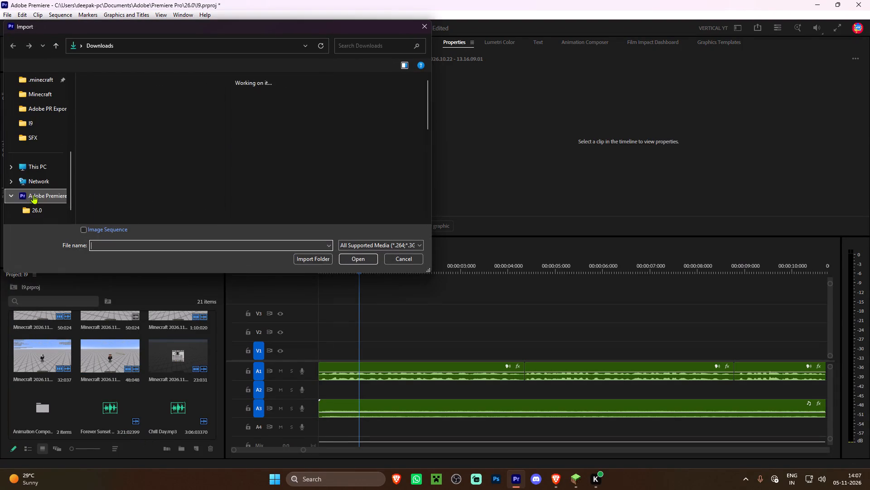
{"action": "scroll", "coordinate": [36, 124], "scroll_direction": "up", "scroll_amount": 2}
{"action": "left_click", "coordinate": [43, 196]}
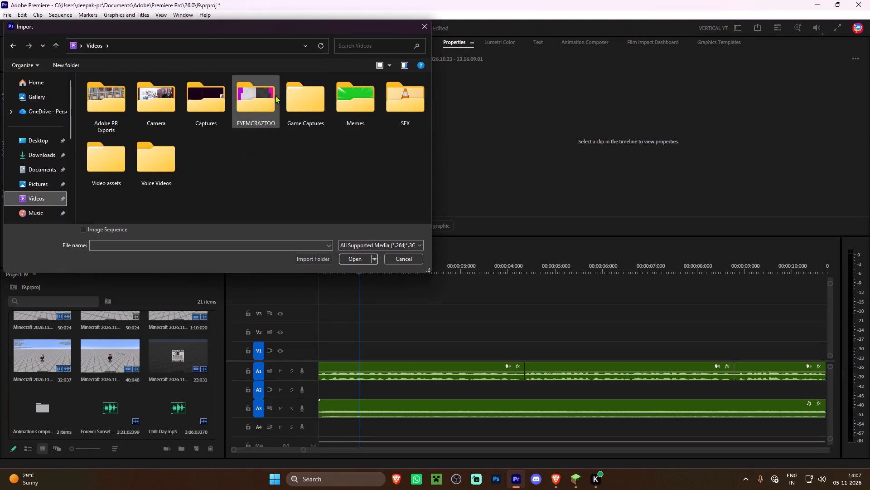
{"action": "double_click", "coordinate": [307, 98]}
{"action": "double_click", "coordinate": [96, 89]}
{"action": "double_click", "coordinate": [159, 162]}
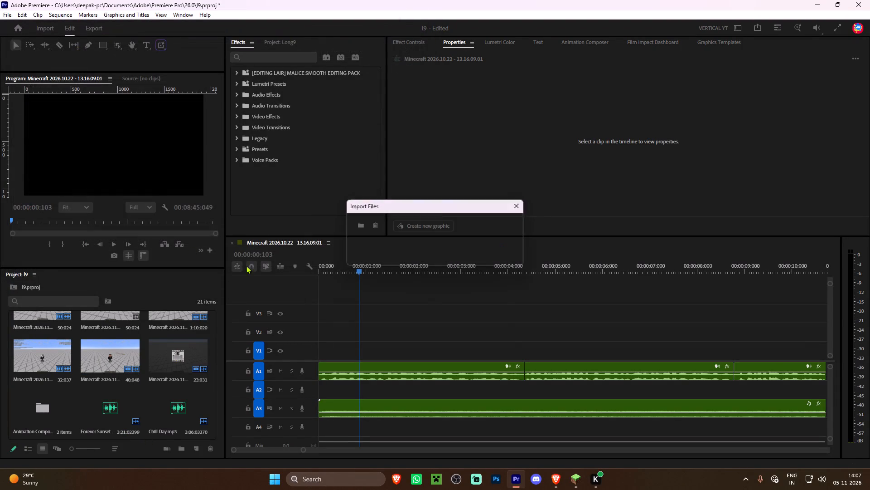
Mark the desktop recording from about 00:00:02:013 to 00:00:05:025 and place its video on V1 at the sequence start.
{"action": "double_click", "coordinate": [41, 402]}
{"action": "key", "text": "space"}
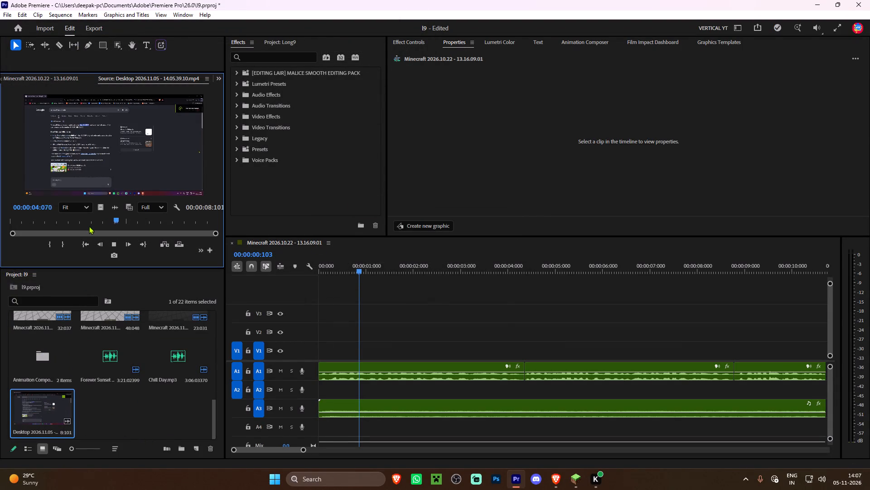
{"action": "left_click_drag", "start_coordinate": [82, 223], "coordinate": [60, 223]}
{"action": "type", "text": "i"}
{"action": "key", "text": "space"}
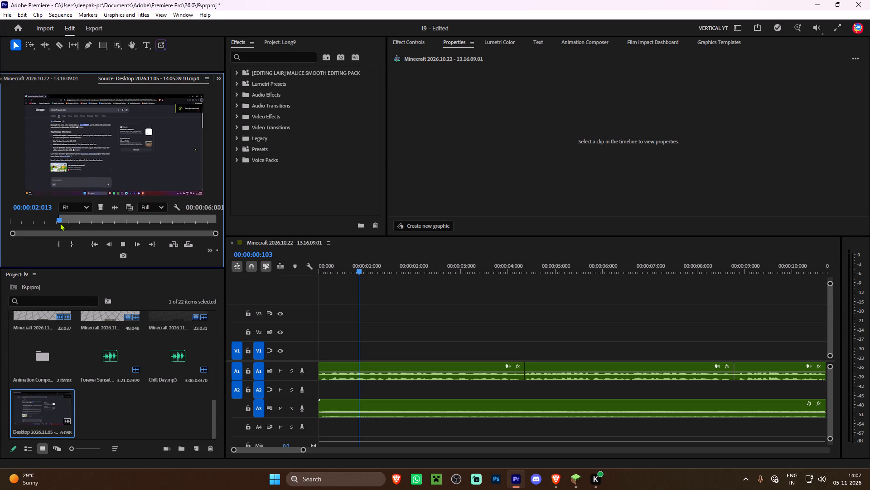
{"action": "left_click_drag", "start_coordinate": [114, 217], "coordinate": [132, 220]}
{"action": "key", "text": "o"}
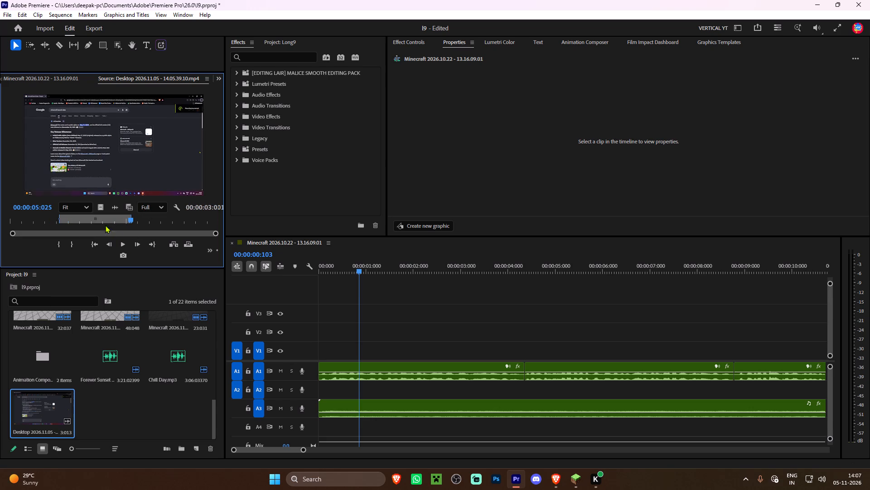
{"action": "left_click_drag", "start_coordinate": [97, 209], "coordinate": [302, 350]}
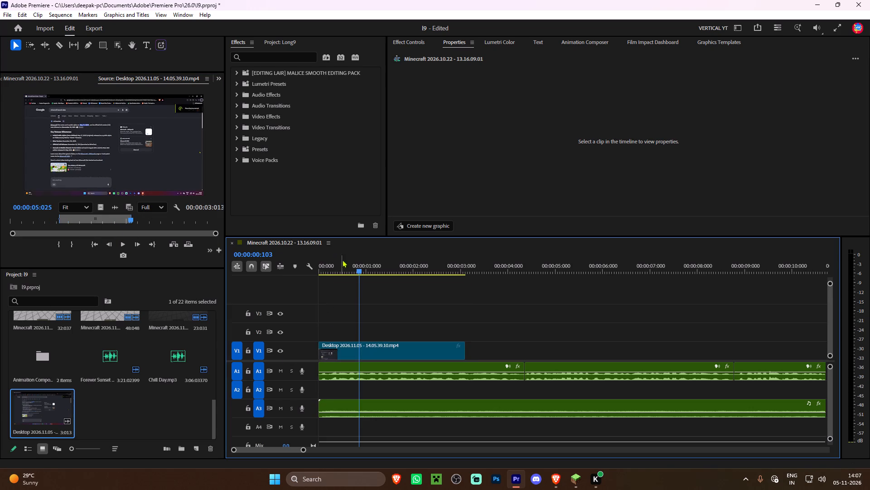
Play the opening against the voice-over and trim the end of the V1 desktop clip to about 00:00:01:053.
{"action": "left_click_drag", "start_coordinate": [329, 260], "coordinate": [291, 259]}
{"action": "key", "text": "space"}
{"action": "key", "text": "space"}
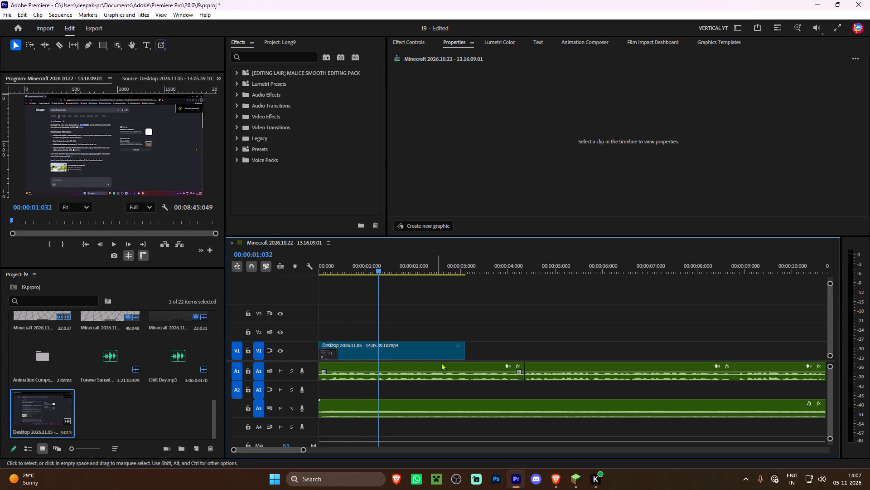
{"action": "key", "text": "space"}
{"action": "key", "text": "space"}
{"action": "key", "text": "space"}
{"action": "key", "text": "space"}
{"action": "left_click_drag", "start_coordinate": [467, 353], "coordinate": [388, 352]}
{"action": "key", "text": "space"}
{"action": "scroll", "coordinate": [401, 350], "scroll_direction": "down", "scroll_amount": 3, "text": "alt"}
{"action": "scroll", "coordinate": [401, 337], "scroll_direction": "up", "scroll_amount": 6}
{"action": "key", "text": "space"}
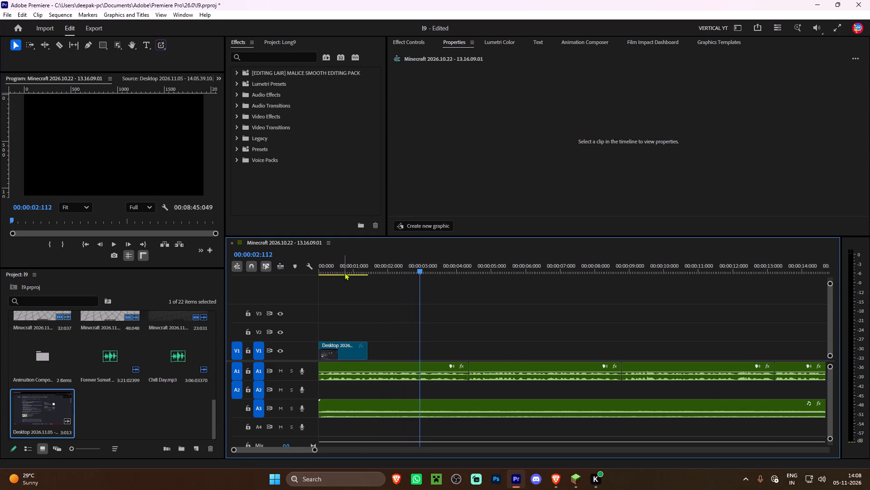
Set the desktop clip's scale to 180 and its position to 1511, 761 to frame the search result.
{"action": "left_click_drag", "start_coordinate": [342, 266], "coordinate": [325, 265]}
{"action": "left_click", "coordinate": [337, 348]}
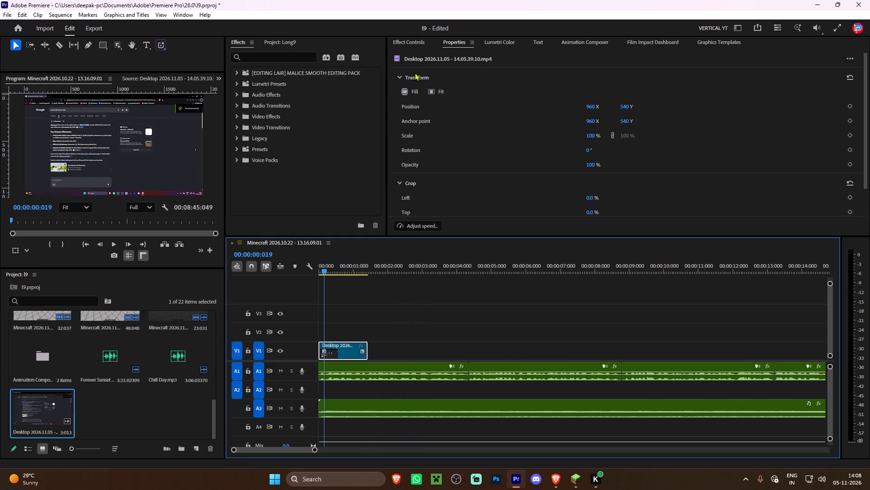
{"action": "left_click", "coordinate": [411, 39]}
{"action": "left_click_drag", "start_coordinate": [513, 110], "coordinate": [550, 110]}
{"action": "left_click_drag", "start_coordinate": [514, 99], "coordinate": [778, 96]}
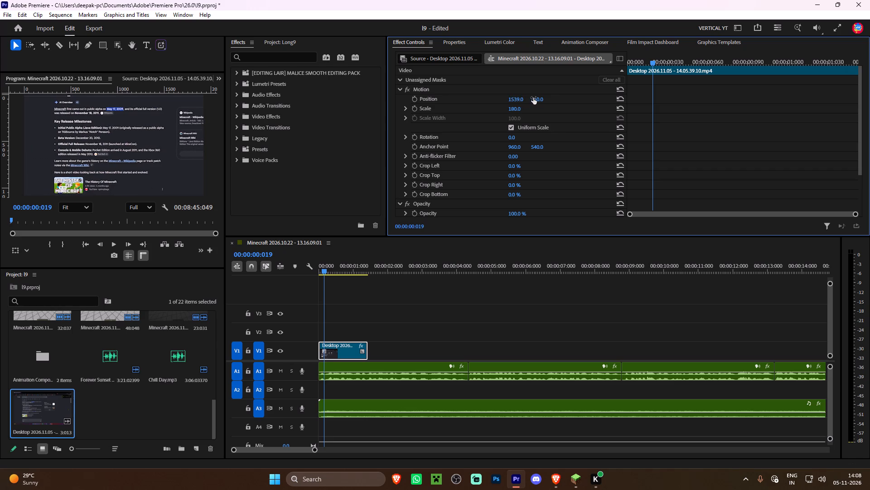
{"action": "left_click_drag", "start_coordinate": [534, 98], "coordinate": [634, 115]}
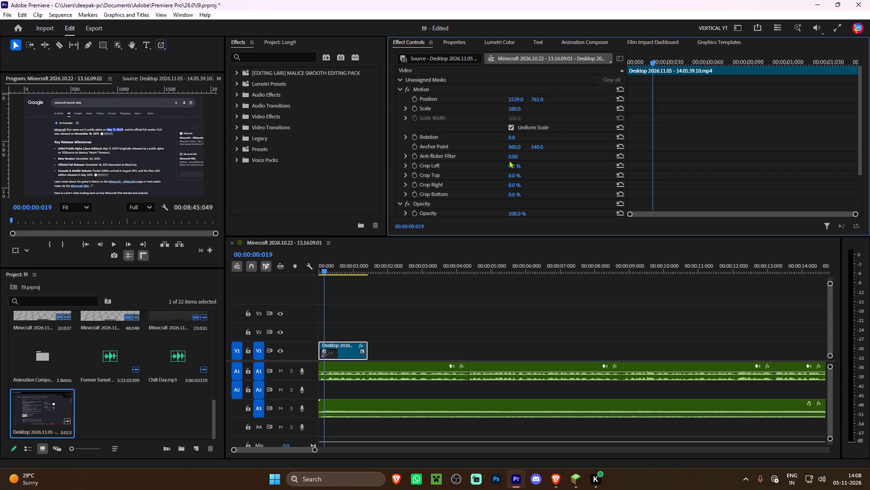
{"action": "left_click_drag", "start_coordinate": [513, 96], "coordinate": [499, 100]}
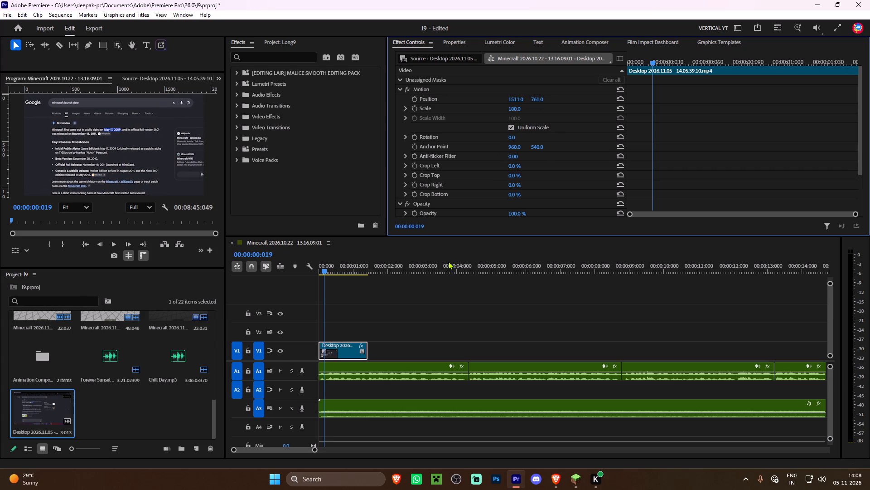
Enable Position and Scale keyframing on the desktop clip at 00:00:00:000.
{"action": "left_click_drag", "start_coordinate": [333, 261], "coordinate": [312, 264]}
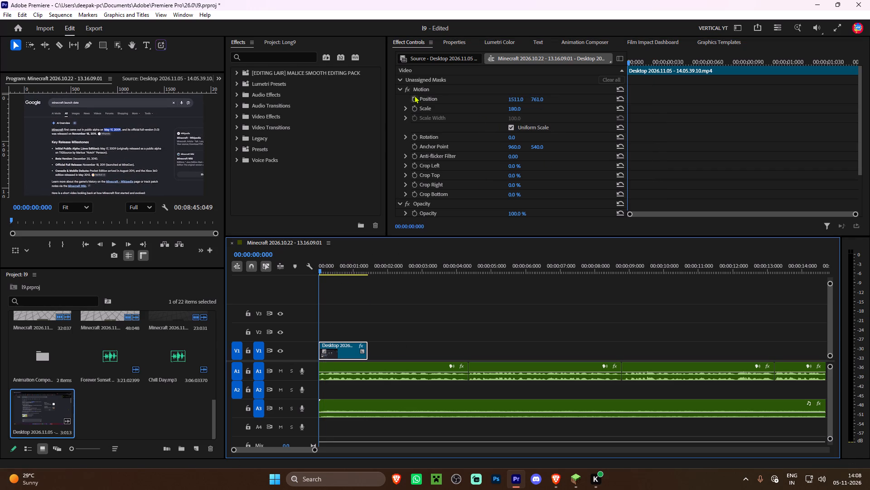
{"action": "left_click", "coordinate": [415, 94]}
{"action": "left_click", "coordinate": [415, 99]}
{"action": "left_click", "coordinate": [416, 106]}
At 00:00:01:024, keyframe the desktop clip to scale 474 and vertical position 1625, shifting it toward the highlighted "May 17, 2009".
{"action": "key", "text": "space"}
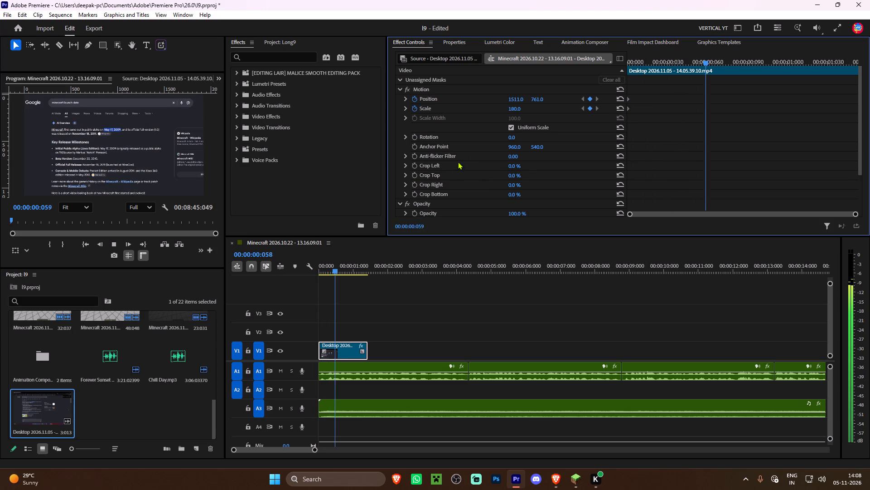
{"action": "key", "text": "space"}
{"action": "left_click_drag", "start_coordinate": [517, 110], "coordinate": [604, 102]}
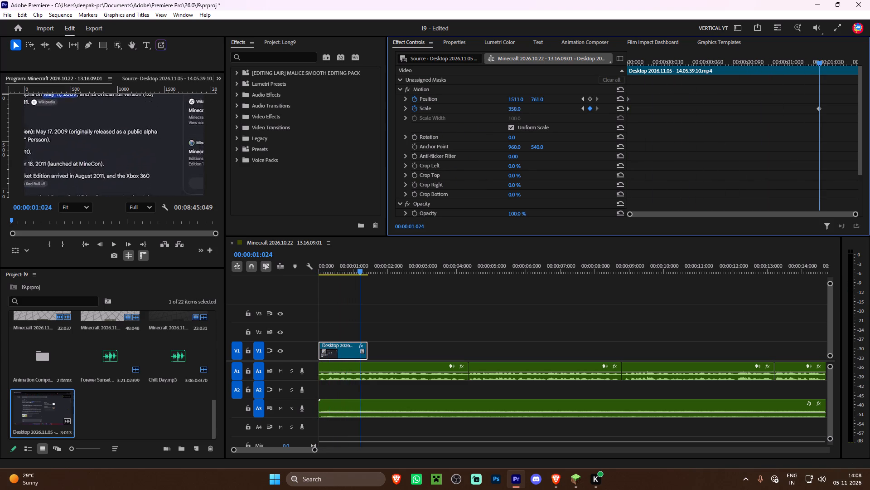
{"action": "left_click_drag", "start_coordinate": [604, 102], "coordinate": [650, 101]}
{"action": "left_click_drag", "start_coordinate": [514, 97], "coordinate": [595, 99]}
{"action": "left_click_drag", "start_coordinate": [518, 98], "coordinate": [531, 98]}
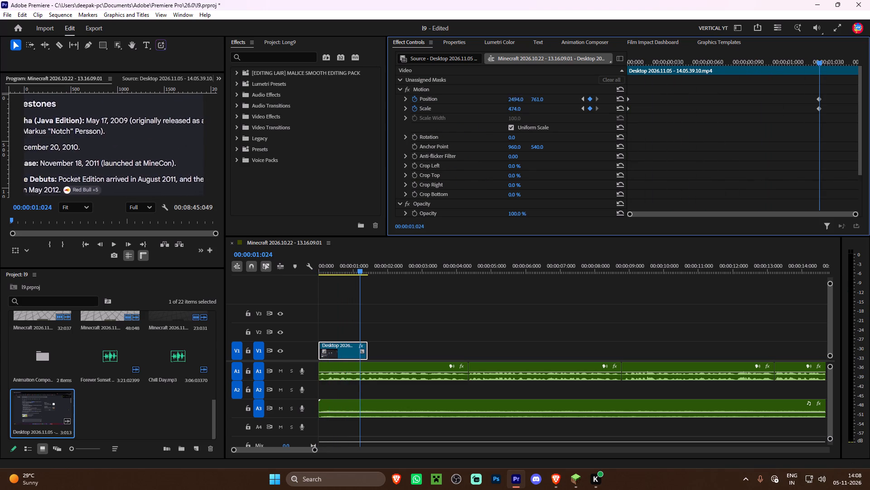
{"action": "left_click_drag", "start_coordinate": [531, 98], "coordinate": [752, 115]}
{"action": "left_click_drag", "start_coordinate": [538, 100], "coordinate": [818, 103]}
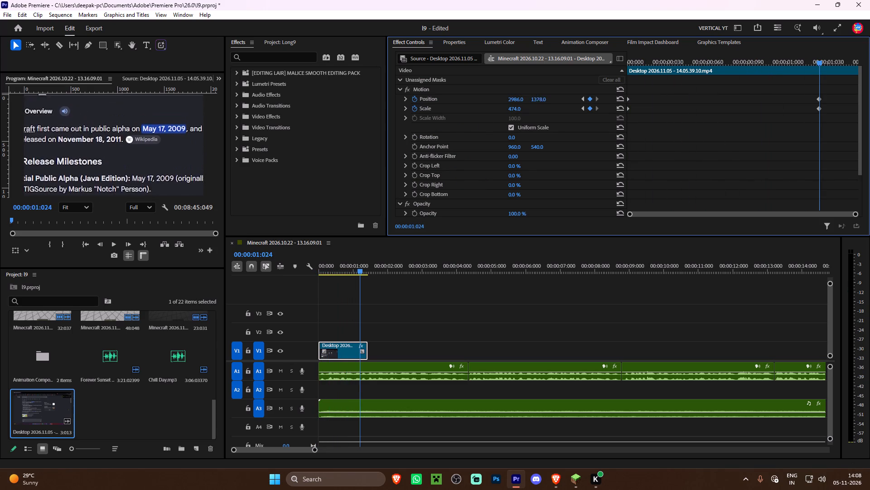
{"action": "left_click_drag", "start_coordinate": [818, 103], "coordinate": [598, 101]}
{"action": "left_click_drag", "start_coordinate": [512, 100], "coordinate": [487, 102]}
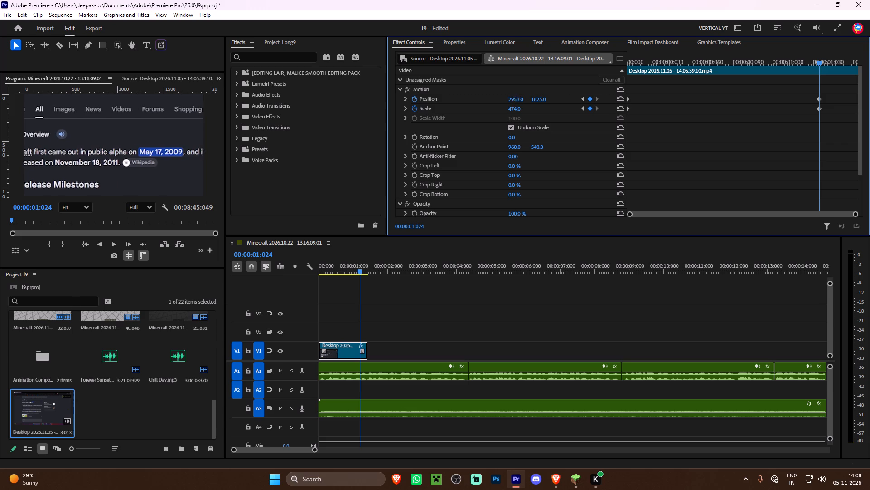
{"action": "left_click_drag", "start_coordinate": [487, 102], "coordinate": [238, 124]}
Refine the 00:00:01:024 keyframes to scale 711 and position 3205, 2066, centring the highlighted date, and preview the zoom.
{"action": "left_click_drag", "start_coordinate": [516, 107], "coordinate": [623, 104]}
{"action": "left_click_drag", "start_coordinate": [512, 100], "coordinate": [638, 100]}
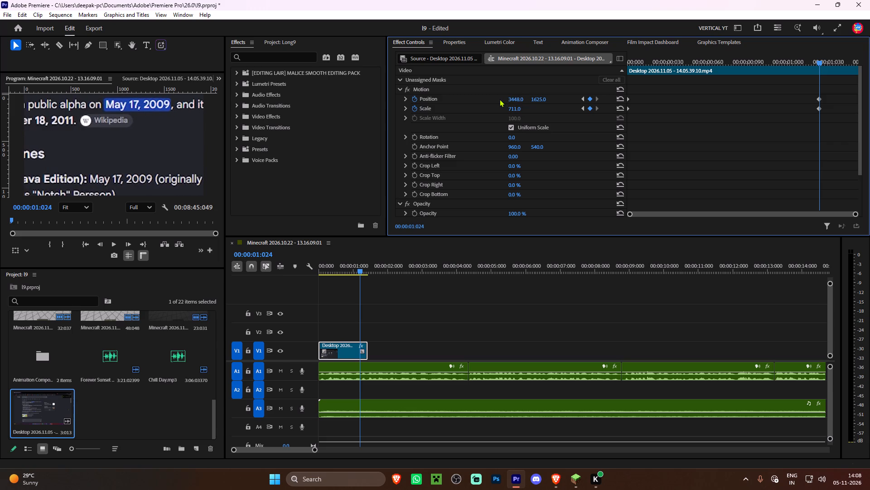
{"action": "left_click_drag", "start_coordinate": [514, 97], "coordinate": [423, 121]}
{"action": "left_click_drag", "start_coordinate": [538, 100], "coordinate": [757, 116]}
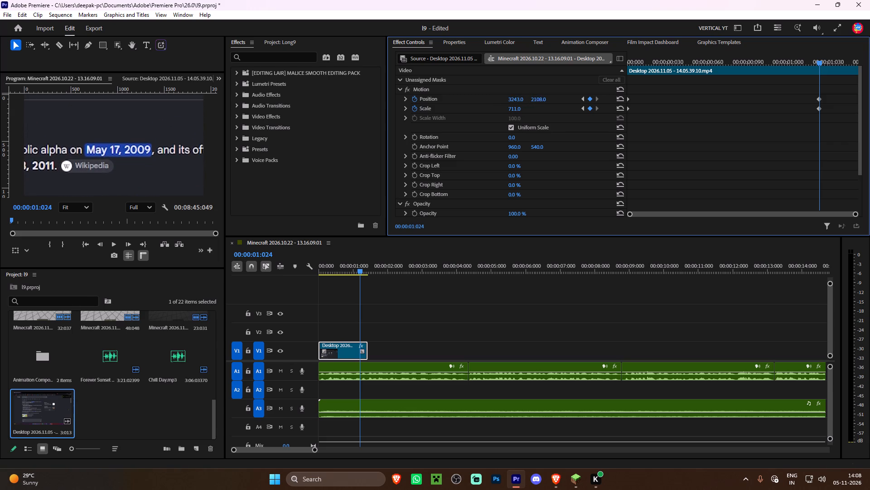
{"action": "left_click_drag", "start_coordinate": [757, 116], "coordinate": [739, 121]}
{"action": "left_click_drag", "start_coordinate": [513, 96], "coordinate": [496, 99]}
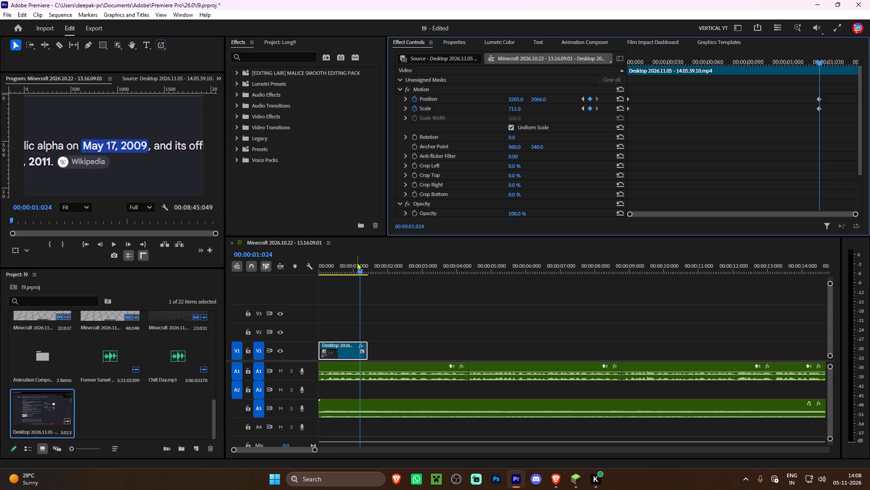
{"action": "left_click_drag", "start_coordinate": [352, 265], "coordinate": [242, 287]}
{"action": "key", "text": "space"}
{"action": "key", "text": "space"}
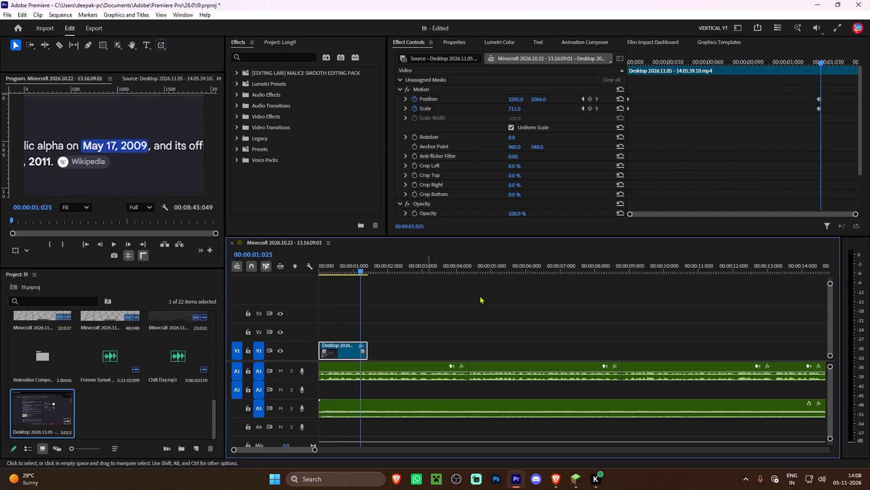
Apply eased temporal interpolation to the Position and Scale keyframes at 00:00:01:024, and preview the zoom through the clip's end.
{"action": "left_click_drag", "start_coordinate": [788, 84], "coordinate": [868, 138]}
{"action": "right_click", "coordinate": [820, 98]}
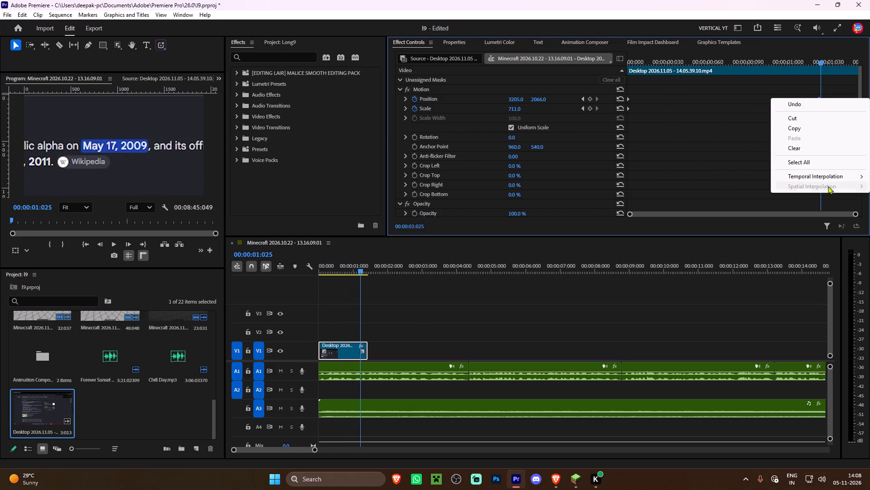
{"action": "left_click", "coordinate": [717, 231]}
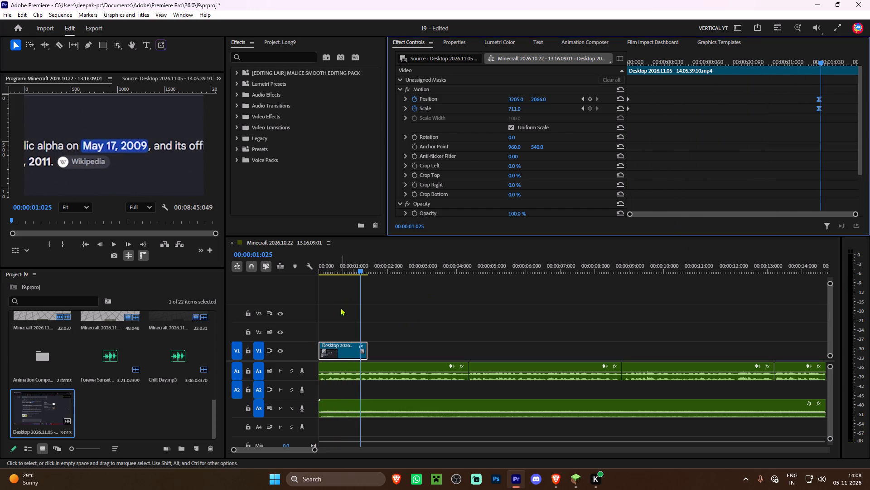
{"action": "left_click_drag", "start_coordinate": [331, 265], "coordinate": [250, 260]}
{"action": "key", "text": "space"}
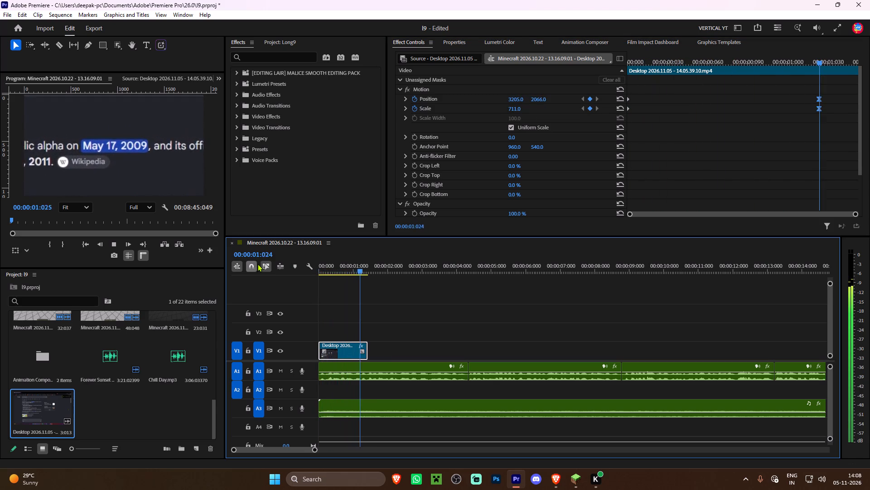
{"action": "left_click", "coordinate": [370, 270], "text": "shift"}
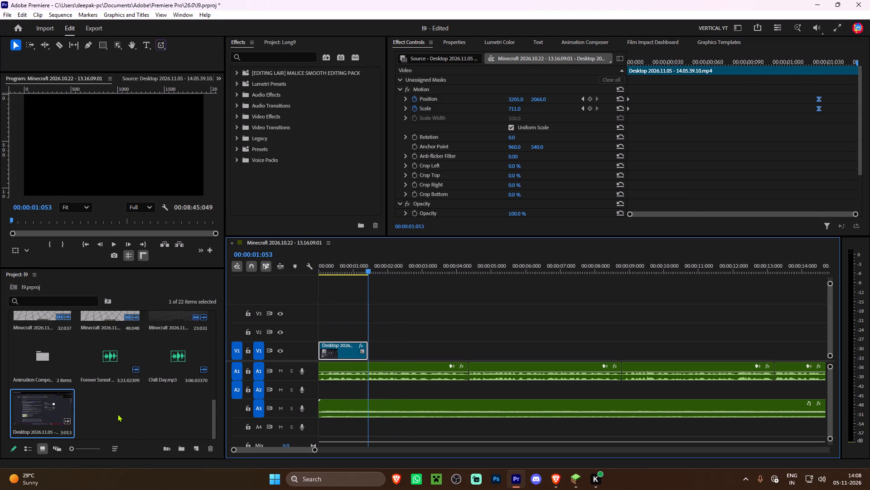
Import "Minecraft 2026.11.05 - 12.52.13.04.mp4" from the Minecraft folder inside Game Captures.
{"action": "double_click", "coordinate": [117, 414]}
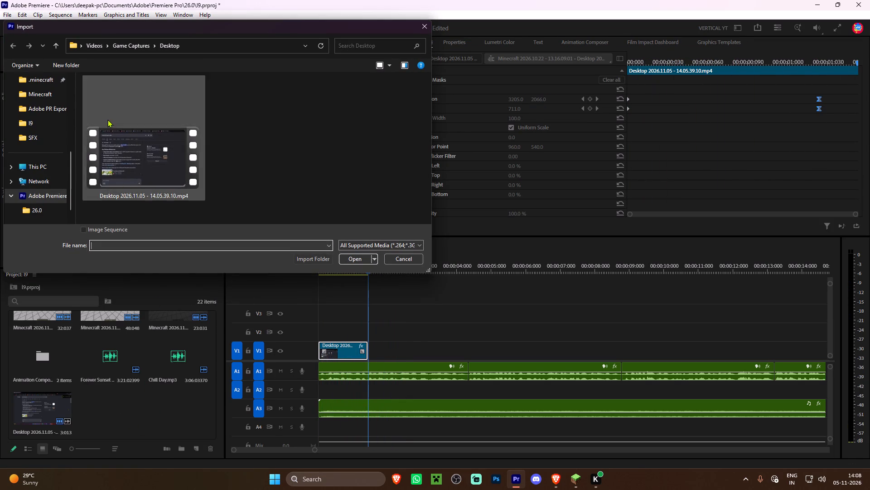
{"action": "left_click", "coordinate": [127, 47]}
{"action": "double_click", "coordinate": [173, 98]}
{"action": "scroll", "coordinate": [293, 171], "scroll_direction": "down", "scroll_amount": 7}
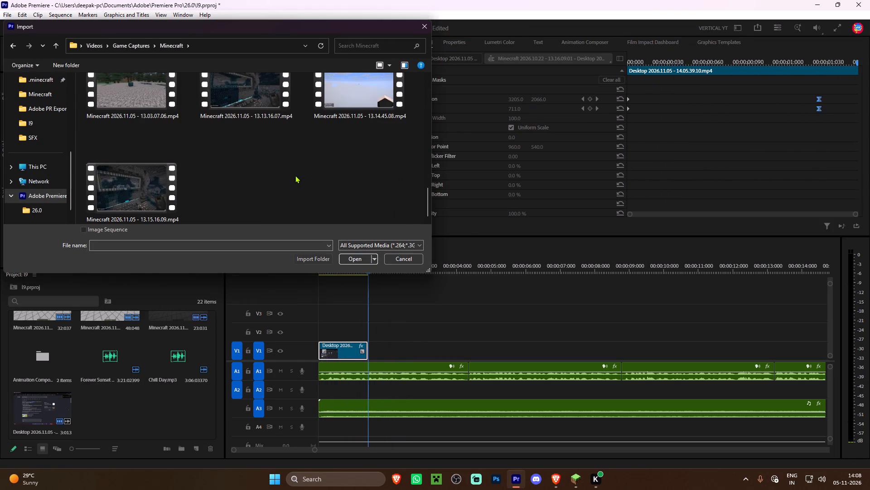
{"action": "scroll", "coordinate": [295, 175], "scroll_direction": "down", "scroll_amount": 1}
{"action": "scroll", "coordinate": [296, 175], "scroll_direction": "up", "scroll_amount": 3}
{"action": "double_click", "coordinate": [251, 165]}
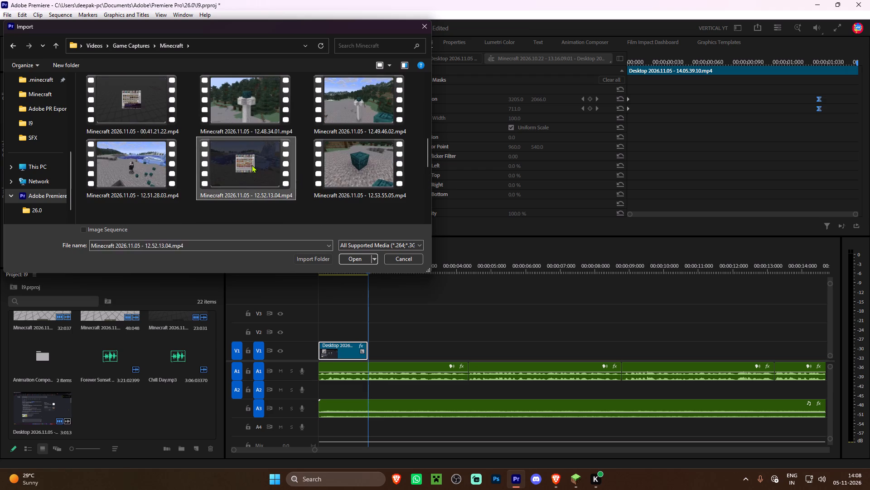
Review the imported "Minecraft 2026.11.05 - 12.52.13.04.mp4" inventory clip and mark a 3:042 source range ending at 00:00:06:007.
{"action": "double_click", "coordinate": [117, 398]}
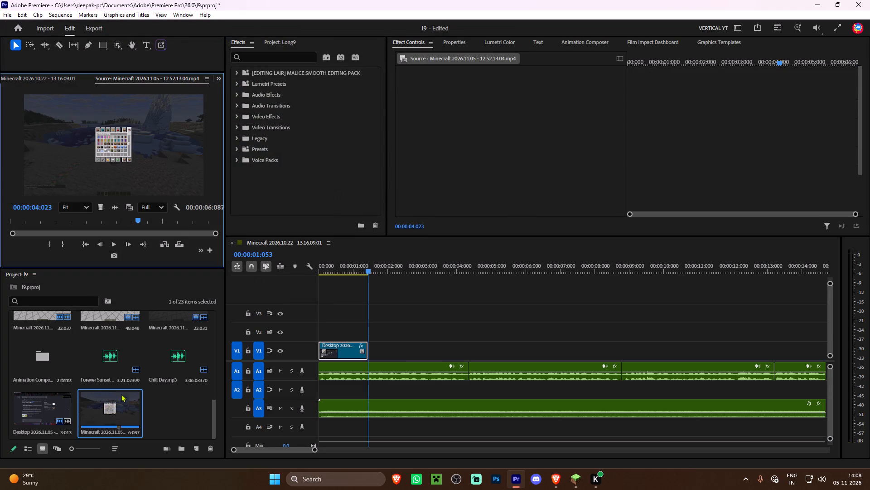
{"action": "key", "text": "space"}
{"action": "left_click_drag", "start_coordinate": [90, 220], "coordinate": [66, 228]}
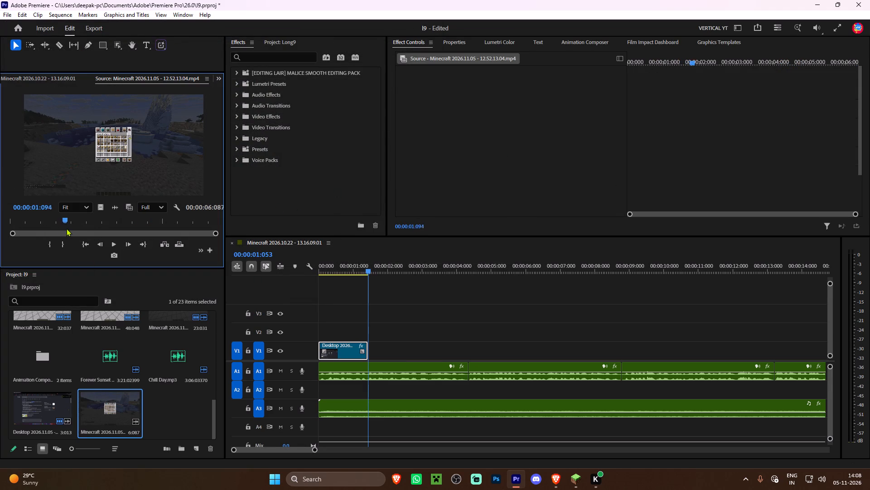
{"action": "left_click_drag", "start_coordinate": [66, 228], "coordinate": [87, 227]}
{"action": "left_click_drag", "start_coordinate": [87, 227], "coordinate": [94, 225]}
{"action": "type", "text": "i"}
{"action": "key", "text": "space"}
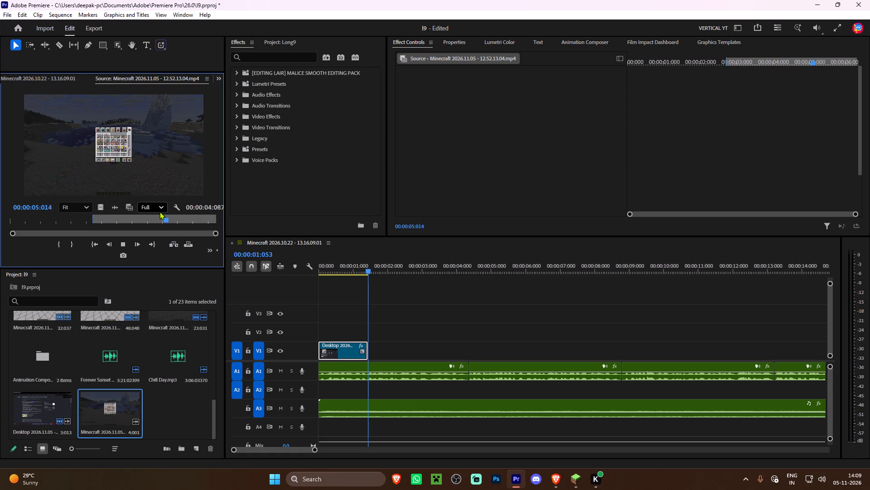
{"action": "key", "text": "space"}
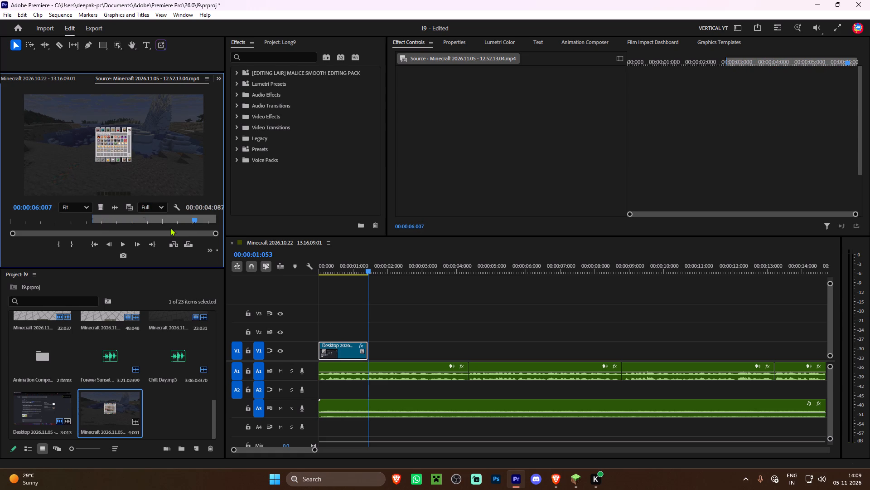
{"action": "key", "text": "o"}
Place the marked inventory range on V1 directly after the desktop clip and trim its end to the first voice-over cut.
{"action": "left_click_drag", "start_coordinate": [97, 206], "coordinate": [375, 343]}
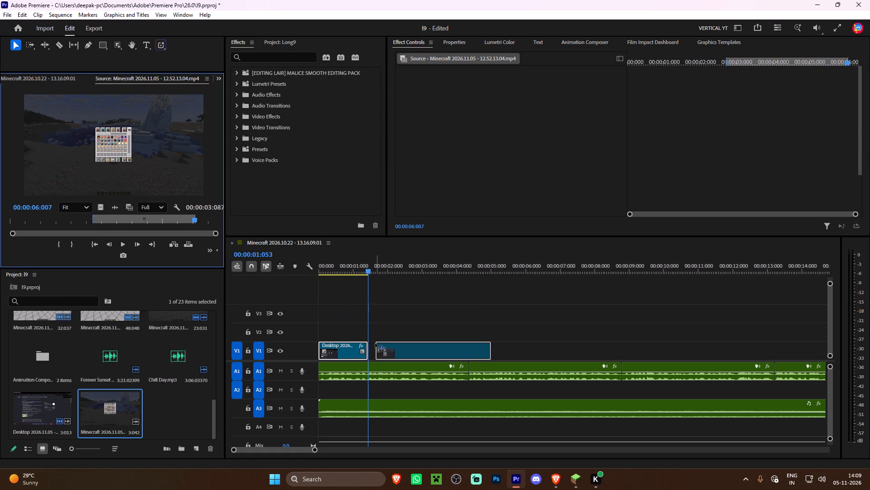
{"action": "left_click_drag", "start_coordinate": [375, 343], "coordinate": [372, 346]}
{"action": "left_click_drag", "start_coordinate": [487, 351], "coordinate": [471, 351]}
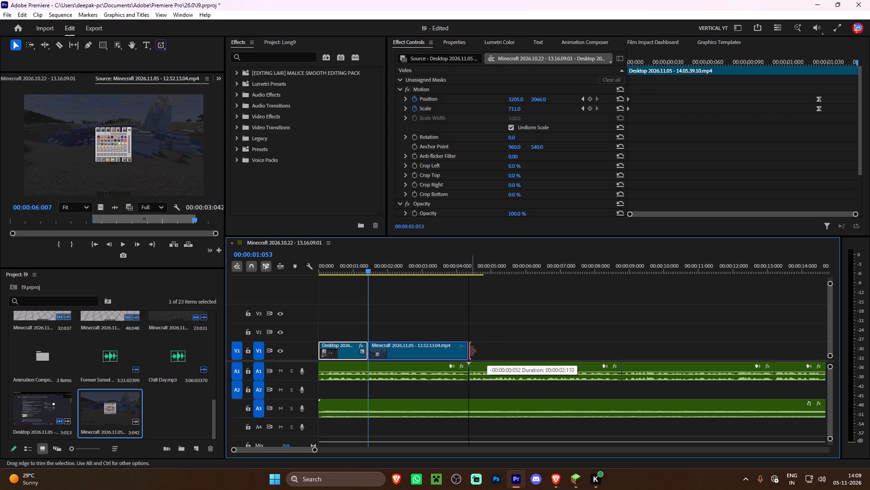
{"action": "left_click_drag", "start_coordinate": [471, 351], "coordinate": [471, 351]}
Keyframe the inventory clip's Position, Scale and Rotation at its start, 00:00:01:053, with Scale at 165.
{"action": "left_click", "coordinate": [412, 350]}
{"action": "key", "text": "space"}
{"action": "key", "text": "space"}
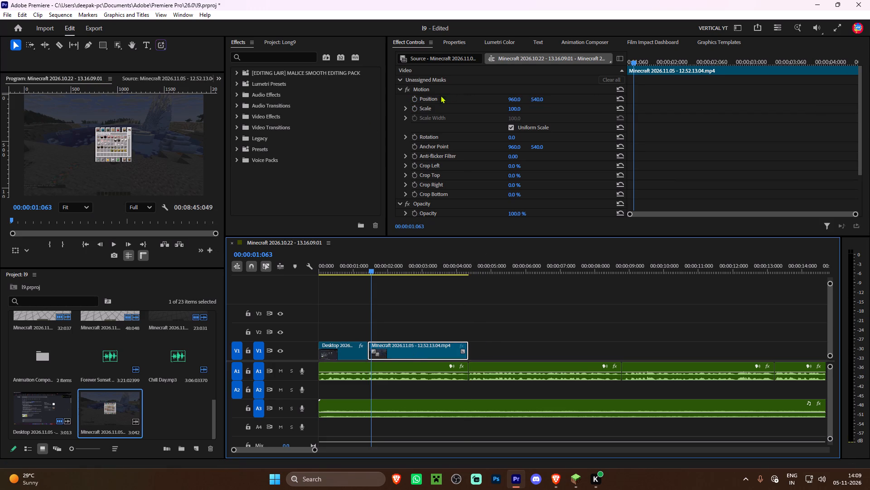
{"action": "left_click", "coordinate": [411, 100]}
{"action": "left_click", "coordinate": [415, 107]}
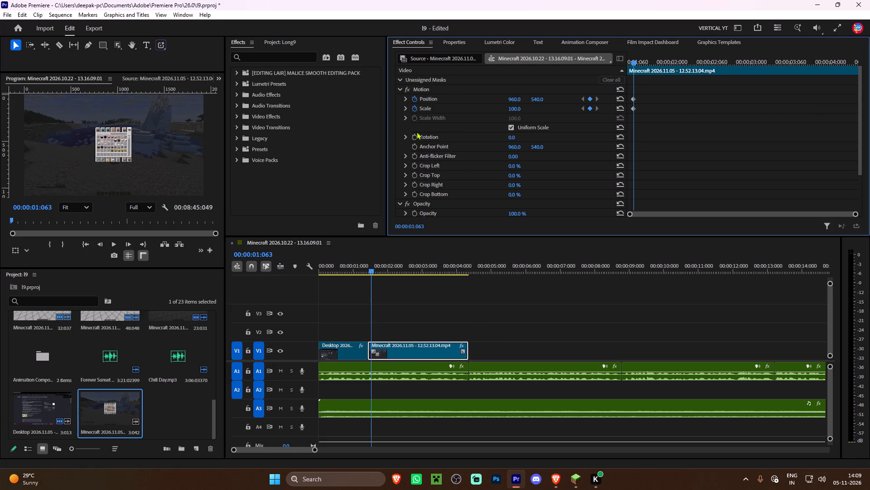
{"action": "left_click", "coordinate": [415, 136]}
{"action": "left_click_drag", "start_coordinate": [657, 93], "coordinate": [624, 153]}
{"action": "left_click_drag", "start_coordinate": [635, 96], "coordinate": [625, 99]}
{"action": "left_click_drag", "start_coordinate": [631, 59], "coordinate": [620, 61]}
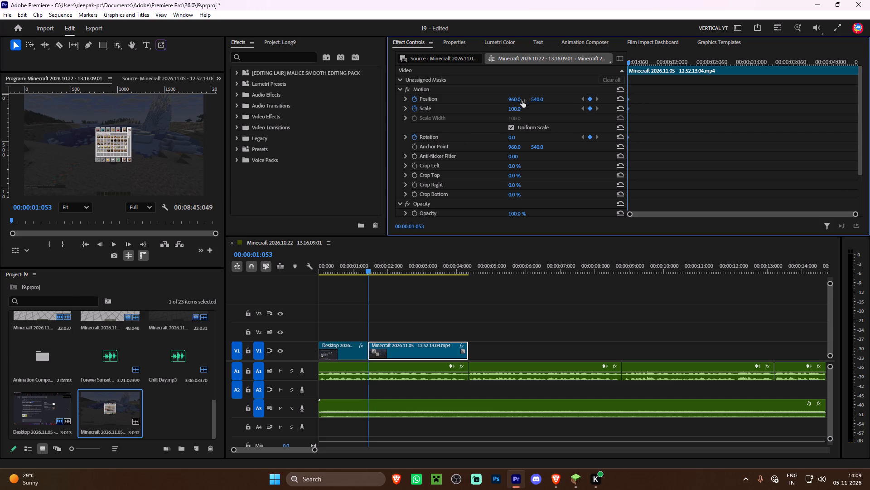
{"action": "left_click_drag", "start_coordinate": [517, 107], "coordinate": [547, 113]}
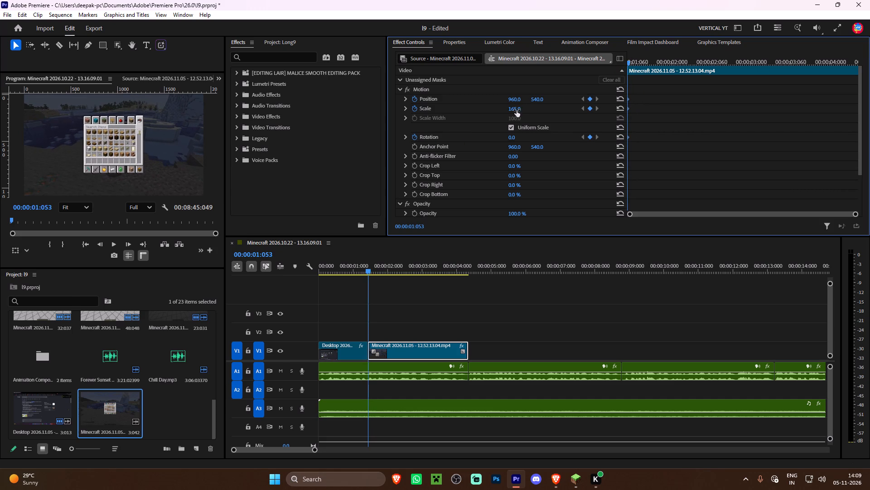
At 00:00:03:058, keyframe the inventory clip to Scale 360 and Rotation -9°.
{"action": "key", "text": "space"}
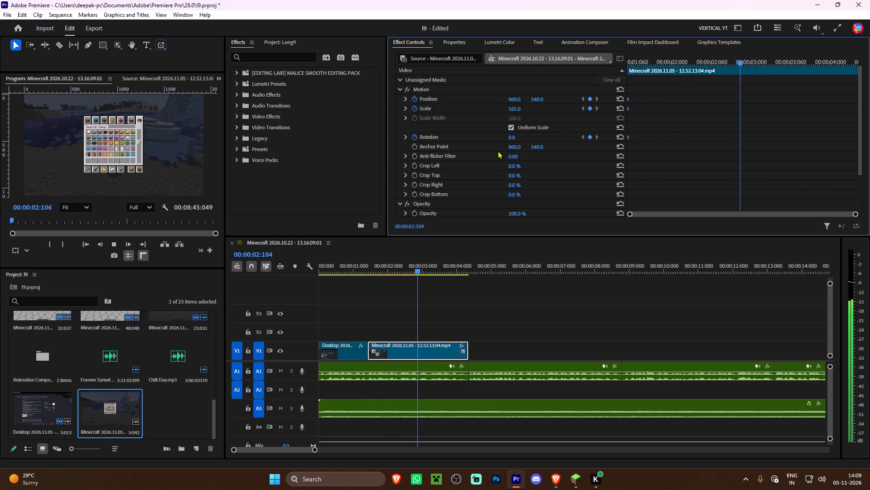
{"action": "key", "text": "space"}
{"action": "left_click_drag", "start_coordinate": [516, 108], "coordinate": [599, 111]}
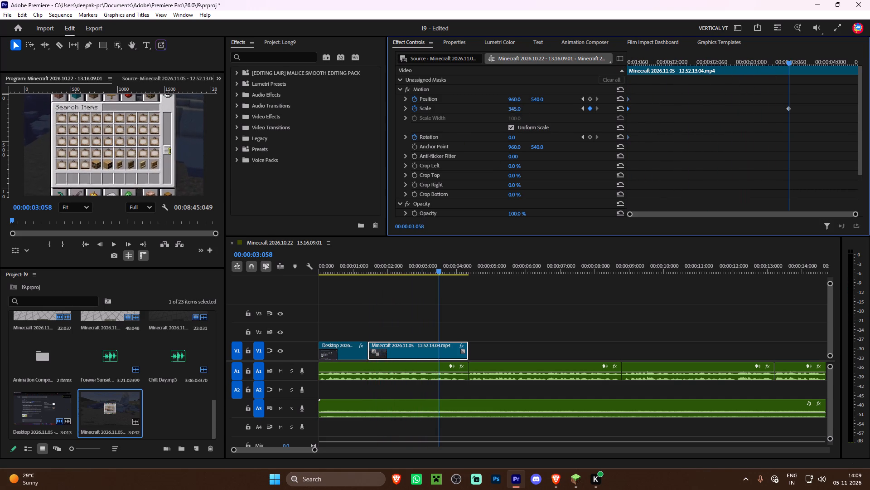
{"action": "left_click_drag", "start_coordinate": [599, 111], "coordinate": [604, 111]}
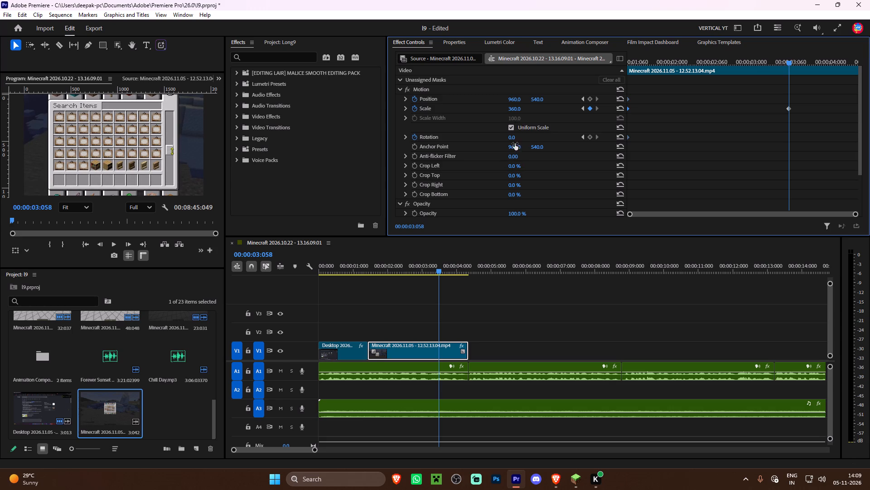
{"action": "left_click_drag", "start_coordinate": [513, 137], "coordinate": [508, 137]}
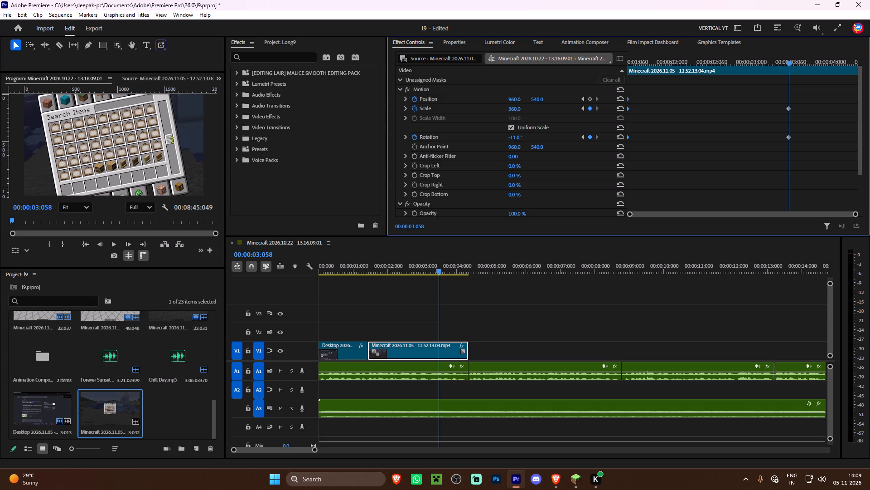
{"action": "left_click_drag", "start_coordinate": [508, 137], "coordinate": [508, 136]}
Apply eased temporal interpolation to the inventory clip's ending Scale and Rotation keyframes and to its starting motion keyframes.
{"action": "left_click_drag", "start_coordinate": [766, 83], "coordinate": [789, 166]}
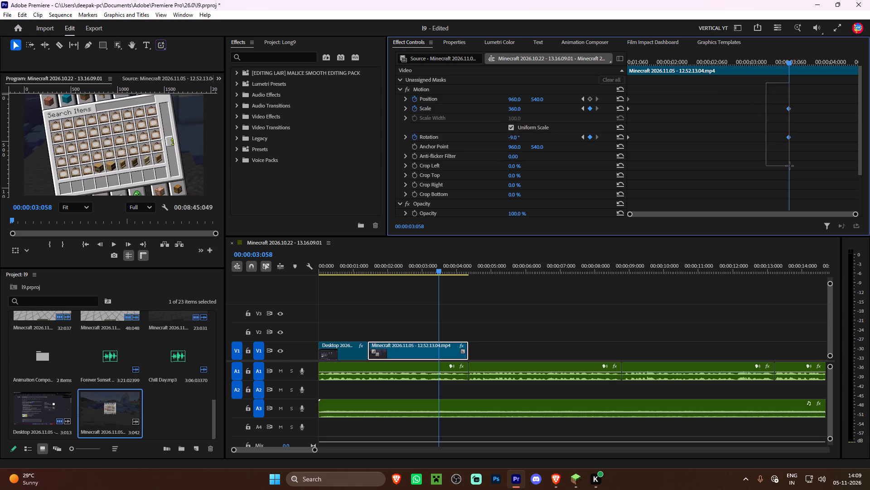
{"action": "left_click_drag", "start_coordinate": [789, 166], "coordinate": [789, 162]}
{"action": "right_click", "coordinate": [787, 109]}
{"action": "left_click", "coordinate": [810, 226]}
{"action": "left_click_drag", "start_coordinate": [683, 83], "coordinate": [612, 157]}
{"action": "right_click", "coordinate": [628, 98]}
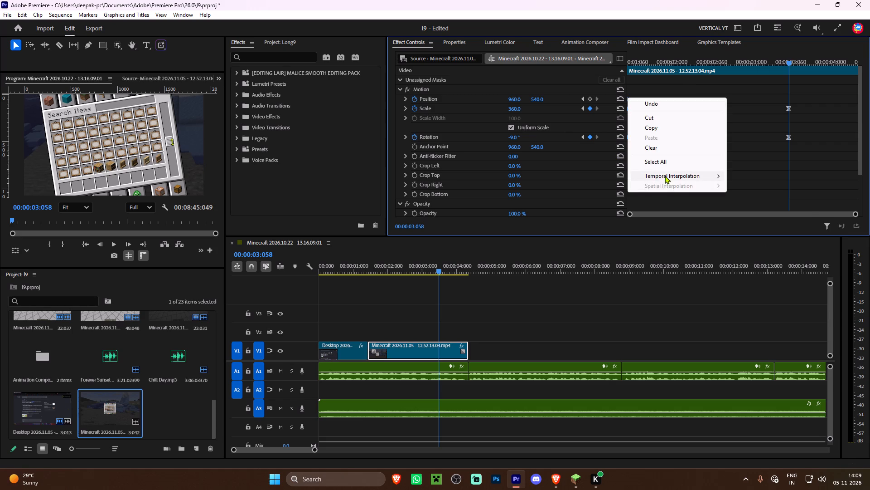
{"action": "left_click", "coordinate": [763, 231]}
Move the ending Scale and Rotation keyframes to the inventory clip's end, then preview the zoom and the voice-over following it.
{"action": "left_click_drag", "start_coordinate": [774, 91], "coordinate": [807, 160]}
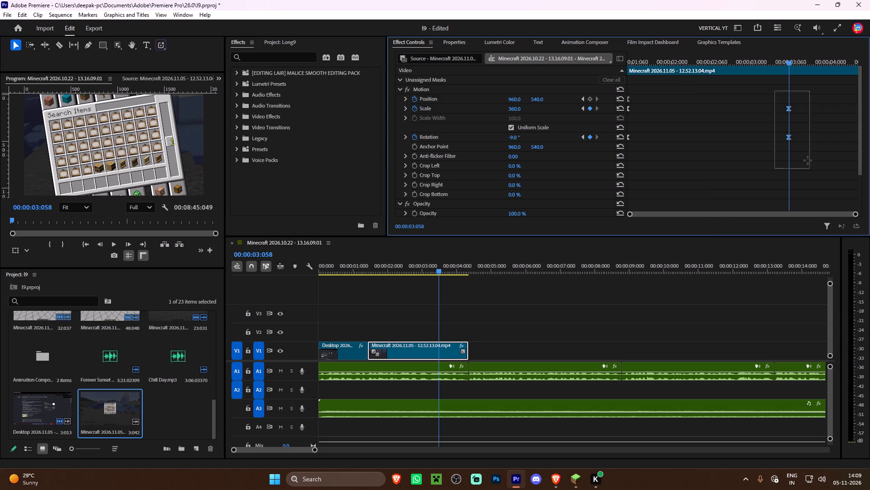
{"action": "left_click_drag", "start_coordinate": [807, 160], "coordinate": [807, 160]}
{"action": "left_click_drag", "start_coordinate": [792, 107], "coordinate": [869, 113]}
{"action": "left_click_drag", "start_coordinate": [377, 264], "coordinate": [360, 266]}
{"action": "key", "text": "space"}
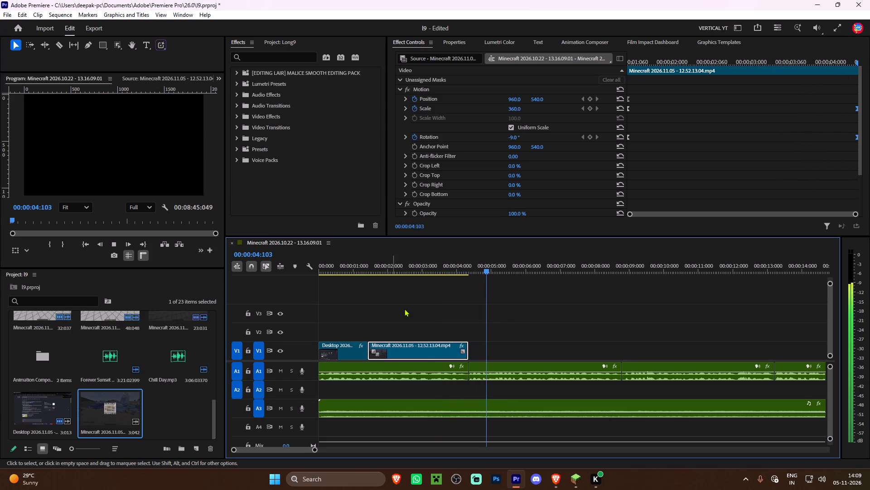
{"action": "left_click", "coordinate": [469, 286]}
{"action": "scroll", "coordinate": [473, 295], "scroll_direction": "down", "scroll_amount": 2, "text": "alt"}
{"action": "key", "text": "space"}
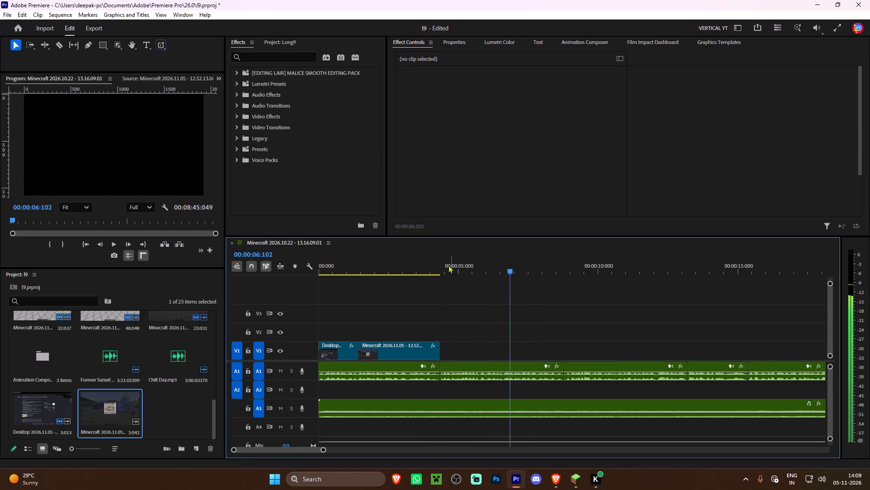
{"action": "left_click", "coordinate": [446, 264], "text": "shift"}
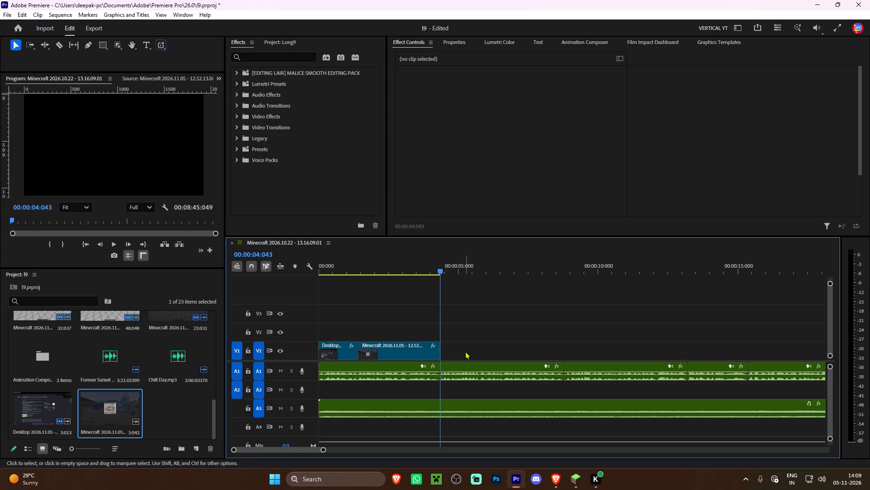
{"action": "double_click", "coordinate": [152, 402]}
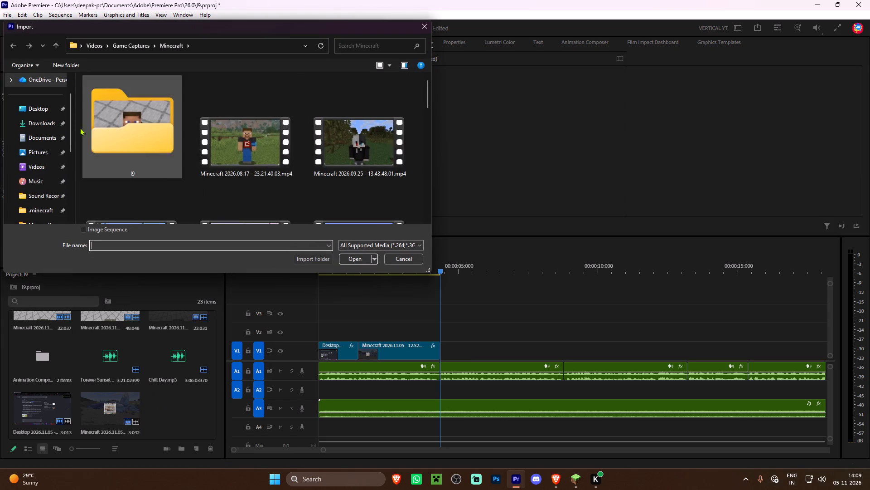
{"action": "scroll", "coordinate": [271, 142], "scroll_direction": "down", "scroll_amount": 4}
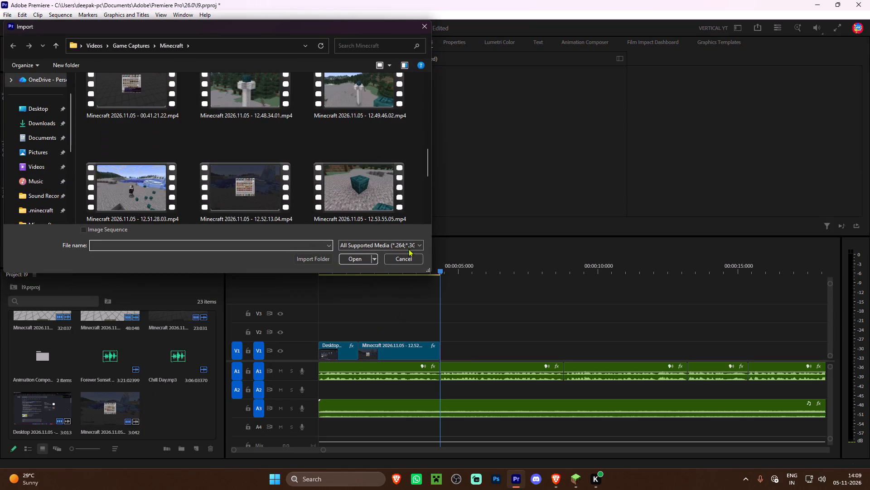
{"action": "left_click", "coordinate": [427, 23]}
Review the opening from the sequence start and shift the inventory clip along V1 to begin at 00:00:02:007.
{"action": "left_click_drag", "start_coordinate": [367, 270], "coordinate": [295, 275]}
{"action": "key", "text": "space"}
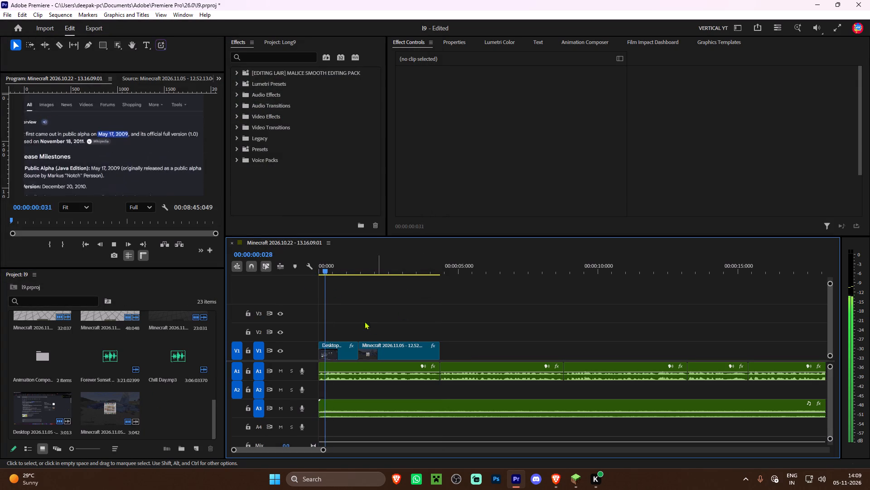
{"action": "left_click", "coordinate": [355, 316]}
{"action": "key", "text": "space"}
{"action": "key", "text": "space"}
{"action": "key", "text": "space"}
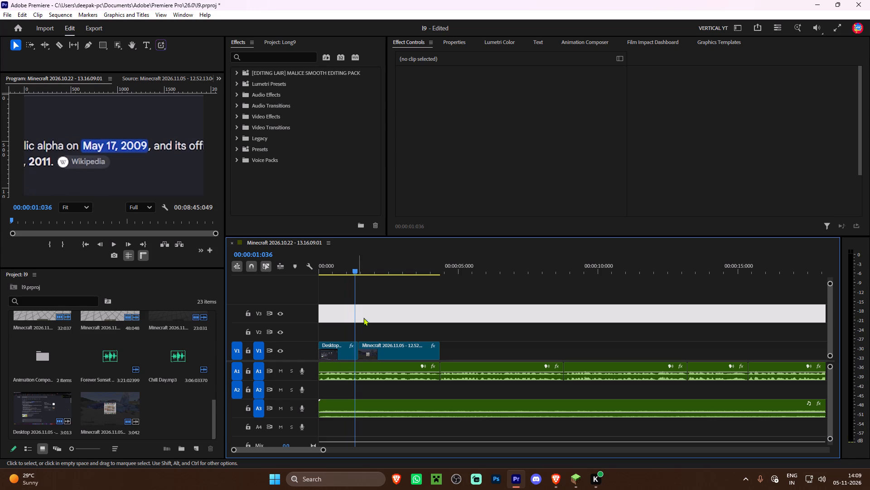
{"action": "scroll", "coordinate": [374, 334], "scroll_direction": "up", "scroll_amount": 6, "text": "alt"}
{"action": "key", "text": "space"}
{"action": "key", "text": "space"}
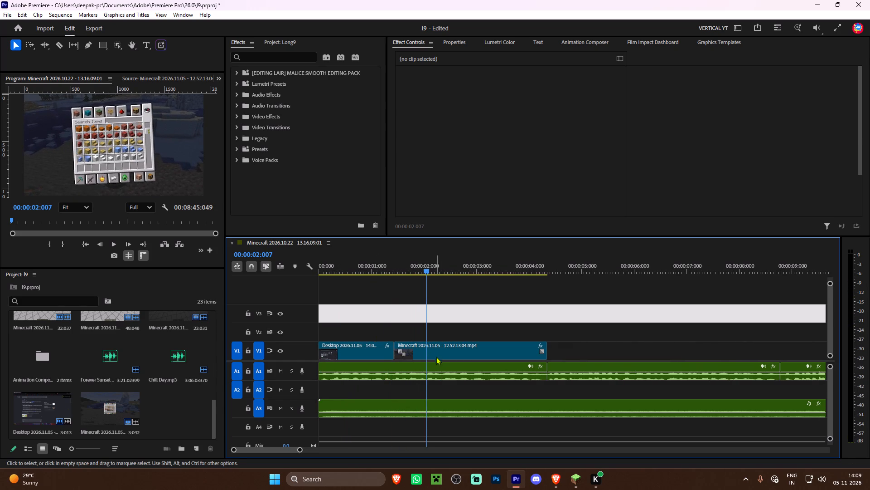
{"action": "left_click_drag", "start_coordinate": [436, 353], "coordinate": [474, 355]}
Move the inventory clip's ending Scale and Rotation keyframes to the voice-over cut at 00:00:04:043 and trim the clip's end there.
{"action": "key", "text": "space"}
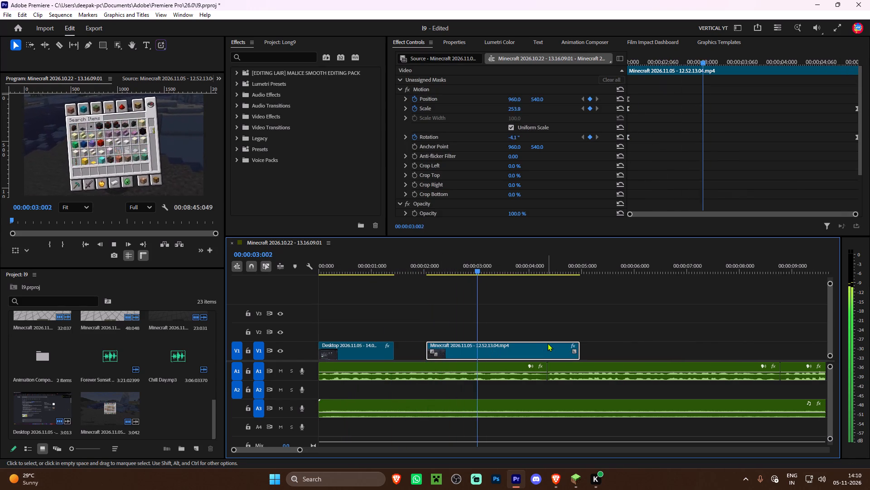
{"action": "key", "text": "space"}
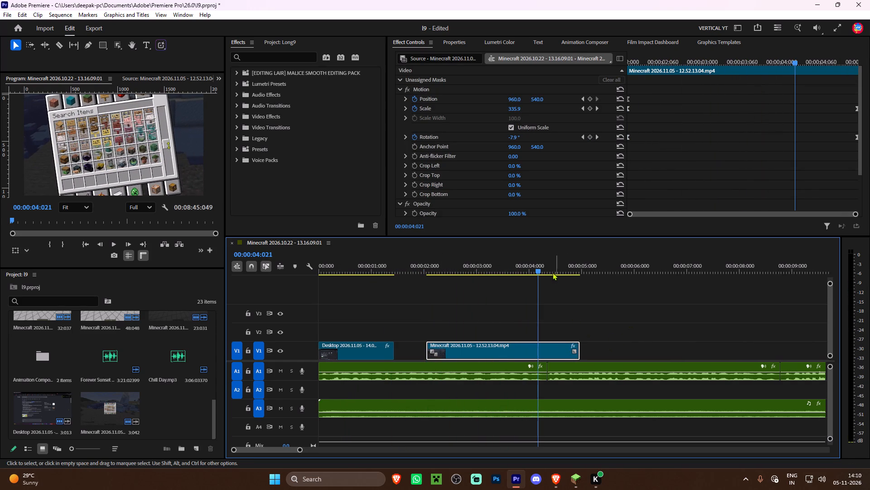
{"action": "left_click", "coordinate": [546, 266], "text": "shift"}
{"action": "left_click_drag", "start_coordinate": [846, 73], "coordinate": [869, 162]}
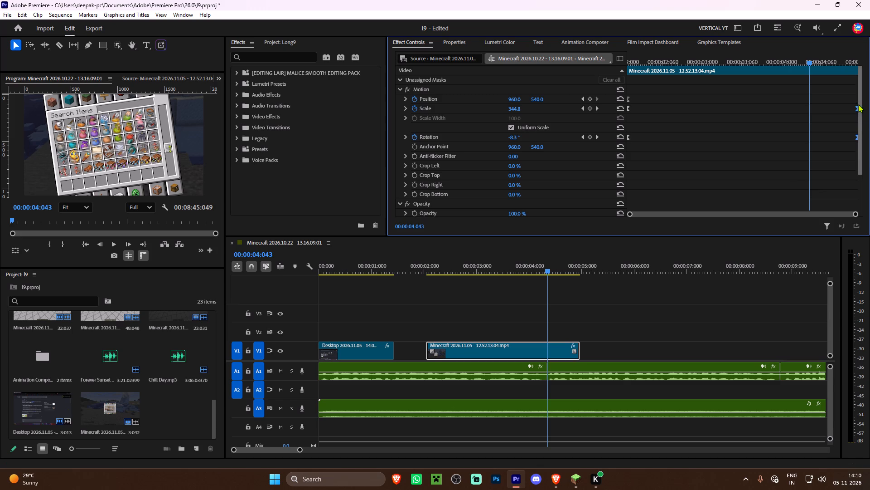
{"action": "left_click_drag", "start_coordinate": [855, 109], "coordinate": [806, 110]}
{"action": "left_click_drag", "start_coordinate": [806, 106], "coordinate": [812, 107]}
{"action": "left_click", "coordinate": [813, 107]}
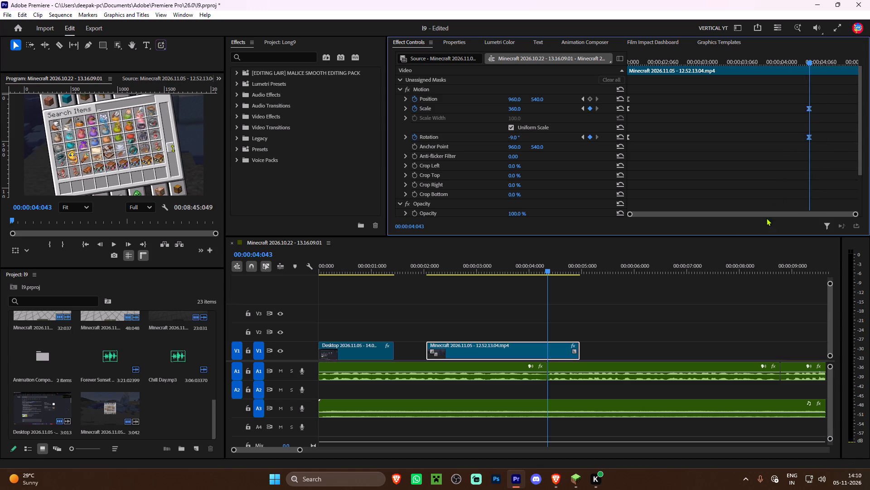
{"action": "left_click_drag", "start_coordinate": [580, 350], "coordinate": [550, 354]}
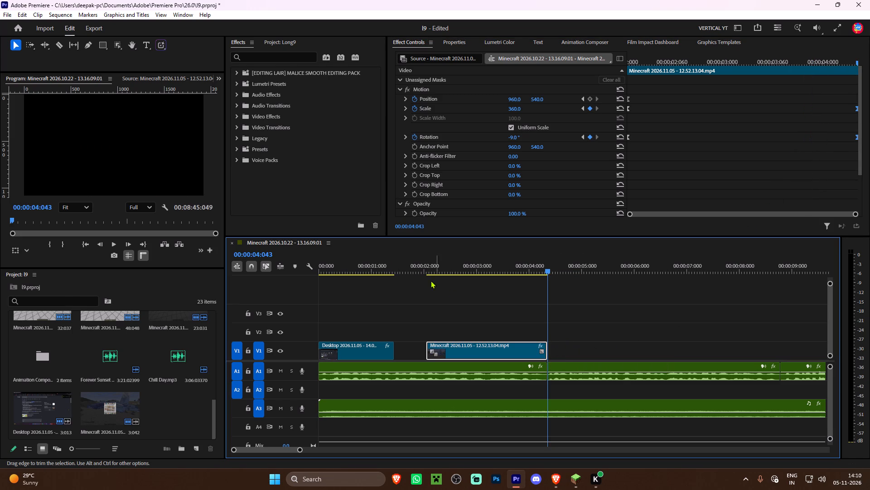
Import "Minecraft 2026.08.17 - 23.21.40.03.mp4" from the Minecraft captures folder to fill the gap starting at 00:00:01:053.
{"action": "left_click", "coordinate": [394, 262], "text": "shift"}
{"action": "double_click", "coordinate": [157, 412]}
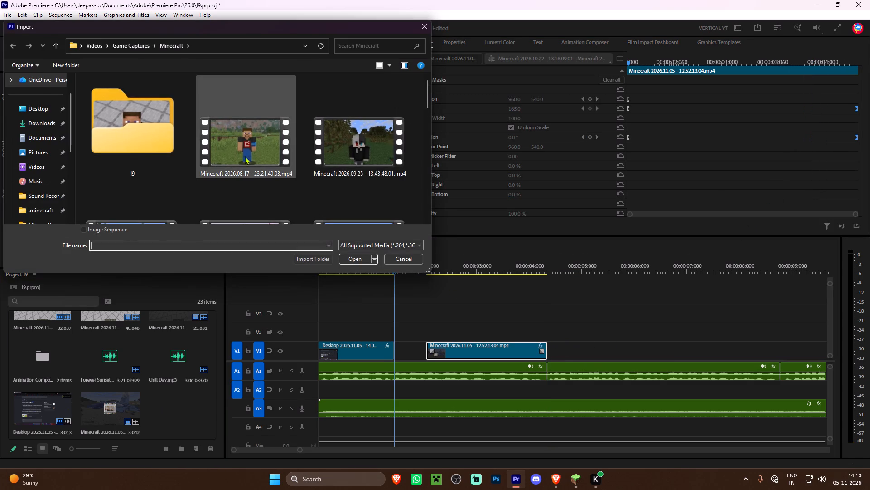
{"action": "double_click", "coordinate": [242, 157]}
Mark a source range of the imported 2026.08.17 Minecraft clip from about 00:00:09:026 to 00:00:10:048.
{"action": "double_click", "coordinate": [167, 404]}
{"action": "key", "text": "space"}
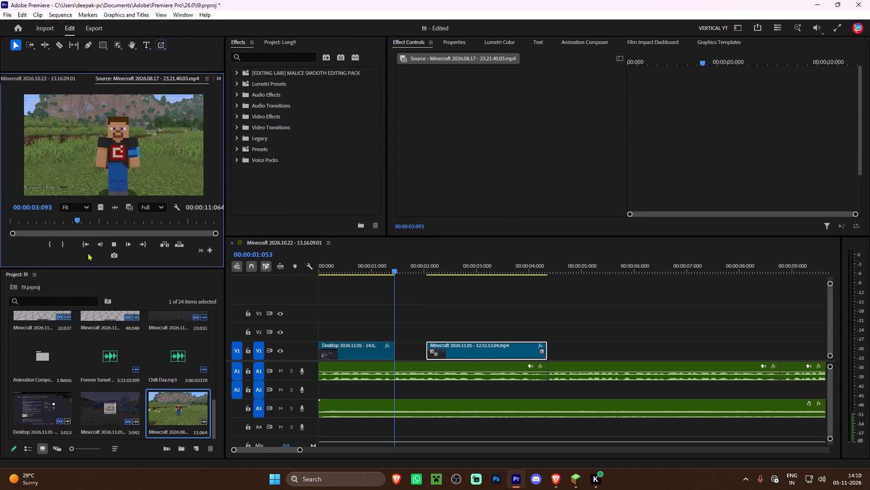
{"action": "left_click_drag", "start_coordinate": [74, 221], "coordinate": [140, 222]}
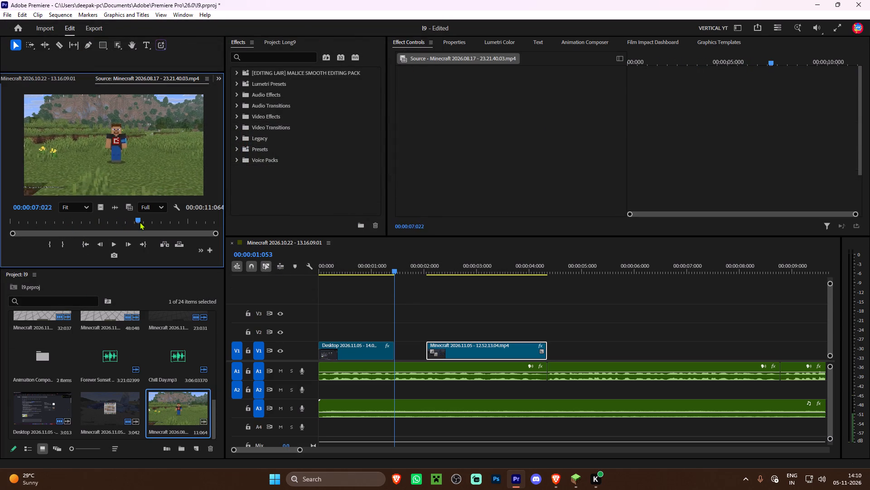
{"action": "left_click_drag", "start_coordinate": [140, 222], "coordinate": [175, 221]}
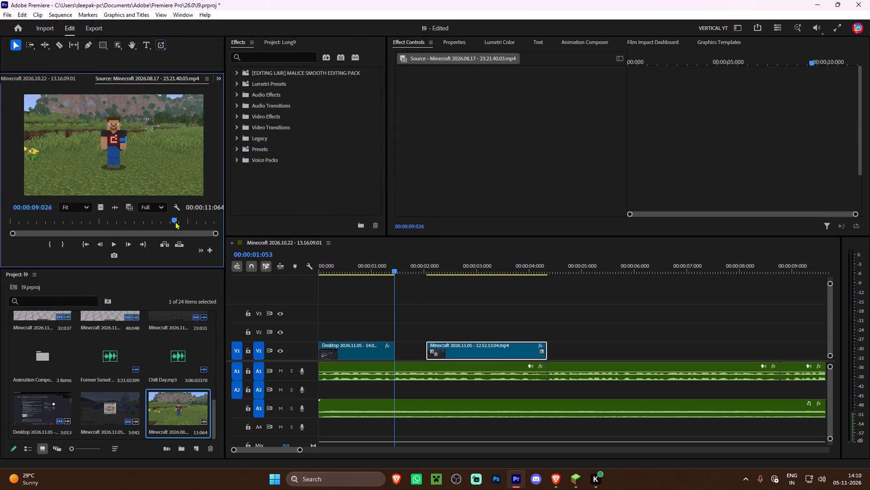
{"action": "left_click_drag", "start_coordinate": [175, 221], "coordinate": [174, 221]}
{"action": "type", "text": "i"}
{"action": "key", "text": "space"}
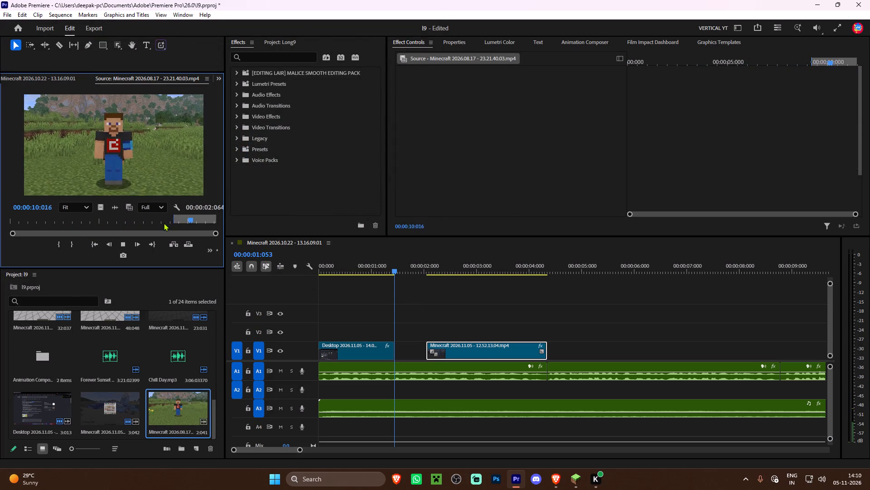
{"action": "key", "text": "space"}
{"action": "key", "text": "o"}
Place the marked clip's video at 00:00:01:053, trim its end to the inventory clip's start, and seat it in the V1 gap.
{"action": "left_click_drag", "start_coordinate": [98, 208], "coordinate": [397, 309]}
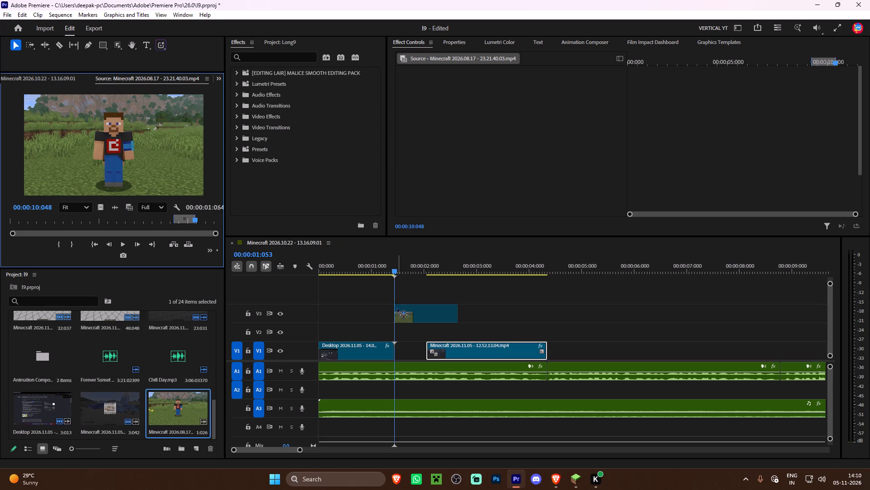
{"action": "left_click_drag", "start_coordinate": [397, 309], "coordinate": [397, 329]}
{"action": "key", "text": "space"}
{"action": "key", "text": "space"}
{"action": "left_click_drag", "start_coordinate": [463, 331], "coordinate": [427, 332]}
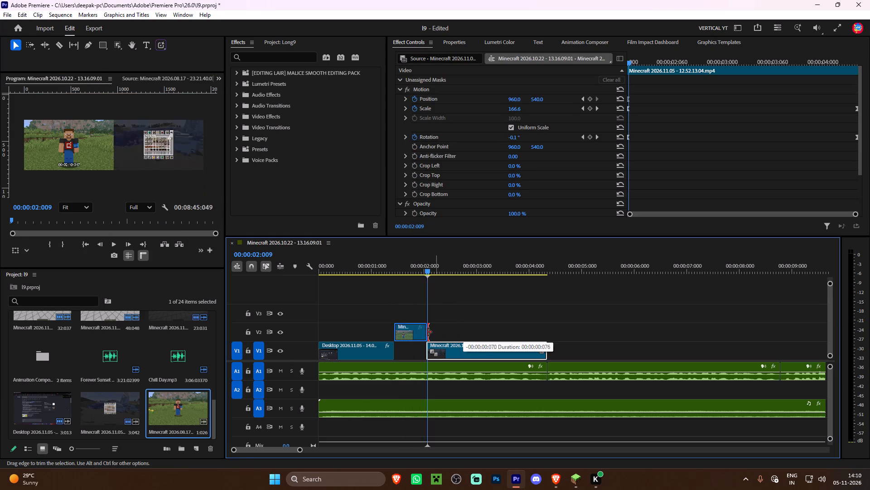
{"action": "left_click_drag", "start_coordinate": [427, 332], "coordinate": [430, 333]}
{"action": "left_click_drag", "start_coordinate": [406, 340], "coordinate": [407, 348]}
{"action": "left_click", "coordinate": [398, 347]}
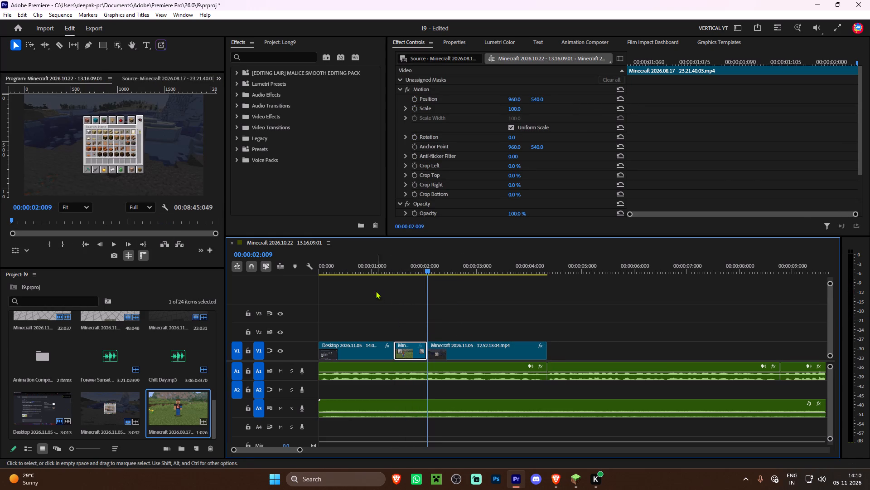
Play the sequence from the start through the new clip up to 00:00:06:041.
{"action": "left_click_drag", "start_coordinate": [325, 264], "coordinate": [284, 267]}
{"action": "key", "text": "space"}
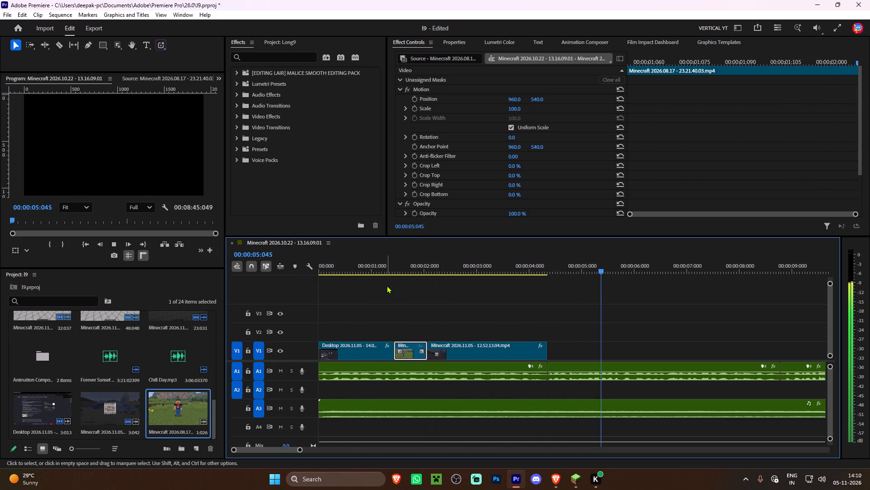
{"action": "key", "text": "space"}
Duplicate the inventory zoom clip on V1 at 00:00:06:041 and extend the copy's end to the limit of its footage.
{"action": "scroll", "coordinate": [580, 367], "scroll_direction": "down", "scroll_amount": 6}
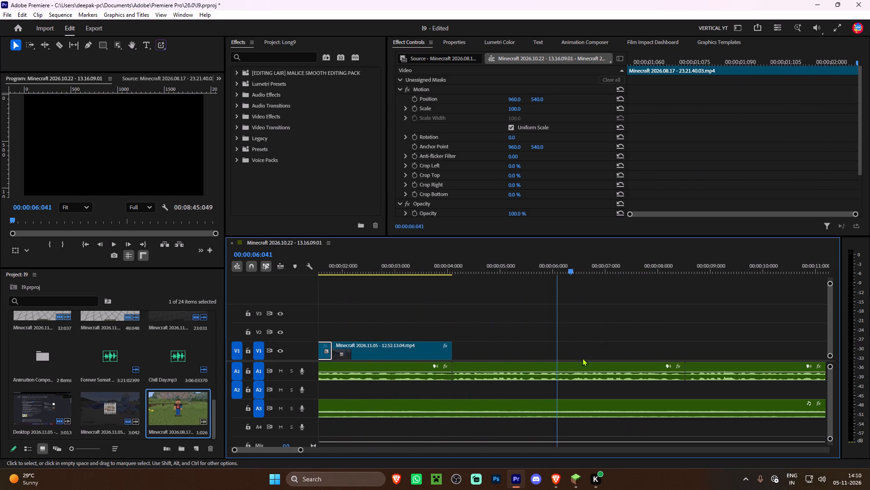
{"action": "scroll", "coordinate": [582, 358], "scroll_direction": "down", "scroll_amount": 7}
{"action": "double_click", "coordinate": [114, 409]}
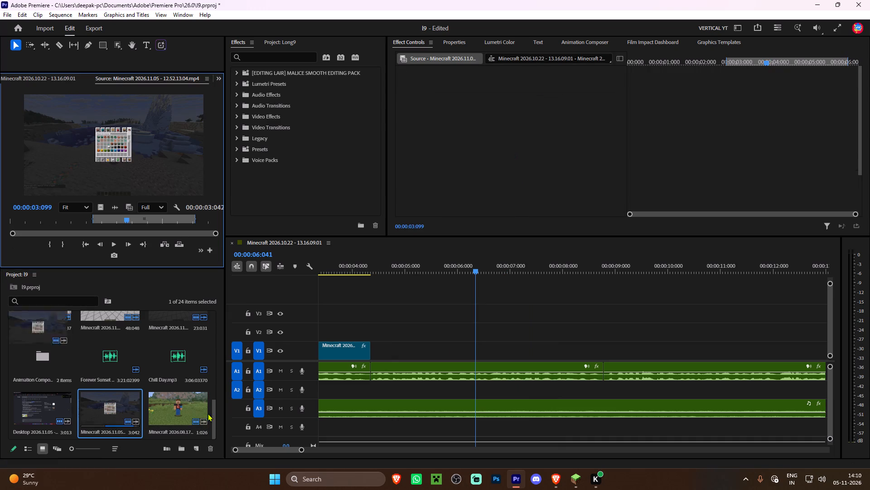
{"action": "scroll", "coordinate": [382, 335], "scroll_direction": "down", "scroll_amount": 6, "text": "alt"}
{"action": "scroll", "coordinate": [387, 334], "scroll_direction": "up", "scroll_amount": 7}
{"action": "left_click_drag", "start_coordinate": [408, 349], "coordinate": [542, 300], "text": "alt"}
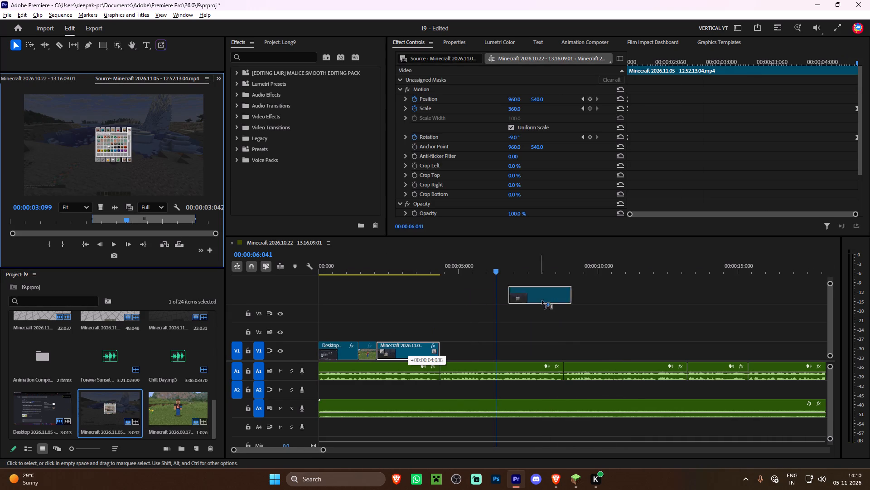
{"action": "left_click_drag", "start_coordinate": [542, 300], "coordinate": [529, 348], "text": "alt"}
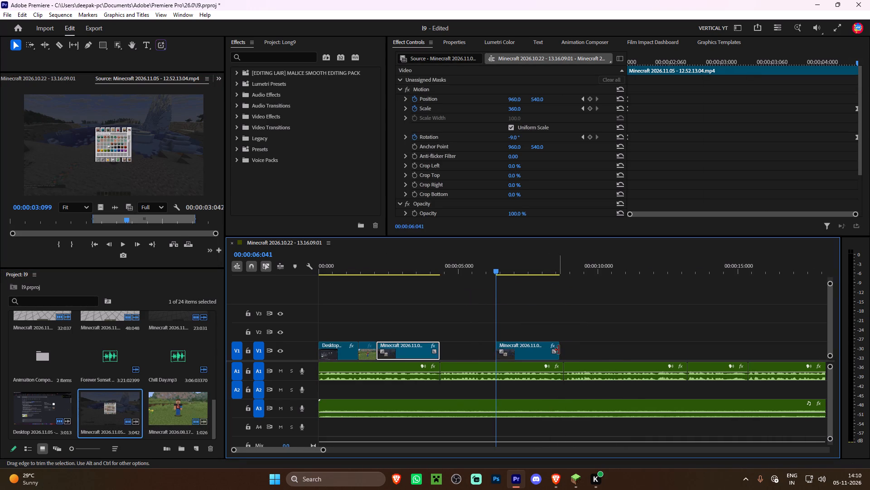
{"action": "left_click_drag", "start_coordinate": [559, 350], "coordinate": [723, 348]}
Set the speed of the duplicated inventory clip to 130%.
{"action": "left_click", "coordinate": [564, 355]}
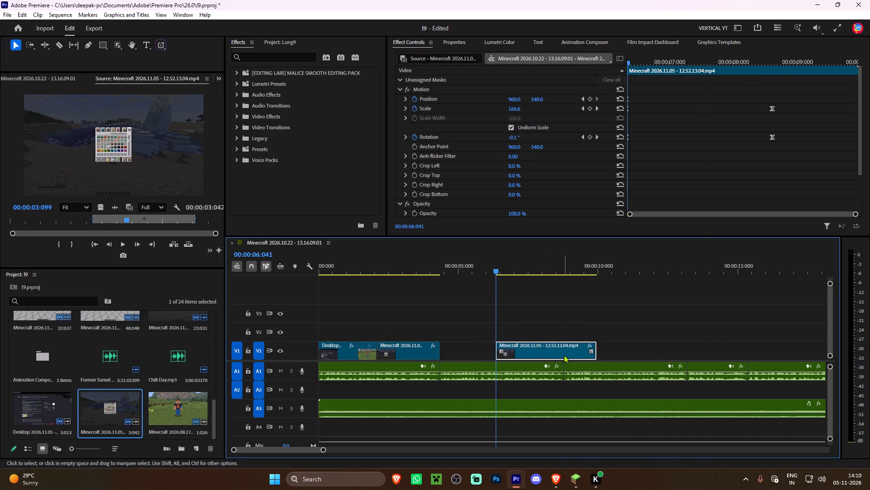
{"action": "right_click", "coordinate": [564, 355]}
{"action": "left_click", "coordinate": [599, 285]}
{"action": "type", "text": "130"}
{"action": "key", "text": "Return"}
Set the duplicated inventory clip's speed to 150% and fit it between 00:00:06:041 and the following voice-over cut.
{"action": "right_click", "coordinate": [531, 350]}
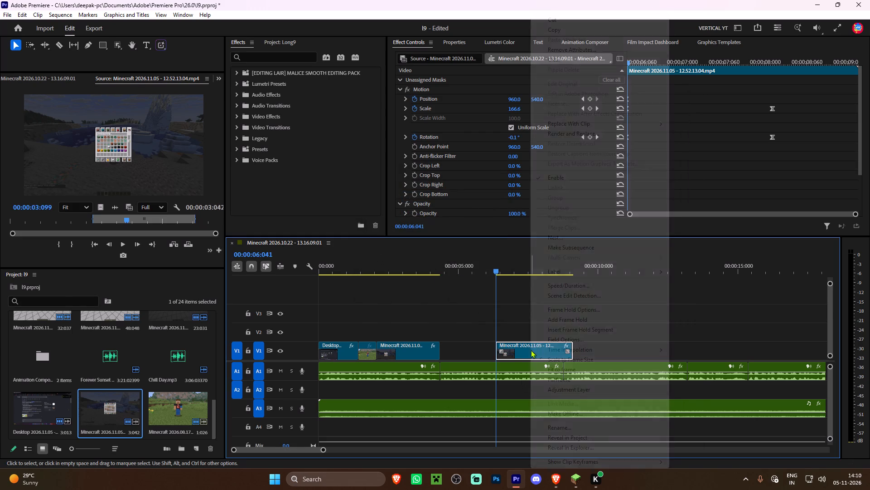
{"action": "left_click", "coordinate": [573, 283]}
{"action": "type", "text": "150"}
{"action": "key", "text": "Return"}
{"action": "left_click_drag", "start_coordinate": [565, 347], "coordinate": [572, 347]}
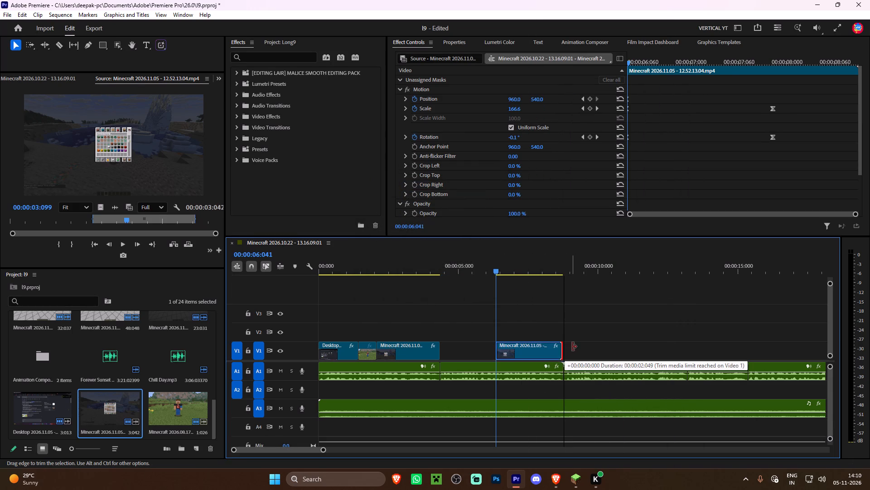
{"action": "left_click_drag", "start_coordinate": [572, 347], "coordinate": [574, 347]}
{"action": "left_click_drag", "start_coordinate": [540, 353], "coordinate": [544, 353]}
{"action": "left_click", "coordinate": [497, 348]}
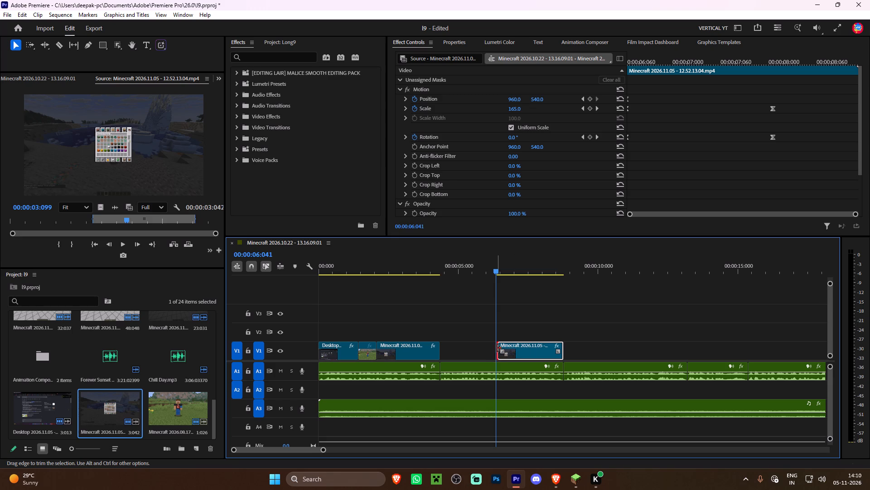
Preview the duplicated inventory clip and move its ending Scale and Rotation keyframes to the clip's end.
{"action": "left_click", "coordinate": [490, 268]}
{"action": "key", "text": "space"}
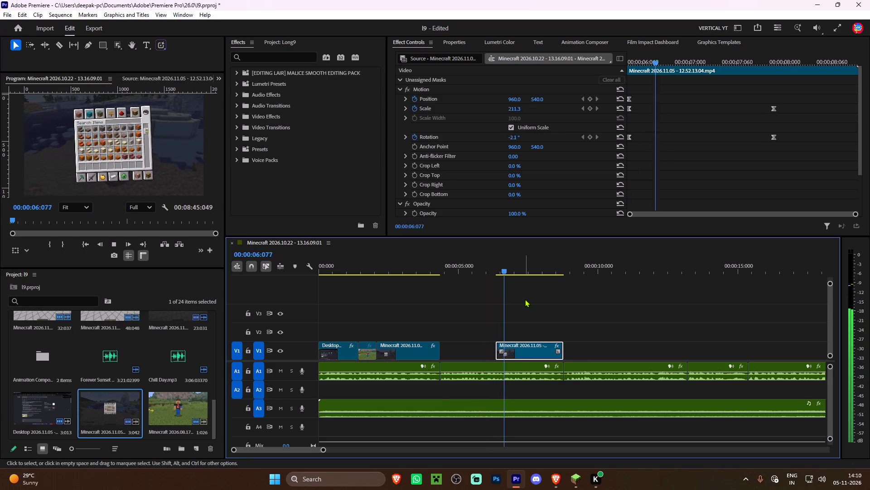
{"action": "key", "text": "space"}
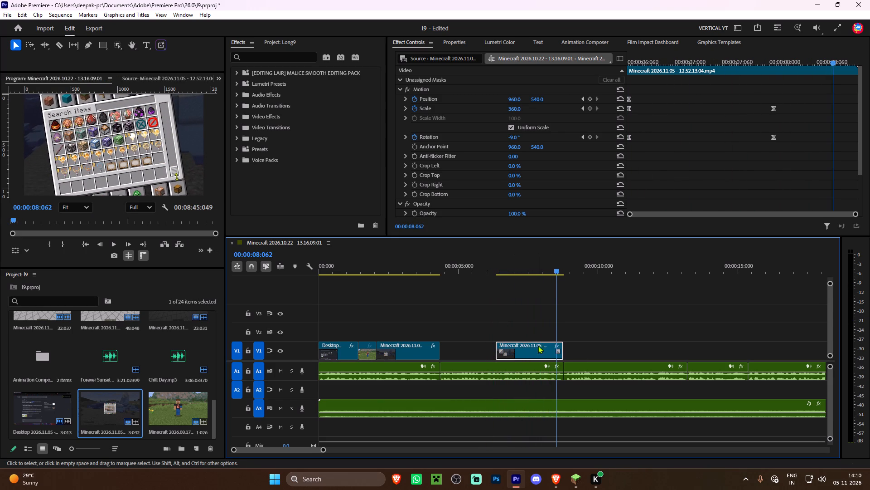
{"action": "left_click_drag", "start_coordinate": [756, 73], "coordinate": [788, 156]}
{"action": "left_click_drag", "start_coordinate": [774, 107], "coordinate": [869, 129]}
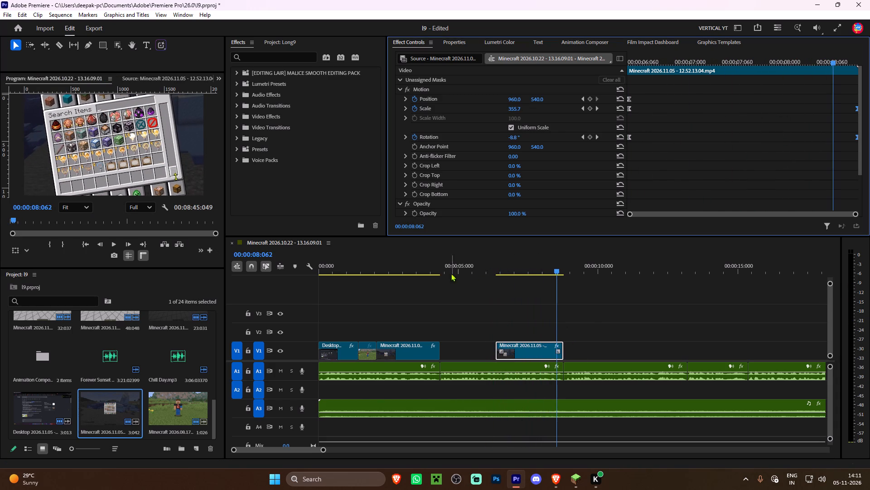
Play back the retimed inventory copy with the voice-over after it, and review the sequence from the start to the empty gap.
{"action": "left_click", "coordinate": [490, 261]}
{"action": "key", "text": "space"}
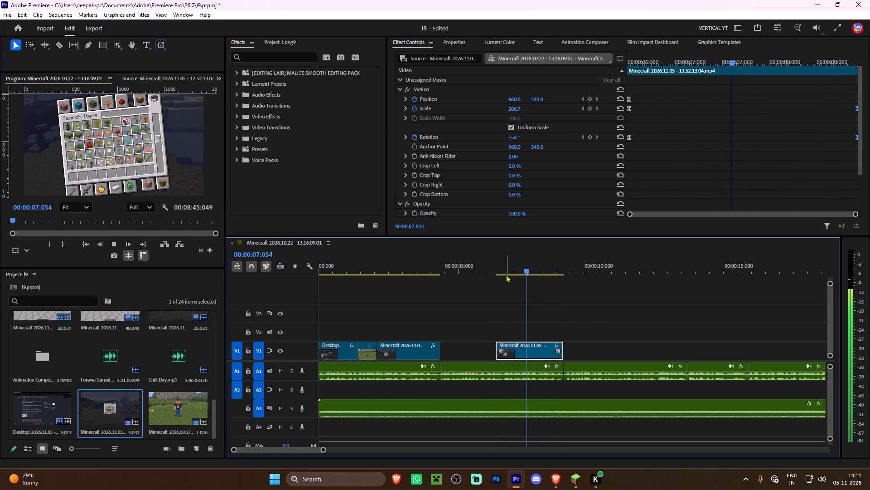
{"action": "scroll", "coordinate": [484, 289], "scroll_direction": "down", "scroll_amount": 2}
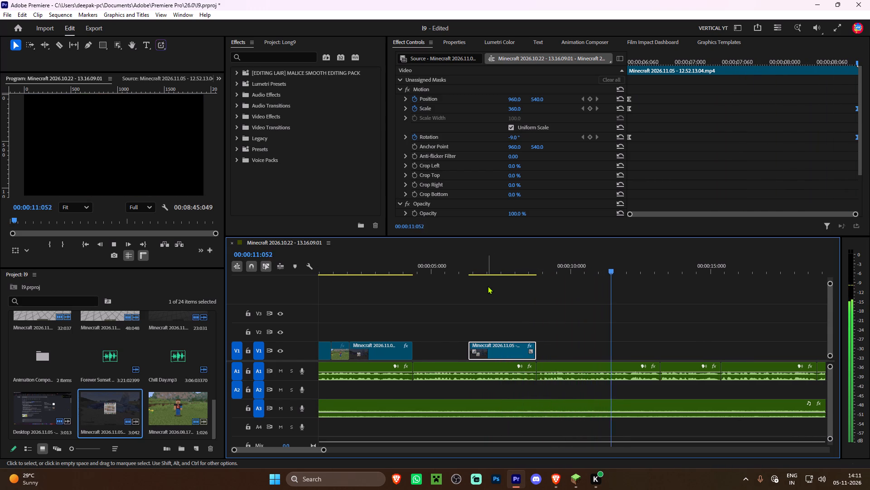
{"action": "key", "text": "space"}
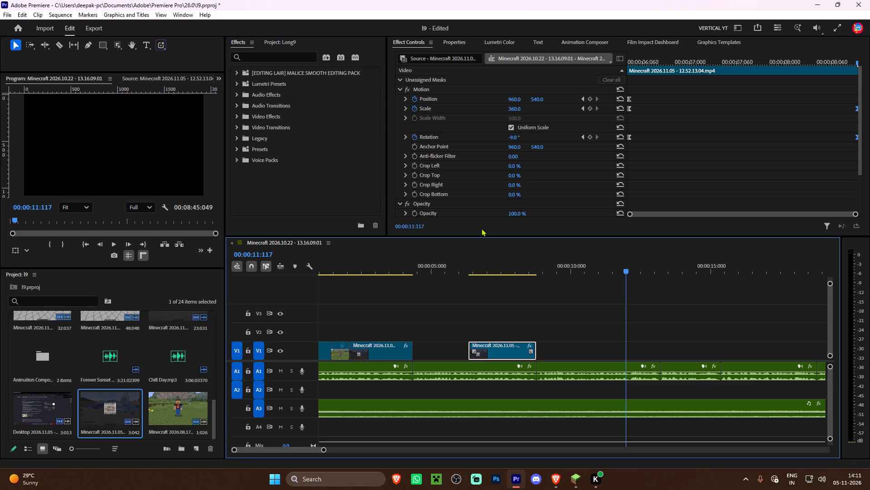
{"action": "left_click_drag", "start_coordinate": [453, 270], "coordinate": [216, 279]}
{"action": "key", "text": "space"}
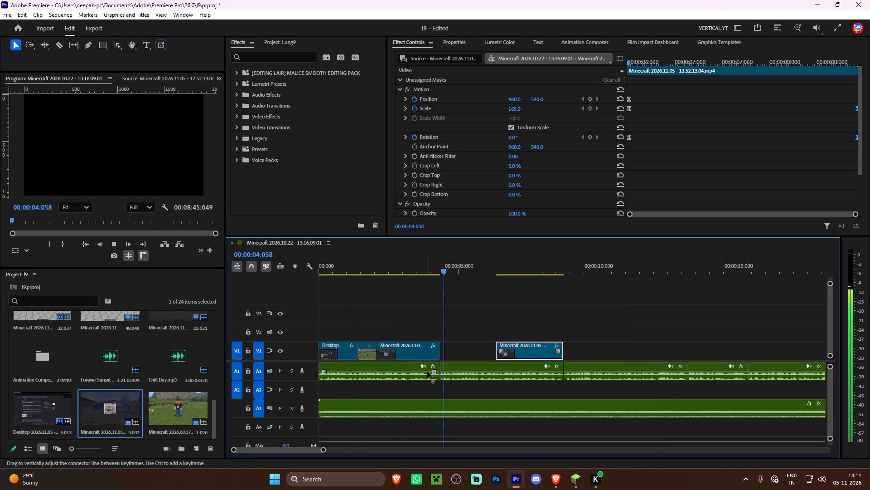
{"action": "scroll", "coordinate": [429, 370], "scroll_direction": "up", "scroll_amount": 2, "text": "alt"}
{"action": "key", "text": "space"}
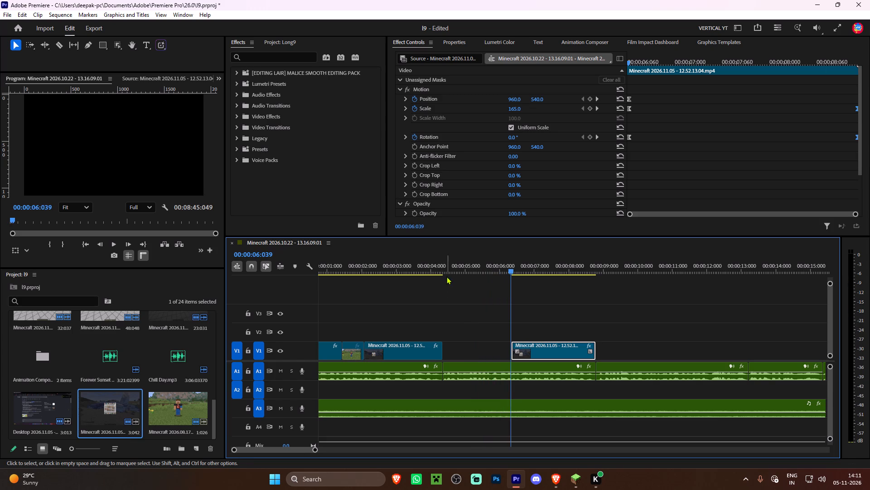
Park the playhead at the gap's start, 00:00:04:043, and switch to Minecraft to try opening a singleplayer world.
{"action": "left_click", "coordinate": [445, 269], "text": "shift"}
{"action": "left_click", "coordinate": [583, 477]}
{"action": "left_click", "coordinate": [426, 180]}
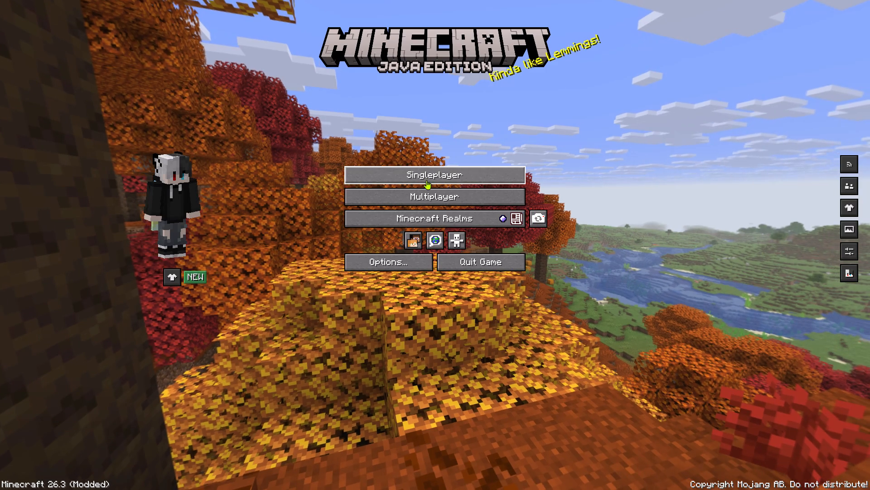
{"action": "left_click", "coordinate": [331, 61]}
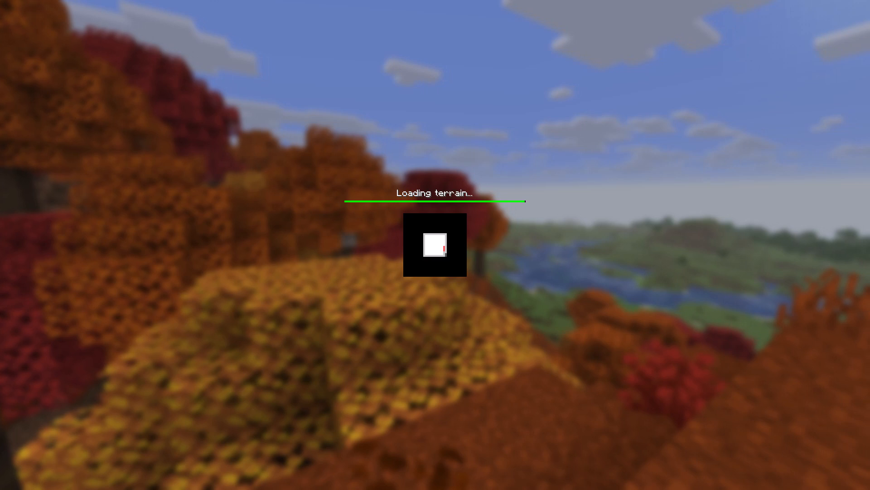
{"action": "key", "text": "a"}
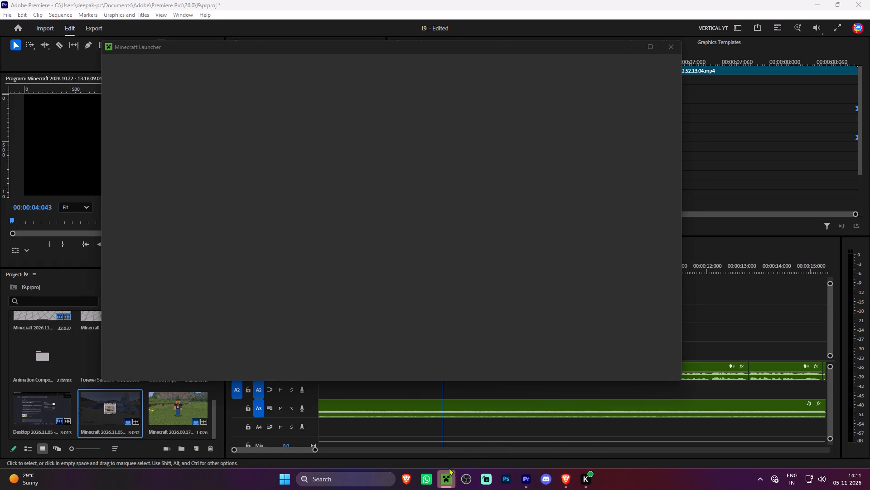
Dismiss the crash report in the Minecraft Launcher and relaunch the game with fabric-loader-26.3.
{"action": "left_click_drag", "start_coordinate": [377, 276], "coordinate": [430, 183]}
{"action": "left_click", "coordinate": [413, 218]}
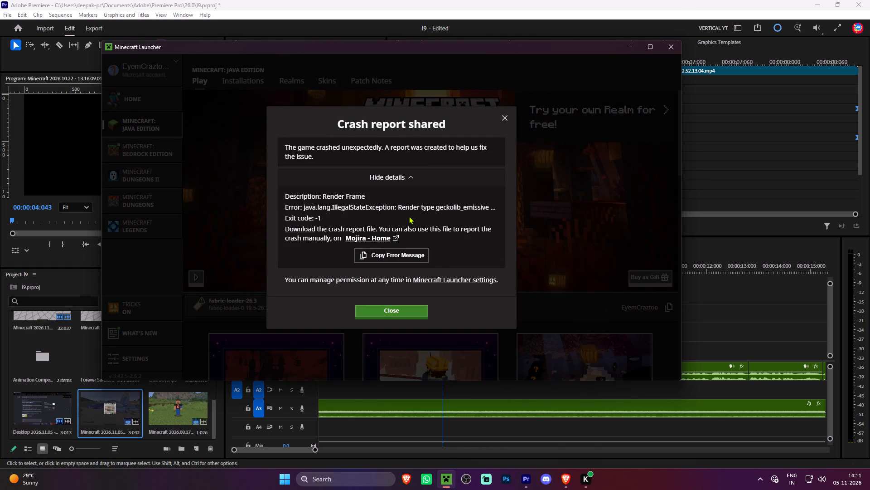
{"action": "left_click", "coordinate": [498, 116]}
{"action": "left_click", "coordinate": [389, 302]}
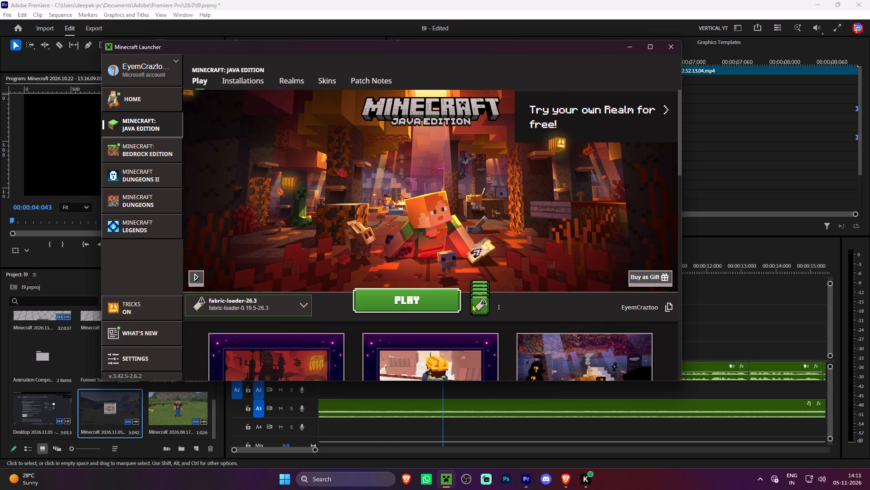
Return to Premiere Pro and play back the end of the first inventory clip and the duplicated inventory clip.
{"action": "left_click", "coordinate": [728, 308]}
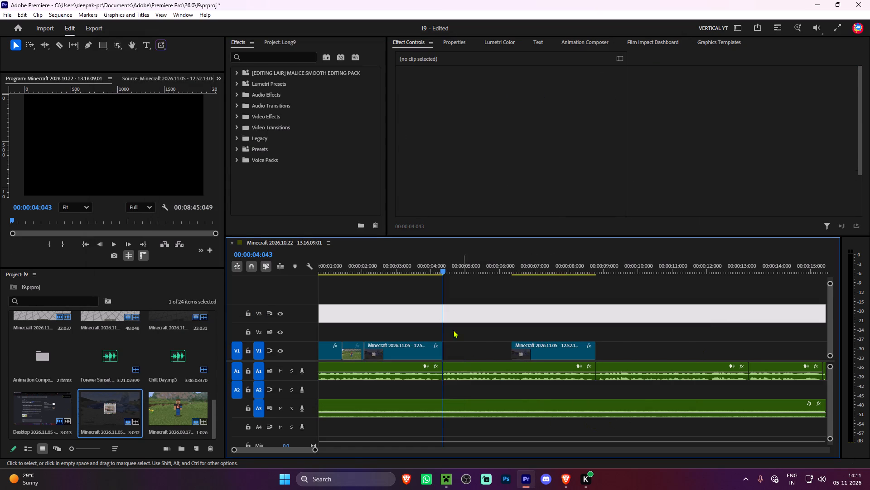
{"action": "left_click_drag", "start_coordinate": [425, 263], "coordinate": [416, 273]}
{"action": "key", "text": "space"}
{"action": "left_click", "coordinate": [487, 283]}
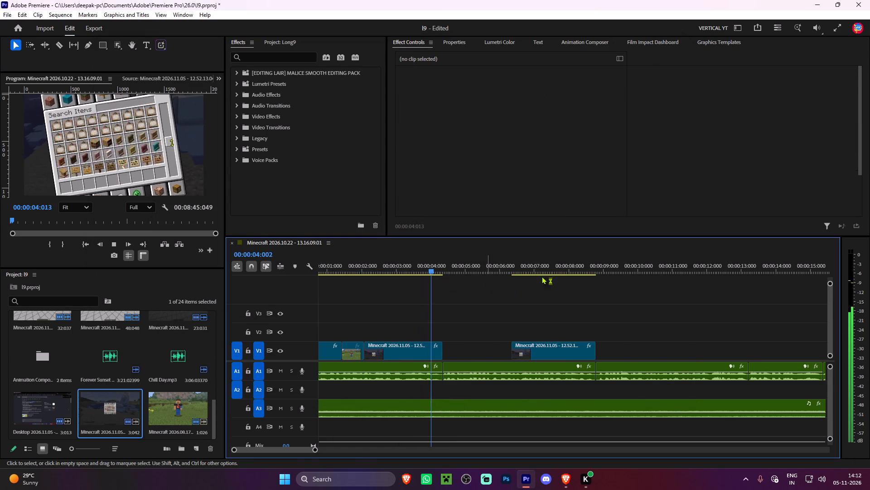
{"action": "left_click", "coordinate": [518, 265]}
{"action": "key", "text": "space"}
{"action": "scroll", "coordinate": [580, 312], "scroll_direction": "down", "scroll_amount": 6}
{"action": "scroll", "coordinate": [517, 317], "scroll_direction": "down", "scroll_amount": 5}
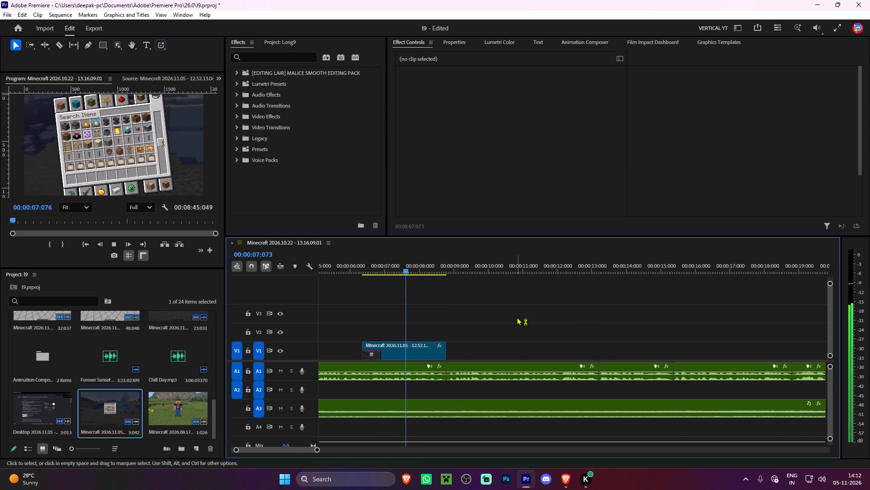
{"action": "key", "text": "space"}
Raise the duplicated inventory clip's final Scale keyframe to 1368, keeping the keyframe at the clip's end.
{"action": "left_click_drag", "start_coordinate": [440, 266], "coordinate": [430, 266]}
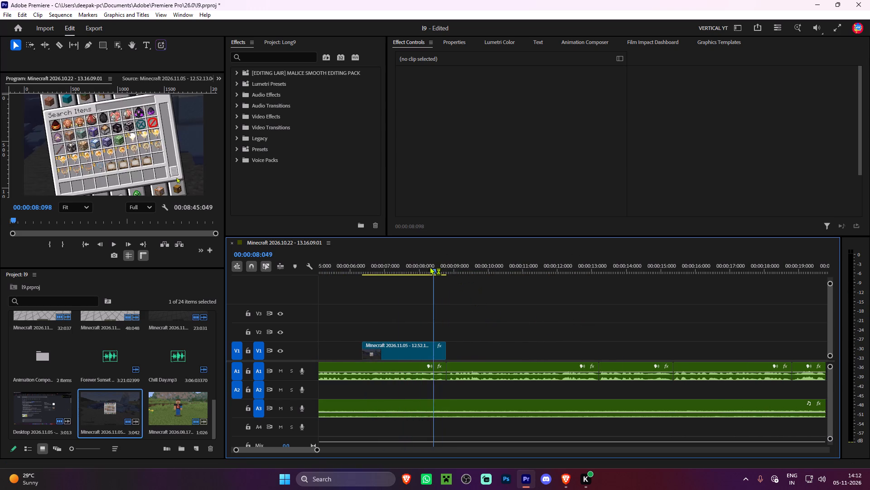
{"action": "left_click_drag", "start_coordinate": [430, 266], "coordinate": [427, 268]}
{"action": "left_click", "coordinate": [427, 344]}
{"action": "left_click_drag", "start_coordinate": [846, 82], "coordinate": [863, 145]}
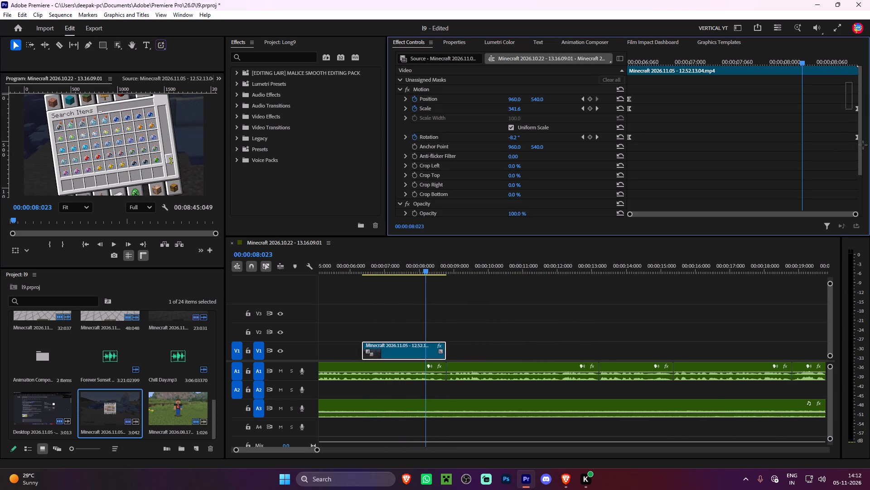
{"action": "left_click_drag", "start_coordinate": [863, 145], "coordinate": [869, 157]}
{"action": "left_click_drag", "start_coordinate": [850, 89], "coordinate": [860, 139]}
{"action": "left_click_drag", "start_coordinate": [855, 108], "coordinate": [822, 114]}
{"action": "left_click_drag", "start_coordinate": [855, 107], "coordinate": [823, 108]}
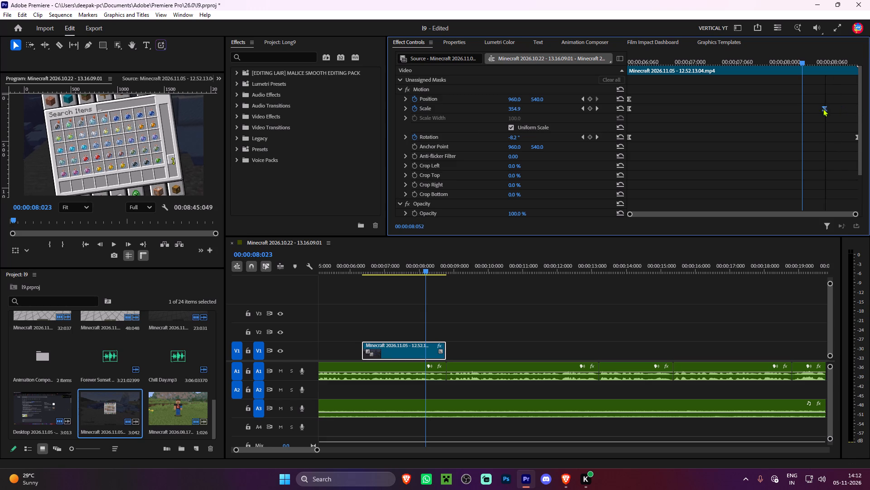
{"action": "left_click_drag", "start_coordinate": [823, 108], "coordinate": [815, 110]}
{"action": "left_click", "coordinate": [808, 60], "text": "shift"}
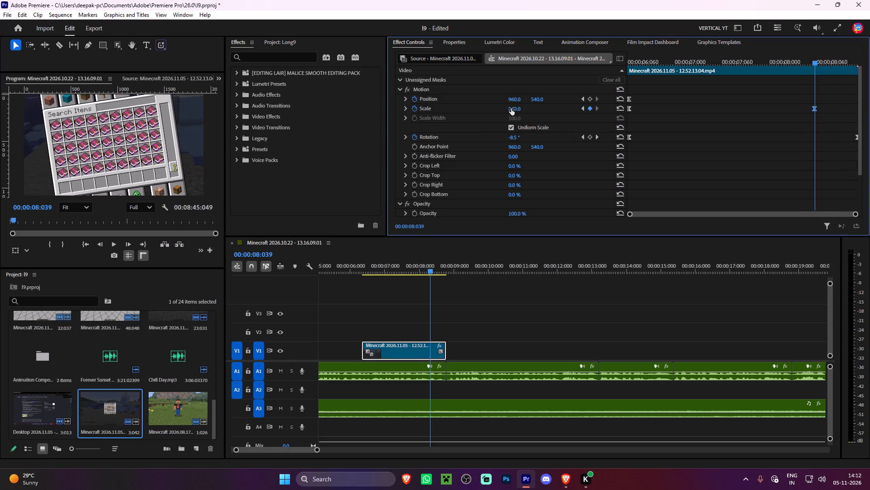
{"action": "left_click_drag", "start_coordinate": [511, 108], "coordinate": [614, 109]}
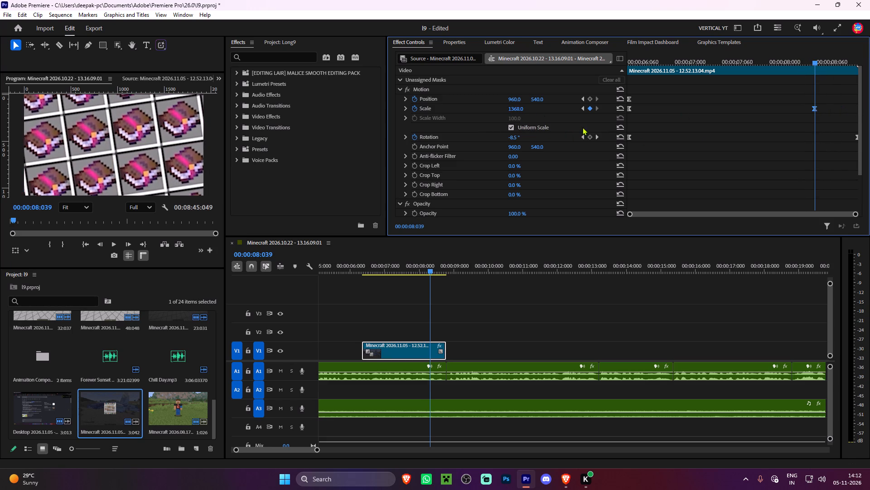
{"action": "left_click_drag", "start_coordinate": [816, 105], "coordinate": [869, 111]}
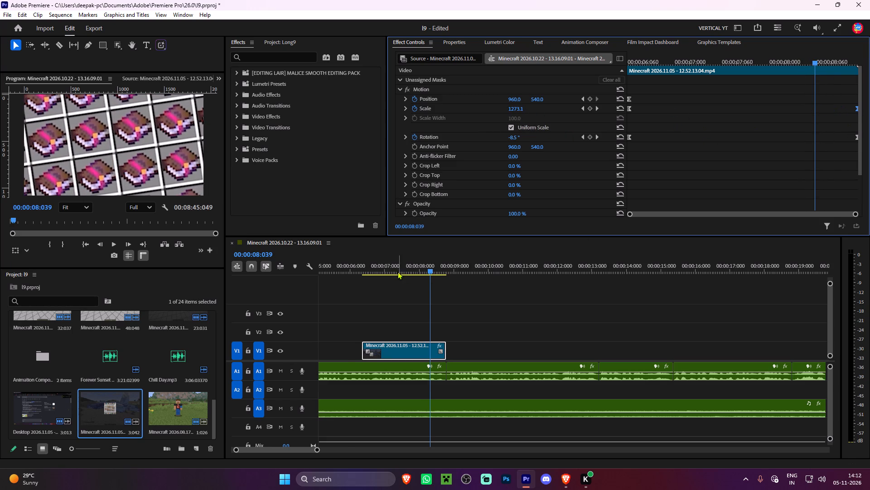
Play back the duplicated inventory clip with its stronger zoom, and scrub through its opening.
{"action": "left_click", "coordinate": [349, 268]}
{"action": "key", "text": "space"}
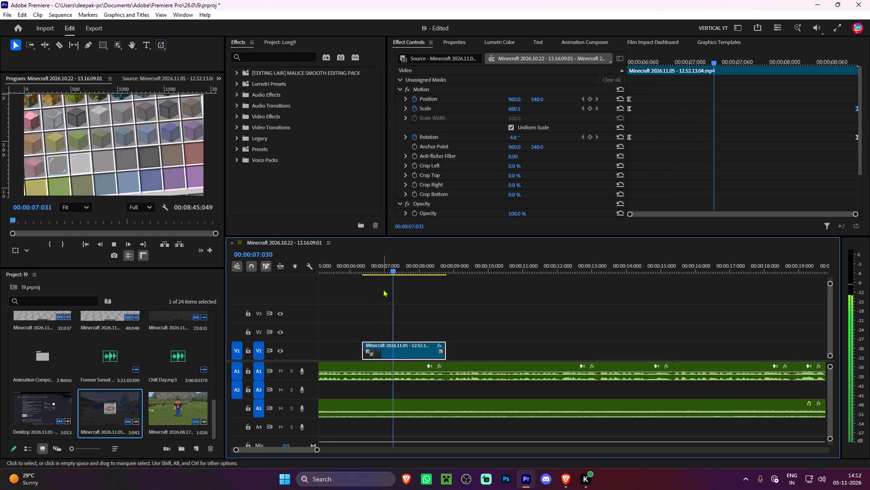
{"action": "key", "text": "space"}
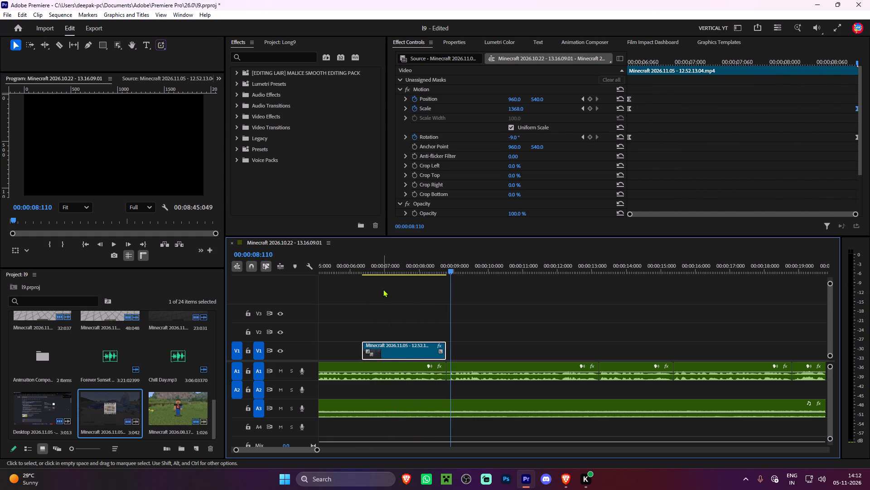
{"action": "left_click_drag", "start_coordinate": [440, 266], "coordinate": [365, 269]}
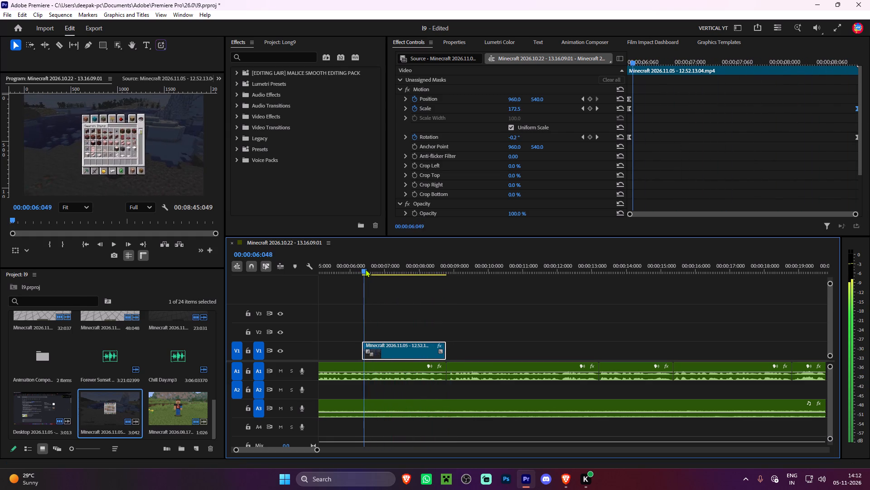
{"action": "left_click_drag", "start_coordinate": [365, 269], "coordinate": [380, 265]}
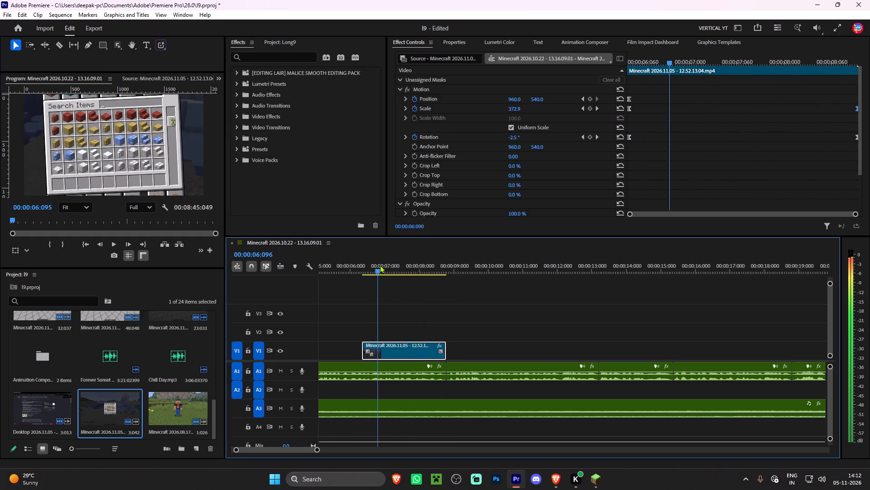
{"action": "left_click_drag", "start_coordinate": [380, 265], "coordinate": [381, 265]}
Expand the Scale property's graph and scrub through the whole inventory clip to examine its zoom speed.
{"action": "left_click", "coordinate": [403, 108]}
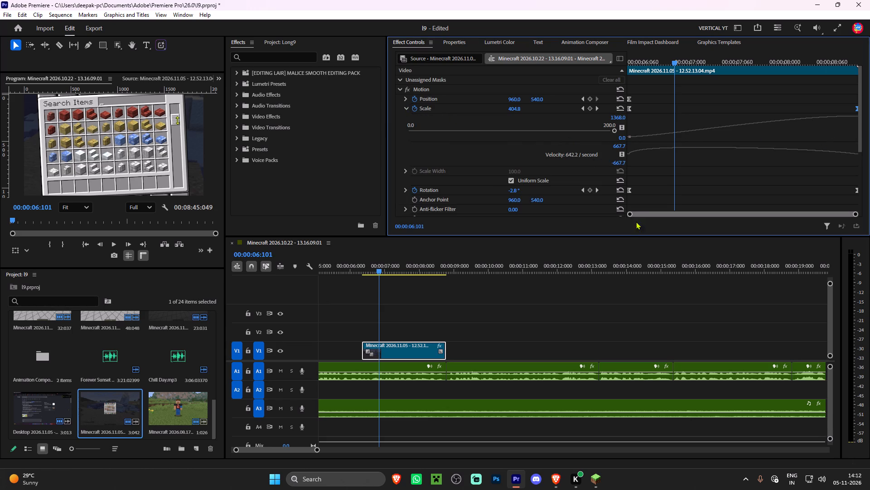
{"action": "key", "text": "space"}
{"action": "key", "text": "space"}
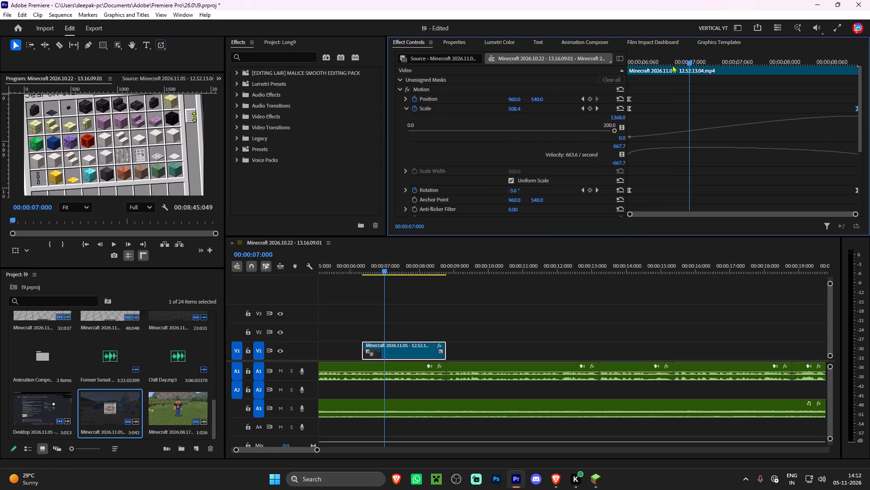
{"action": "left_click_drag", "start_coordinate": [667, 56], "coordinate": [681, 55]}
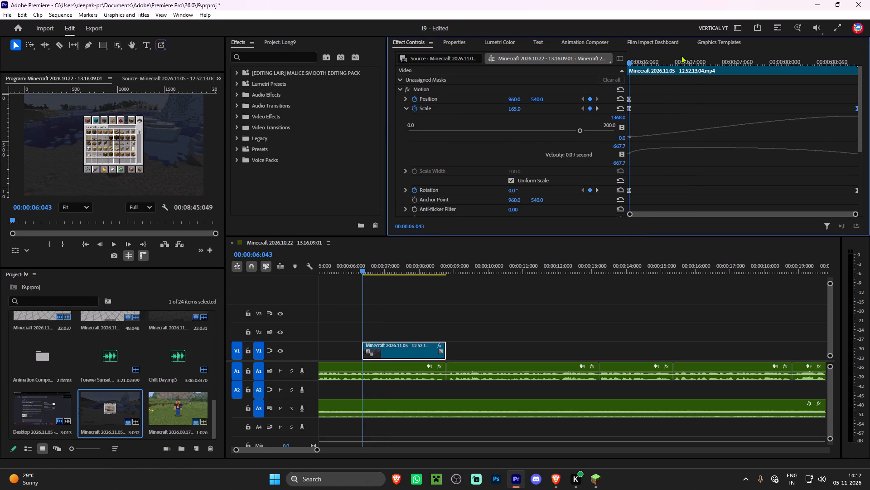
{"action": "left_click_drag", "start_coordinate": [681, 55], "coordinate": [733, 50]}
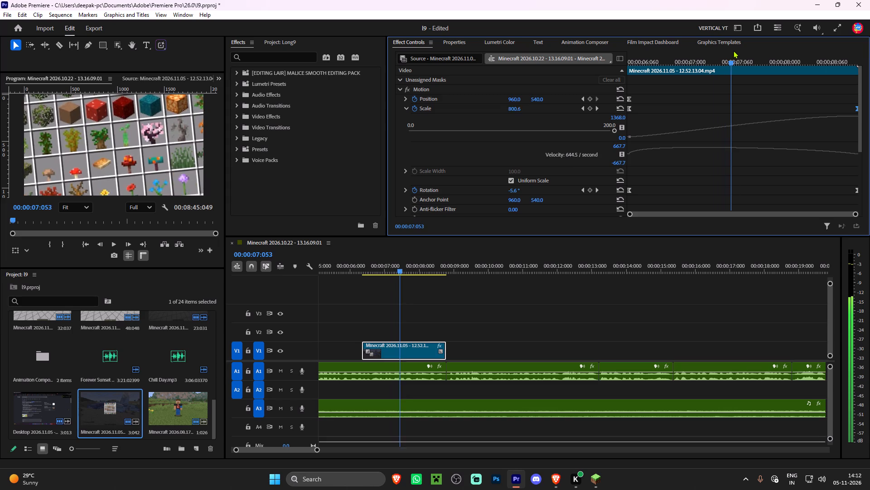
{"action": "left_click_drag", "start_coordinate": [733, 50], "coordinate": [768, 48]}
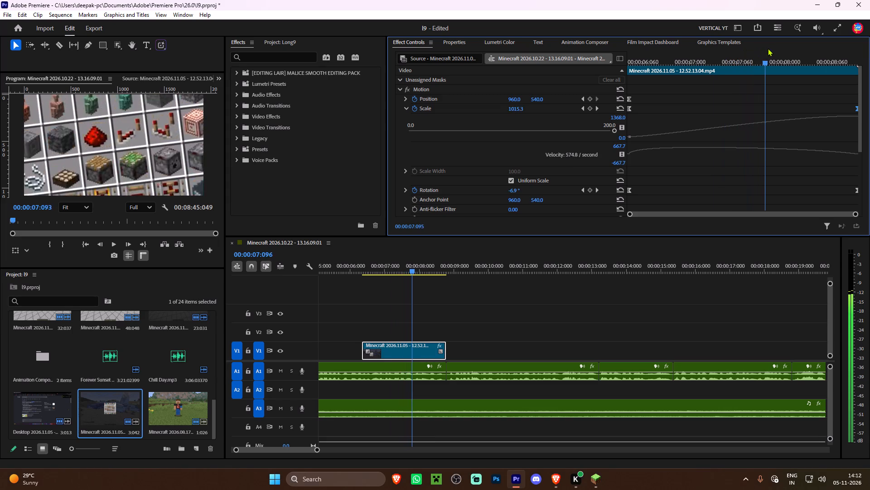
{"action": "left_click_drag", "start_coordinate": [768, 48], "coordinate": [842, 71]}
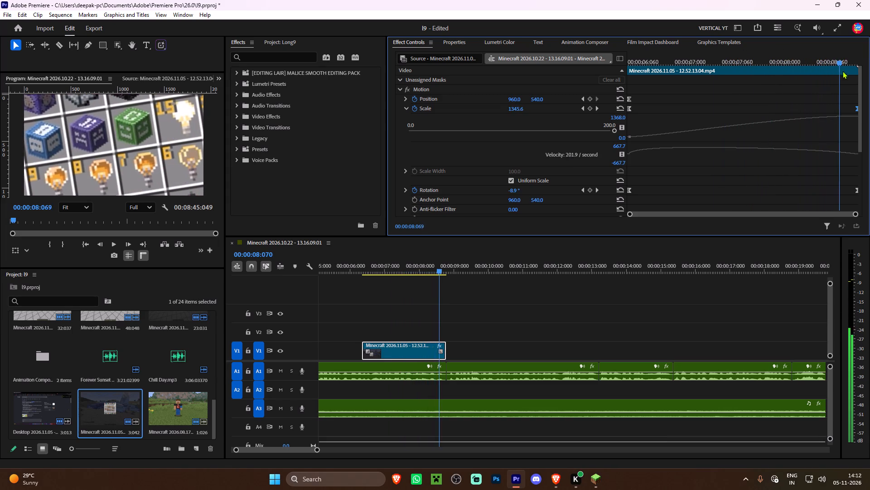
{"action": "left_click_drag", "start_coordinate": [842, 71], "coordinate": [790, 83]}
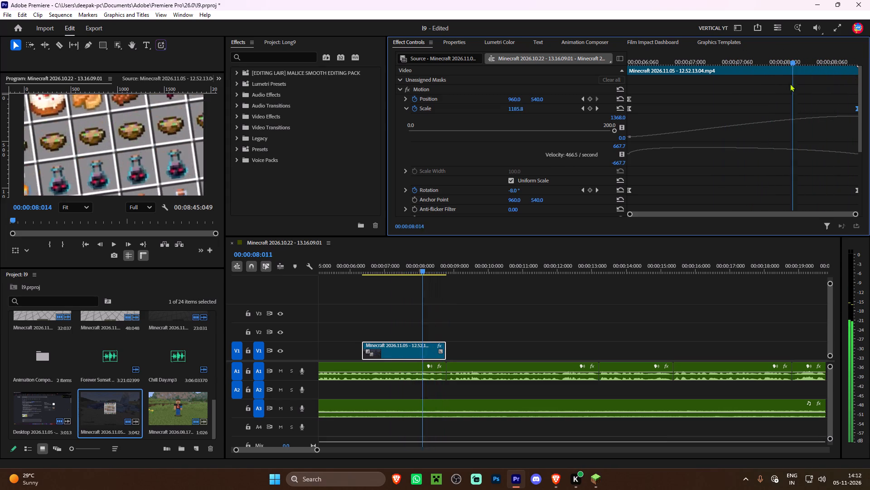
{"action": "left_click_drag", "start_coordinate": [790, 83], "coordinate": [652, 119]}
Play the end of the inventory clip and listen to the voice-over after it, replaying from about 00:00:10.
{"action": "key", "text": "space"}
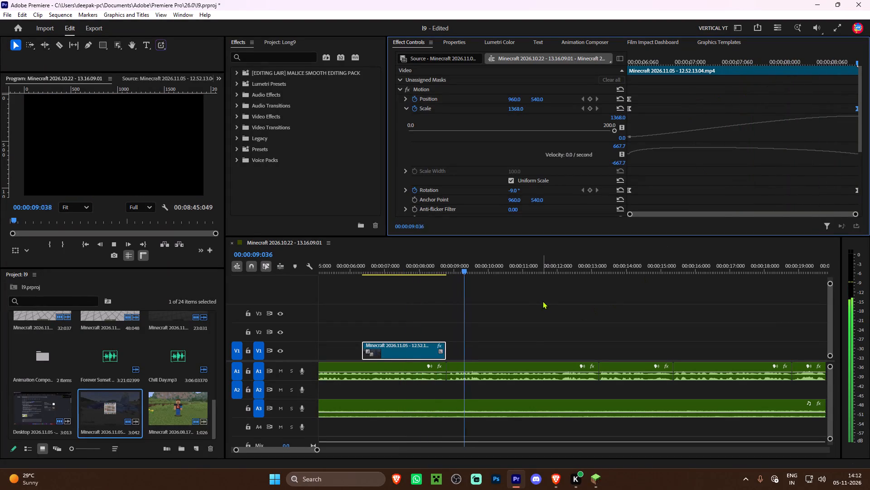
{"action": "left_click", "coordinate": [530, 298]}
{"action": "scroll", "coordinate": [528, 298], "scroll_direction": "down", "scroll_amount": 2, "text": "alt"}
{"action": "key", "text": "space"}
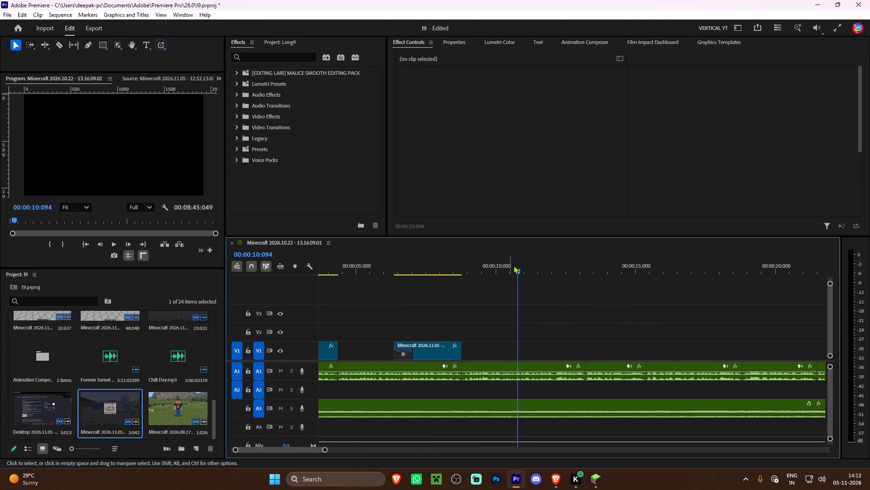
{"action": "scroll", "coordinate": [509, 297], "scroll_direction": "up", "scroll_amount": 4, "text": "alt"}
{"action": "left_click", "coordinate": [498, 266]}
{"action": "key", "text": "space"}
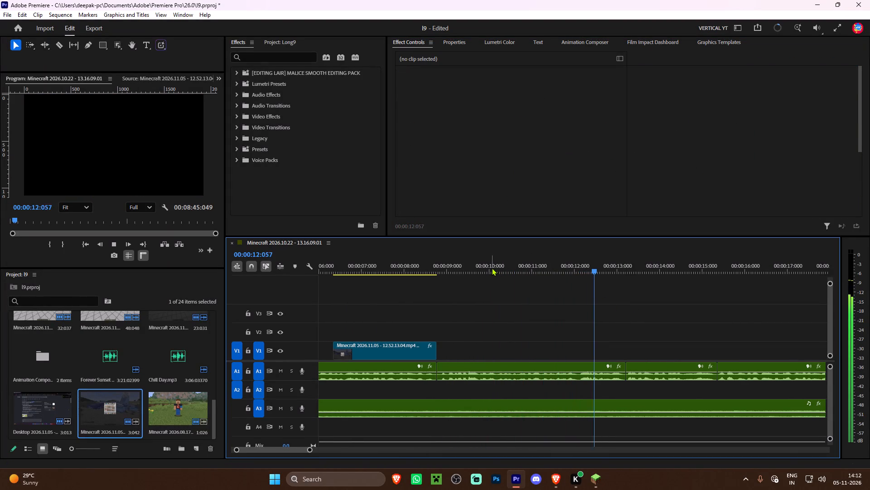
{"action": "key", "text": "space"}
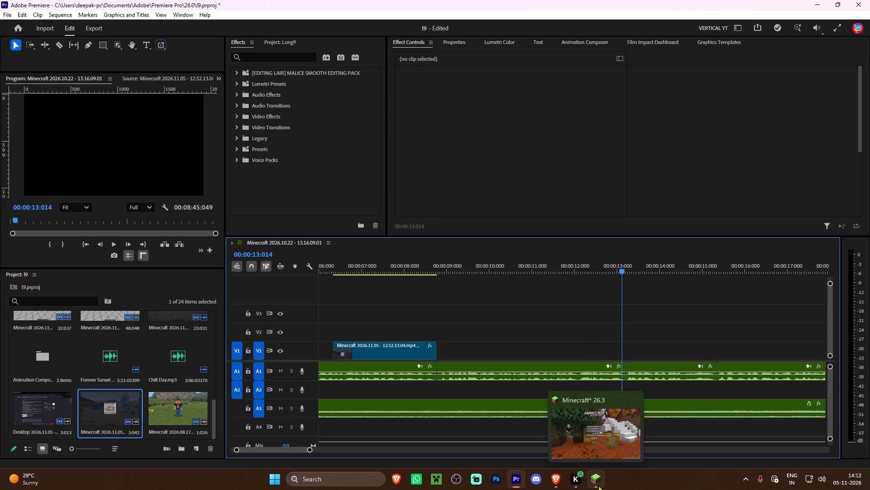
{"action": "left_click", "coordinate": [499, 260]}
{"action": "key", "text": "space"}
{"action": "key", "text": "space"}
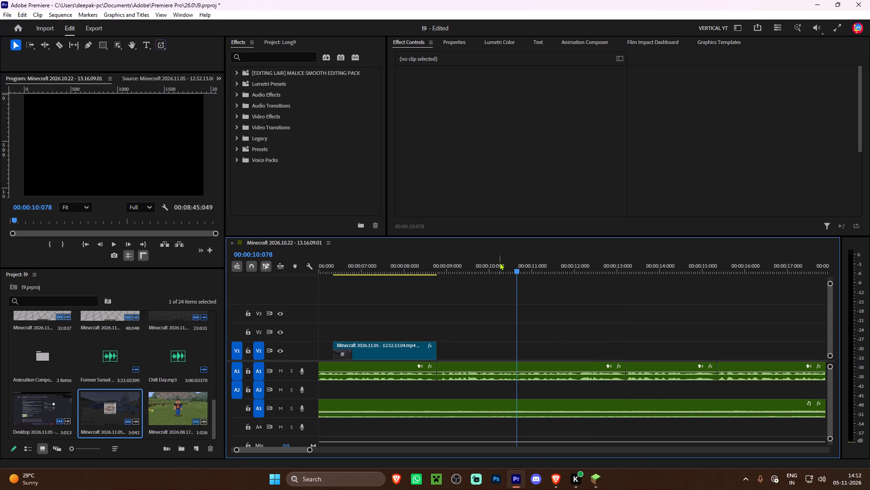
Switch to Minecraft and delete two New World saves from the top of the singleplayer world list.
{"action": "left_click", "coordinate": [596, 485]}
{"action": "left_click", "coordinate": [469, 178]}
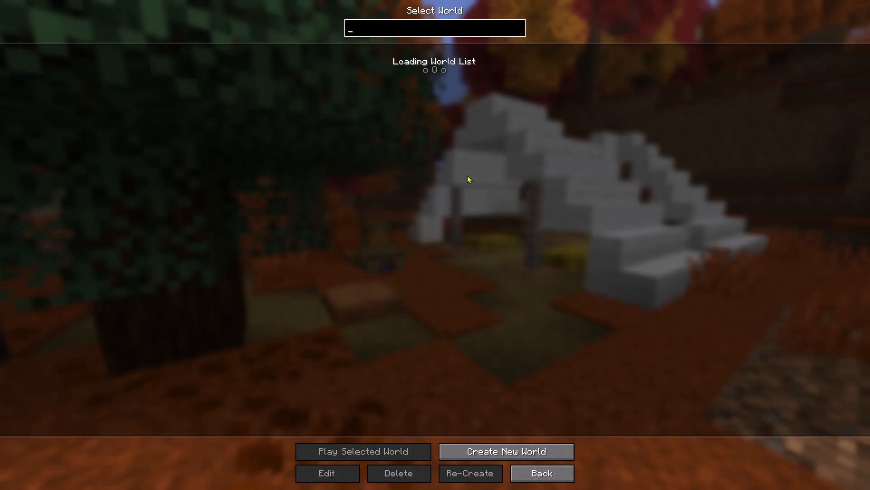
{"action": "left_click", "coordinate": [387, 67]}
{"action": "left_click", "coordinate": [418, 470]}
{"action": "left_click", "coordinate": [377, 254]}
{"action": "left_click", "coordinate": [376, 257]}
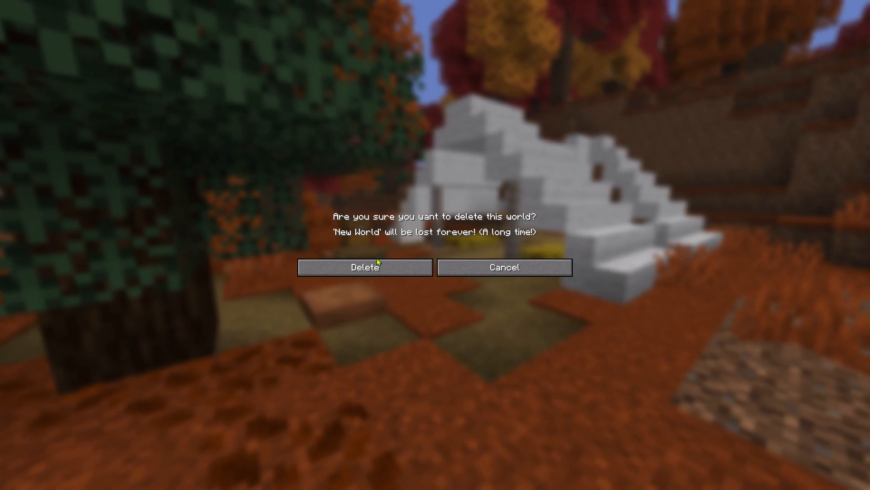
{"action": "left_click", "coordinate": [376, 268]}
{"action": "left_click", "coordinate": [384, 59]}
{"action": "left_click", "coordinate": [409, 474]}
{"action": "left_click", "coordinate": [382, 255]}
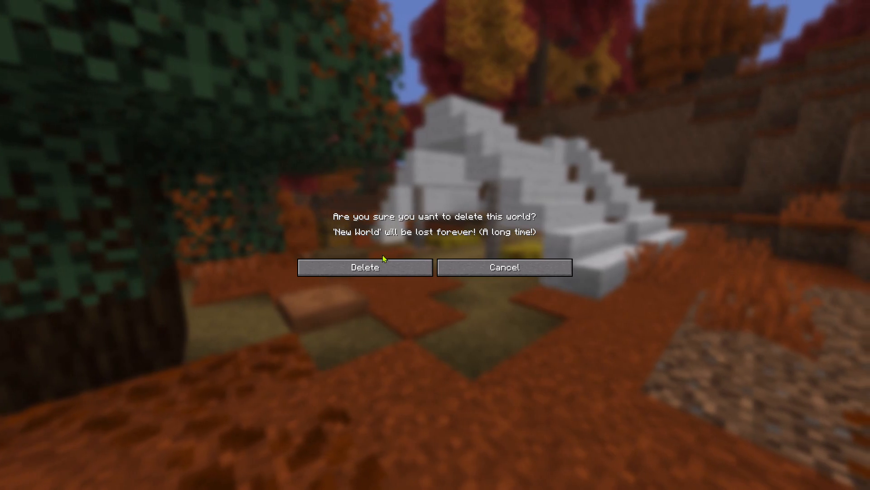
{"action": "left_click", "coordinate": [378, 261]}
Delete the topmost remaining world, and the New World save dated 05/11/26, 12:21 am.
{"action": "left_click", "coordinate": [383, 70]}
{"action": "left_click", "coordinate": [395, 478]}
{"action": "left_click_drag", "start_coordinate": [381, 280], "coordinate": [380, 274]}
{"action": "left_click", "coordinate": [380, 267]}
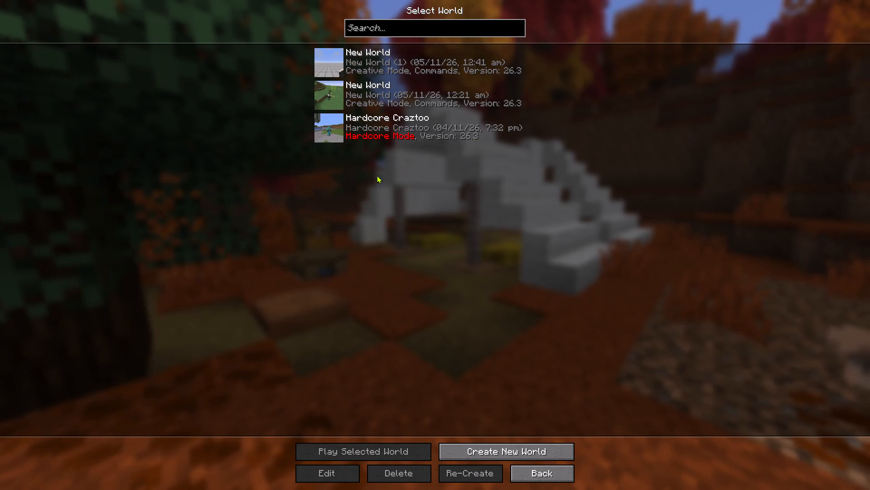
{"action": "left_click", "coordinate": [390, 88]}
{"action": "left_click", "coordinate": [378, 478]}
{"action": "left_click", "coordinate": [398, 264]}
Create a new singleplayer world named New World in Creative game mode.
{"action": "left_click", "coordinate": [514, 453]}
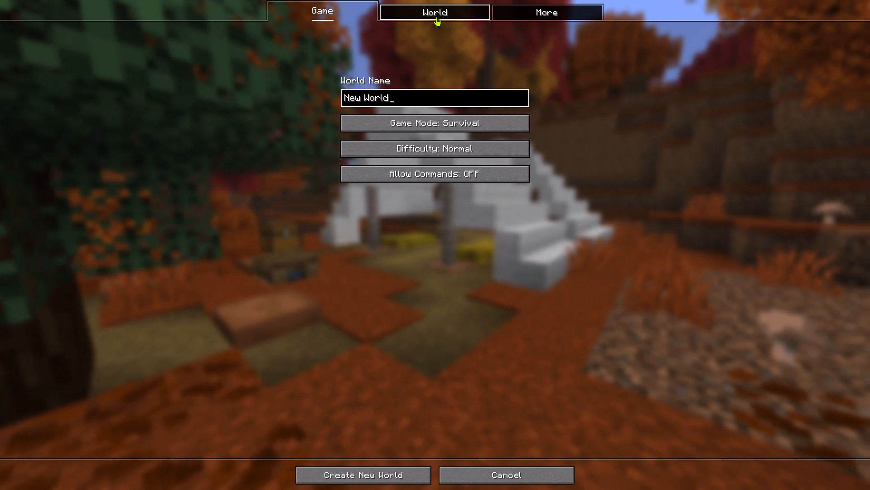
{"action": "double_click", "coordinate": [414, 119]}
{"action": "left_click_drag", "start_coordinate": [379, 446], "coordinate": [379, 454]}
{"action": "left_click", "coordinate": [373, 475]}
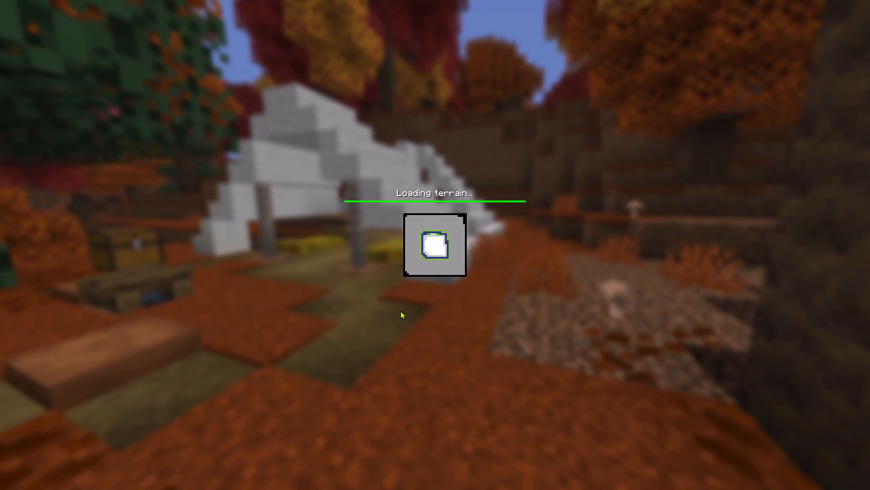
Fly up over the new world's grassland and switch to the front-facing third-person view of the character.
{"action": "key", "text": "d"}
{"action": "key", "text": "space"}
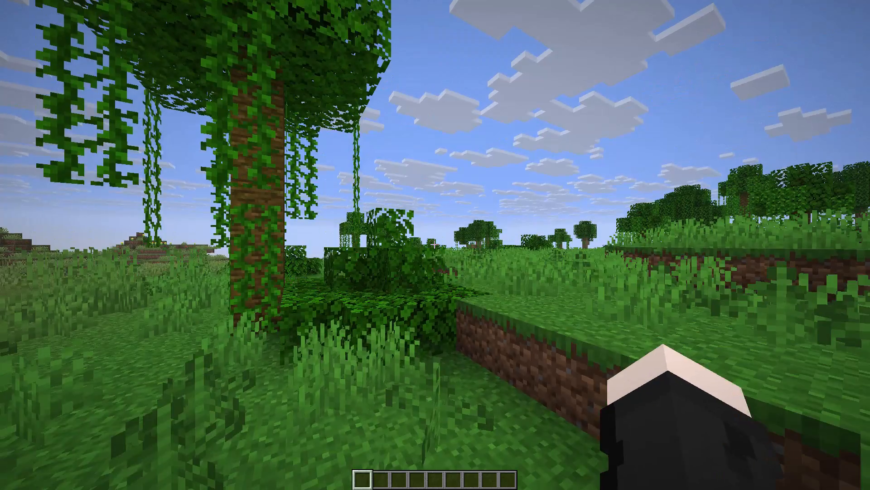
{"action": "key", "text": "space"}
{"action": "key", "text": "space"}
{"action": "key", "text": "space"}
{"action": "key", "text": "space"}
{"action": "key", "text": "space"}
{"action": "key", "text": "space"}
{"action": "key", "text": "space"}
{"action": "key", "text": "space"}
{"action": "key", "text": "space"}
{"action": "double_click", "coordinate": [435, 245]}
Set the game's field of view to 68 and return to the character in the world.
{"action": "key", "text": "Escape"}
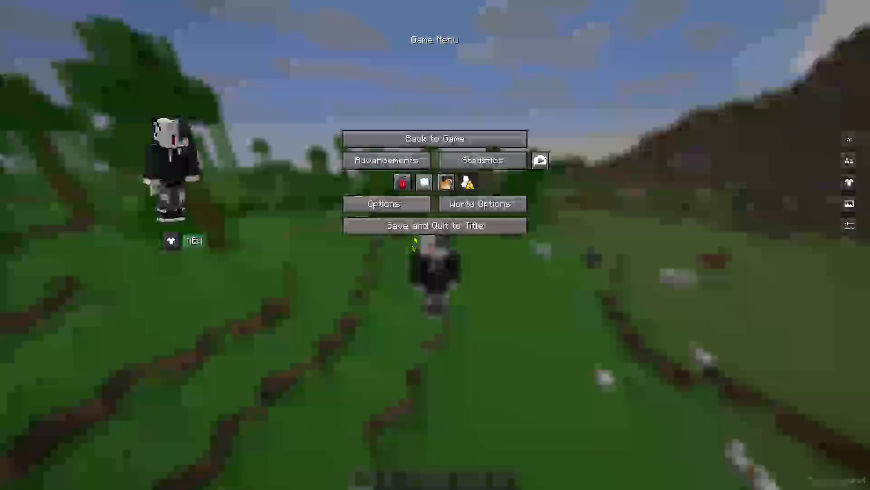
{"action": "left_click", "coordinate": [401, 211]}
{"action": "left_click", "coordinate": [369, 116]}
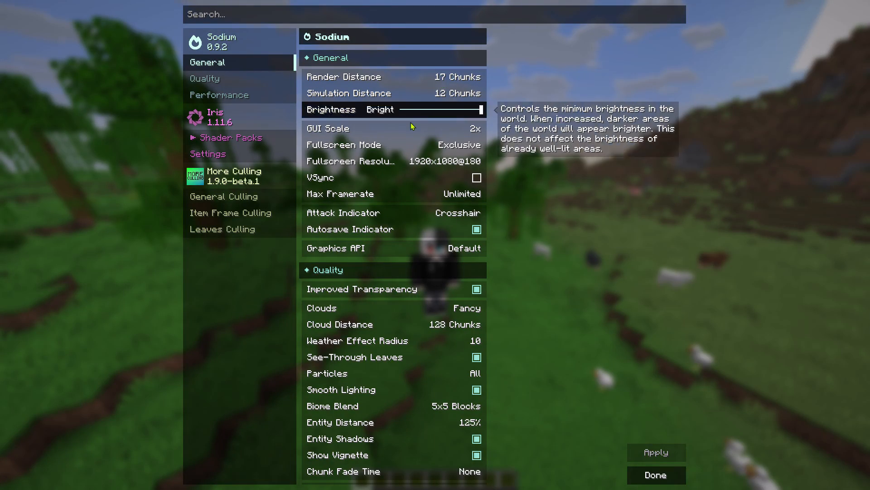
{"action": "key", "text": "Escape"}
{"action": "left_click", "coordinate": [363, 42]}
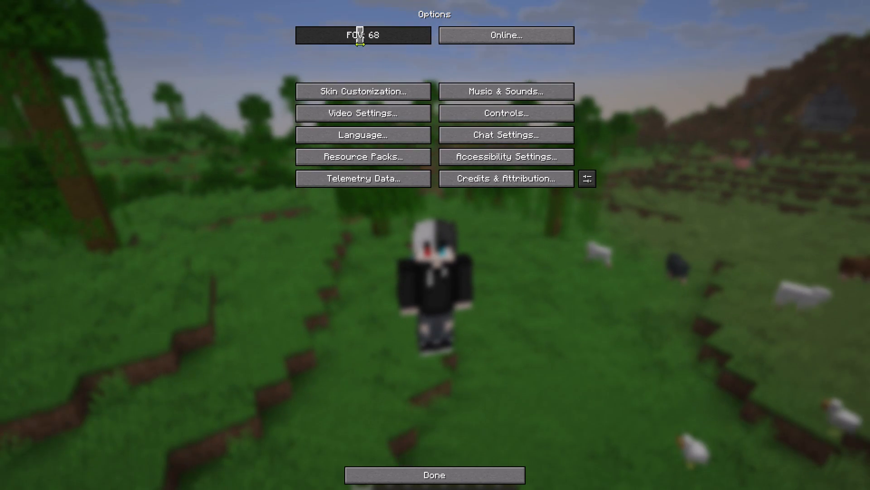
{"action": "key", "text": "Escape"}
{"action": "key", "text": "Escape"}
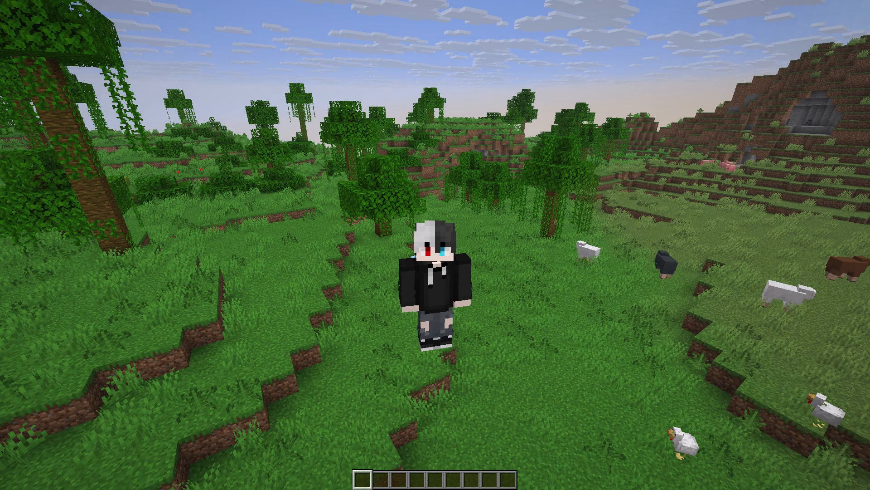
{"action": "scroll", "coordinate": [435, 245], "scroll_direction": "down", "scroll_amount": 4}
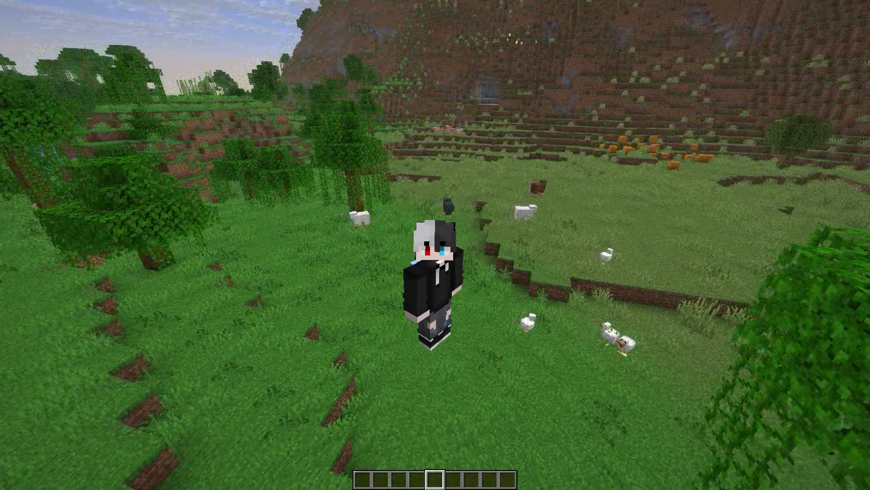
Fly the character high above the trees and frame them in the front-facing third-person view.
{"action": "left_click", "coordinate": [435, 245]}
{"action": "key", "text": "space"}
{"action": "key", "text": "space"}
{"action": "key", "text": "space"}
{"action": "key", "text": "space"}
{"action": "key", "text": "space"}
{"action": "key", "text": "space"}
{"action": "key", "text": "space"}
{"action": "key", "text": "space"}
{"action": "key", "text": "space"}
{"action": "key", "text": "space"}
{"action": "key", "text": "space"}
{"action": "key", "text": "space"}
{"action": "key", "text": "space"}
{"action": "key", "text": "space"}
{"action": "key", "text": "space"}
{"action": "key", "text": "space"}
{"action": "key", "text": "space"}
{"action": "key", "text": "space"}
{"action": "key", "text": "space"}
{"action": "key", "text": "space"}
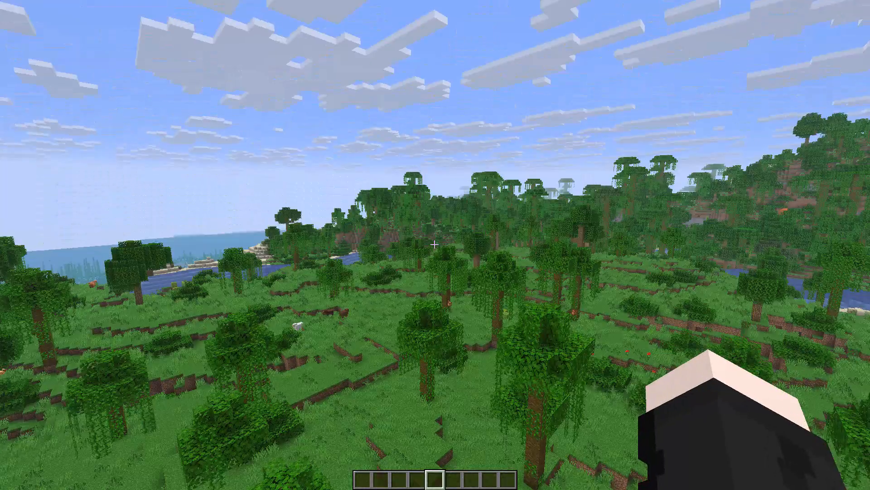
{"action": "key", "text": "space"}
{"action": "key", "text": "space"}
{"action": "key", "text": "space"}
{"action": "key", "text": "space"}
{"action": "key", "text": "space"}
{"action": "key", "text": "space"}
{"action": "key", "text": "space"}
{"action": "key", "text": "space"}
{"action": "double_click", "coordinate": [435, 245]}
{"action": "key", "text": "w"}
{"action": "key", "text": "w"}
{"action": "key", "text": "w"}
{"action": "key", "text": "w"}
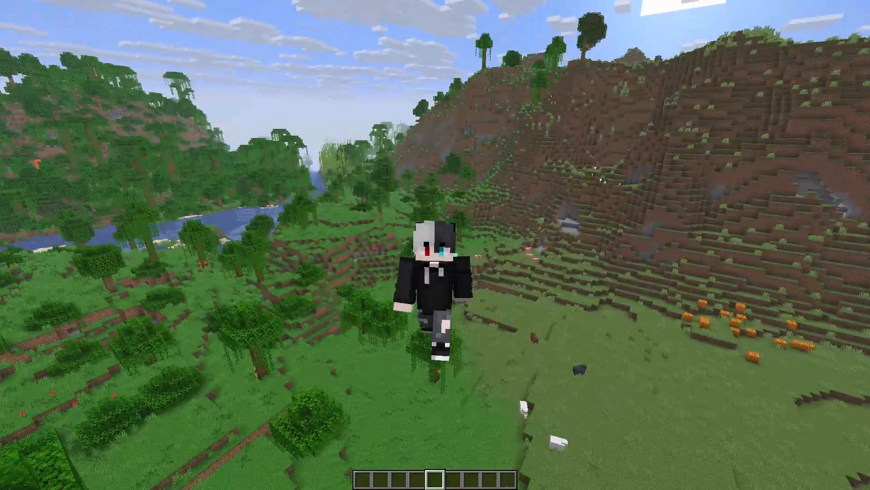
Start a gameplay recording and fly the character higher over the grassland, turning the camera between the hillside and the river.
{"action": "key", "text": "alt+x"}
{"action": "key", "text": "w"}
{"action": "key", "text": "w"}
{"action": "key", "text": "w"}
{"action": "key", "text": "w"}
{"action": "key", "text": "w"}
{"action": "key", "text": "w"}
{"action": "key", "text": "w"}
{"action": "key", "text": "w"}
{"action": "key", "text": "w"}
{"action": "key", "text": "w"}
{"action": "key", "text": "w"}
{"action": "key", "text": "w"}
{"action": "key", "text": "w"}
{"action": "key", "text": "w"}
{"action": "key", "text": "w"}
{"action": "key", "text": "w"}
{"action": "key", "text": "w"}
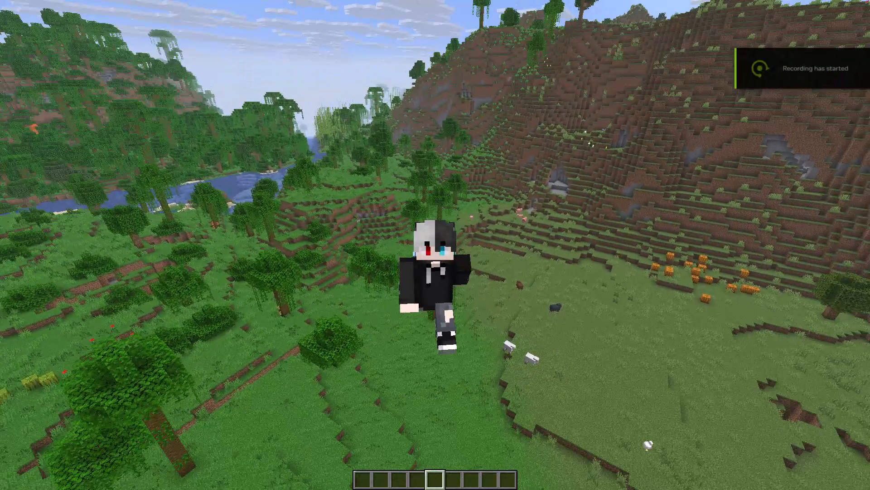
{"action": "key", "text": "w"}
{"action": "key", "text": "w"}
{"action": "key", "text": "w"}
{"action": "key", "text": "space"}
{"action": "key", "text": "space"}
{"action": "key", "text": "space"}
{"action": "key", "text": "space"}
{"action": "key", "text": "space"}
{"action": "key", "text": "space"}
{"action": "key", "text": "space"}
{"action": "key", "text": "space"}
{"action": "key", "text": "space"}
{"action": "key", "text": "space"}
{"action": "key", "text": "space"}
{"action": "key", "text": "space"}
{"action": "key", "text": "space"}
{"action": "key", "text": "space"}
{"action": "key", "text": "space"}
{"action": "key", "text": "space"}
{"action": "key", "text": "space"}
{"action": "key", "text": "space"}
{"action": "key", "text": "space"}
{"action": "key", "text": "space"}
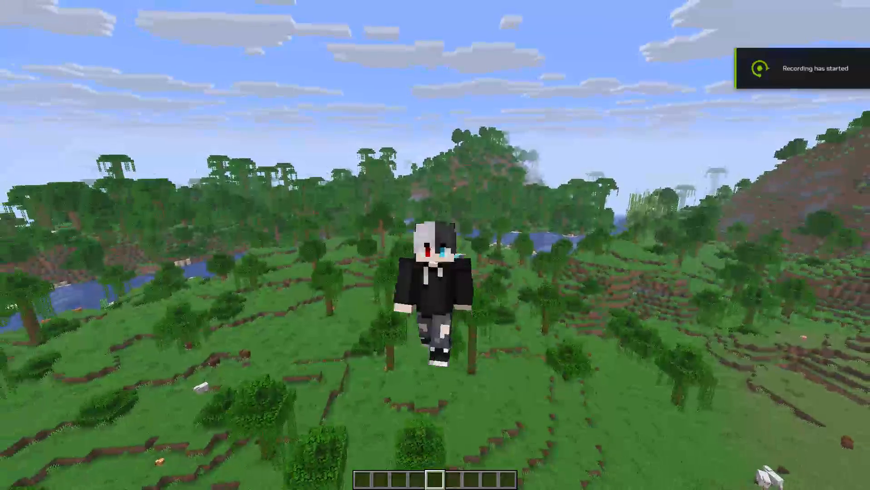
{"action": "triple_click", "coordinate": [435, 245]}
{"action": "double_click", "coordinate": [435, 245]}
{"action": "triple_click", "coordinate": [435, 245]}
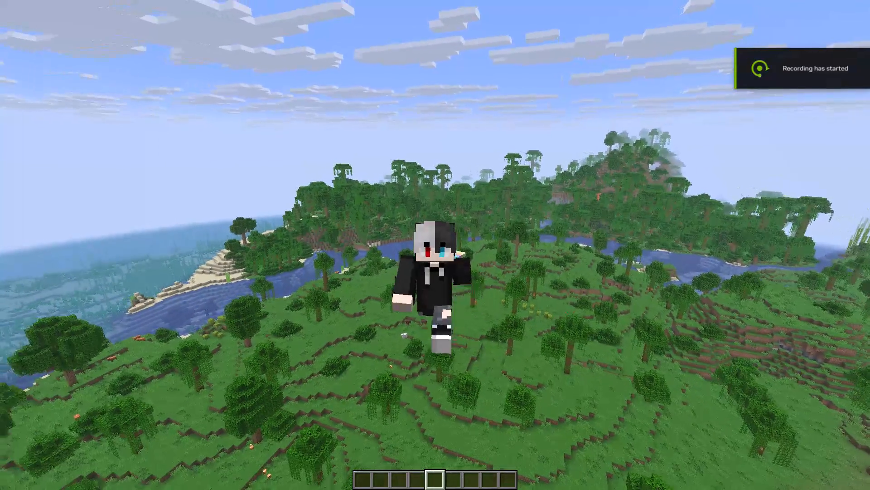
{"action": "key", "text": "w"}
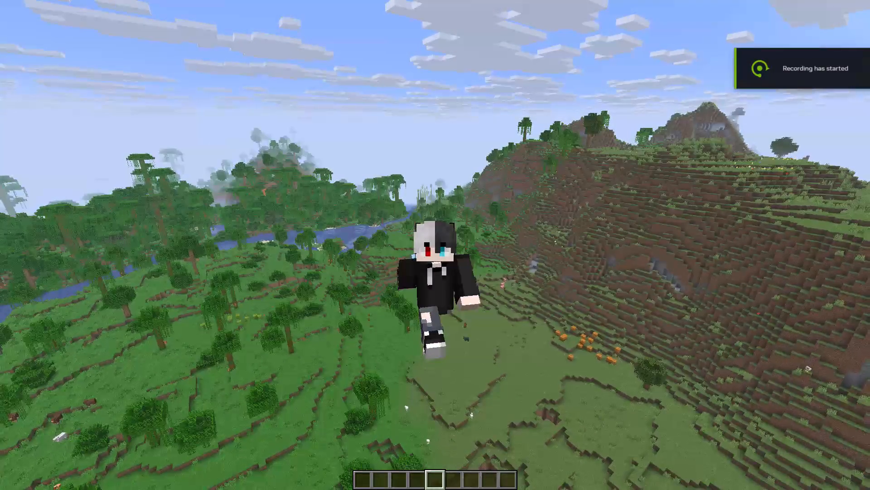
Keep flying up in front-facing view while turning the camera past the coast to the green hills, and stop the recording.
{"action": "left_click", "coordinate": [435, 245]}
{"action": "key", "text": "w"}
{"action": "key", "text": "w"}
{"action": "key", "text": "w"}
{"action": "key", "text": "w"}
{"action": "key", "text": "w"}
{"action": "key", "text": "w"}
{"action": "key", "text": "w"}
{"action": "key", "text": "w"}
{"action": "key", "text": "w"}
{"action": "key", "text": "w"}
{"action": "key", "text": "w"}
{"action": "key", "text": "w"}
{"action": "key", "text": "w"}
{"action": "key", "text": "w"}
{"action": "key", "text": "w"}
{"action": "key", "text": "w"}
{"action": "key", "text": "w"}
{"action": "key", "text": "w"}
{"action": "key", "text": "w"}
{"action": "key", "text": "w"}
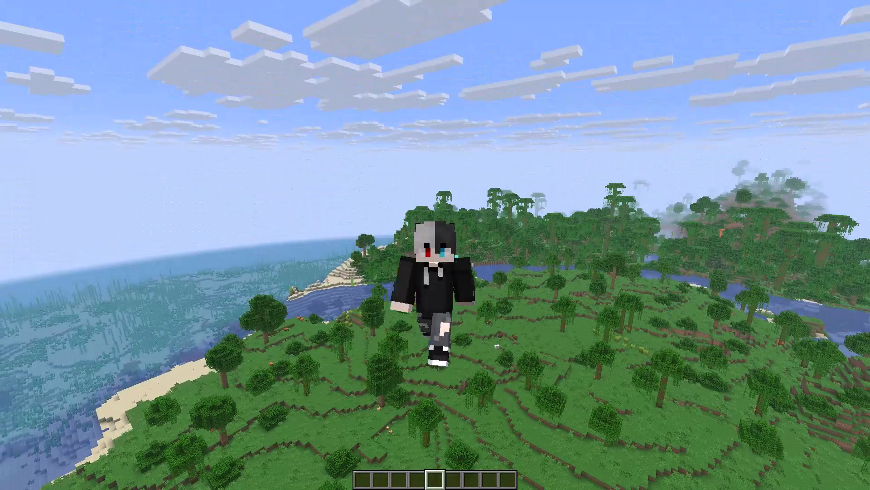
{"action": "key", "text": "space"}
{"action": "key", "text": "space"}
{"action": "key", "text": "space"}
{"action": "key", "text": "space"}
{"action": "key", "text": "space"}
{"action": "key", "text": "space"}
{"action": "key", "text": "space"}
{"action": "key", "text": "space"}
{"action": "key", "text": "space"}
{"action": "key", "text": "space"}
{"action": "key", "text": "space"}
{"action": "key", "text": "space"}
{"action": "key", "text": "space"}
{"action": "key", "text": "space"}
{"action": "key", "text": "space"}
{"action": "key", "text": "space"}
{"action": "key", "text": "space"}
{"action": "key", "text": "space"}
{"action": "key", "text": "space"}
{"action": "key", "text": "space"}
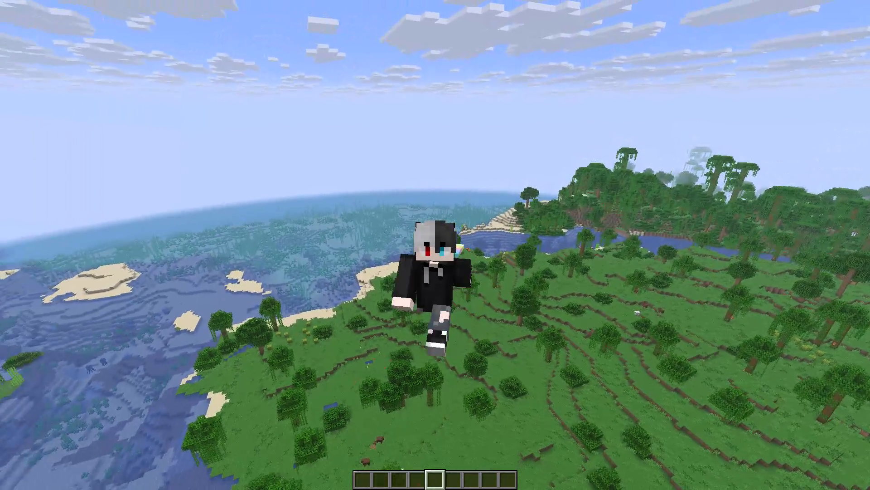
{"action": "triple_click", "coordinate": [435, 245]}
{"action": "left_click", "coordinate": [435, 245]}
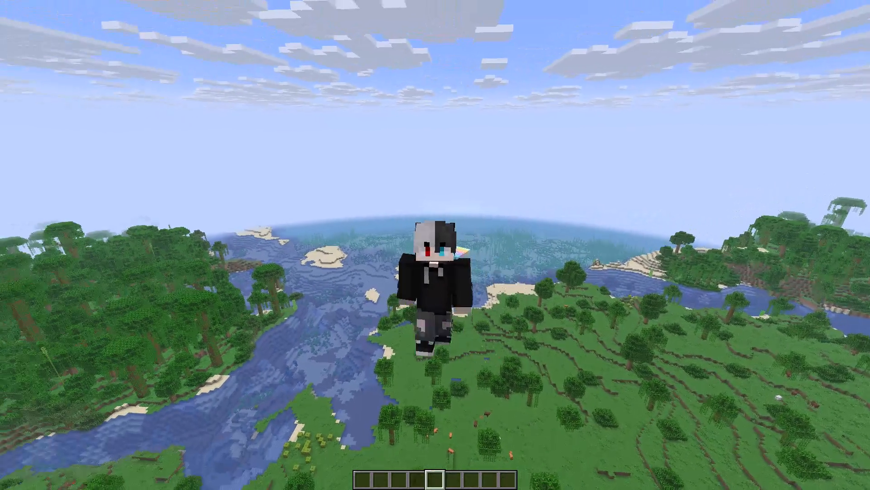
{"action": "left_click", "coordinate": [435, 245]}
{"action": "left_click", "coordinate": [435, 245]}
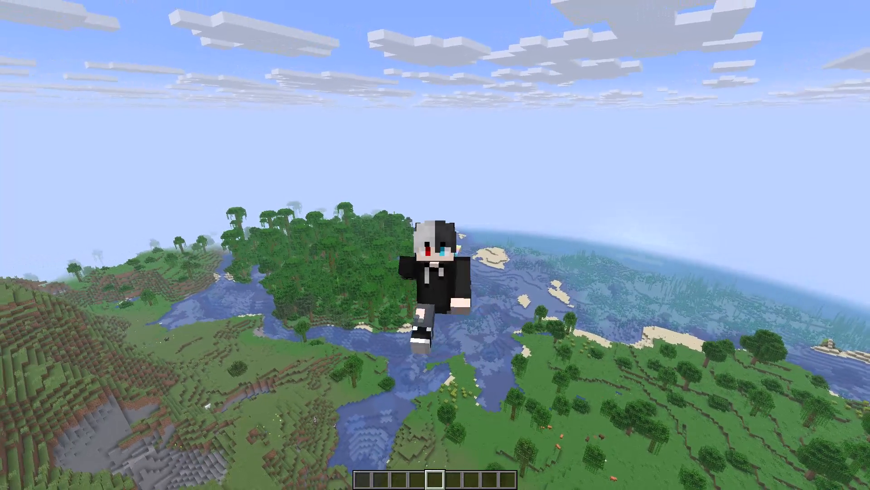
{"action": "left_click", "coordinate": [435, 245]}
{"action": "left_click", "coordinate": [435, 245]}
{"action": "left_click", "coordinate": [435, 245]}
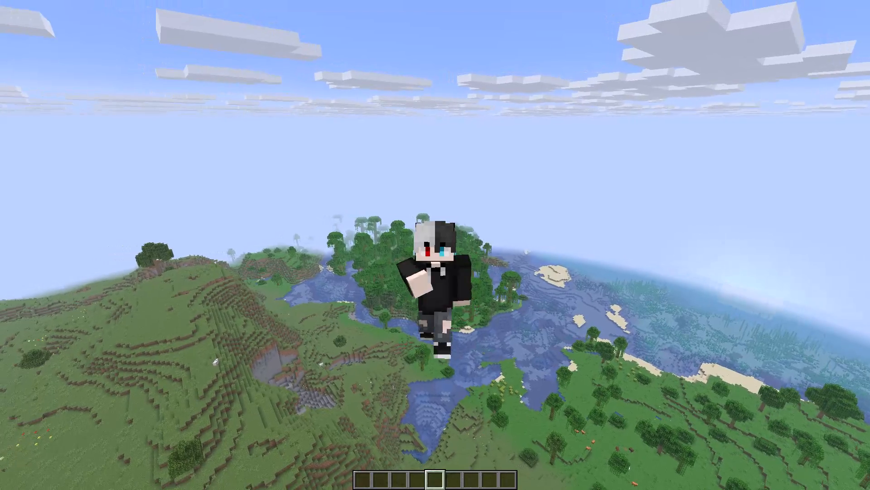
{"action": "left_click", "coordinate": [435, 245]}
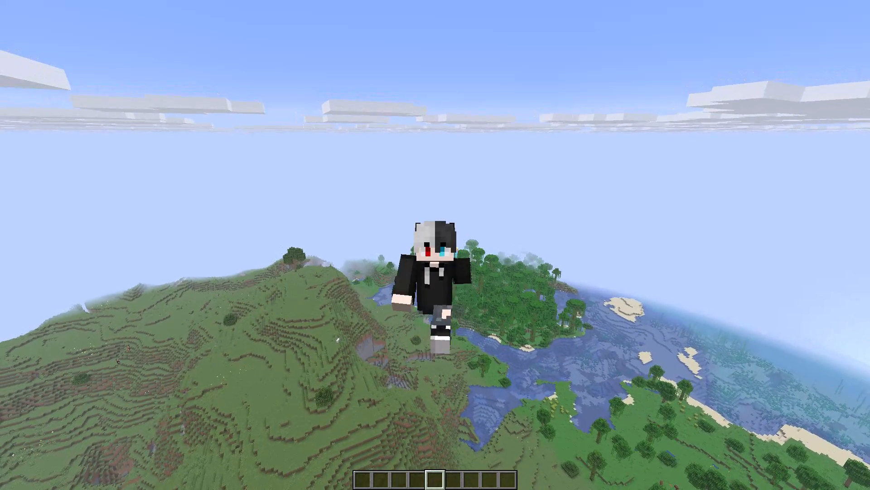
{"action": "key", "text": "alt+x"}
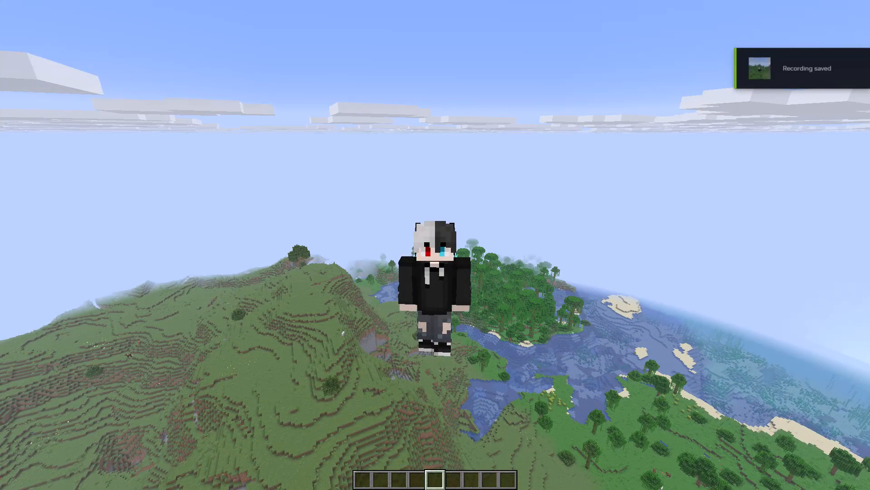
Switch to Premiere Pro and import the new recording Minecraft 2026.11.05 - 14.13.46.11.mp4 into the project.
{"action": "key", "text": "alt+Tab"}
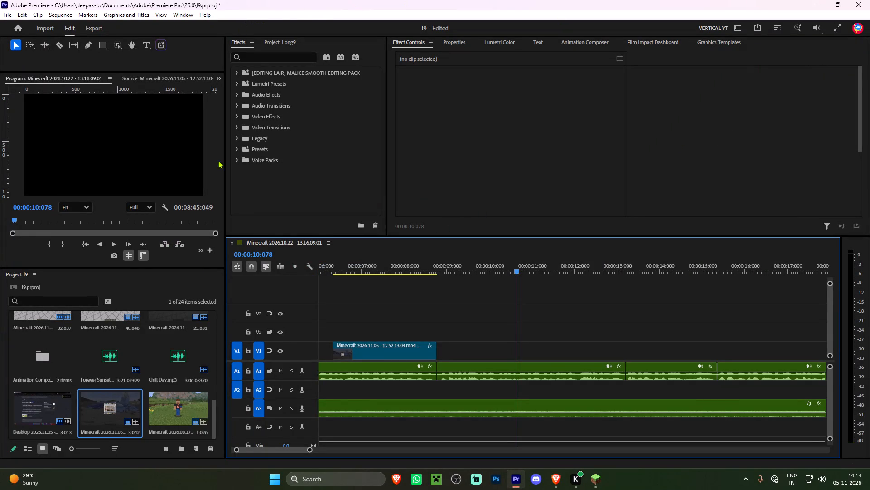
{"action": "scroll", "coordinate": [152, 404], "scroll_direction": "down", "scroll_amount": 4}
{"action": "double_click", "coordinate": [141, 437]}
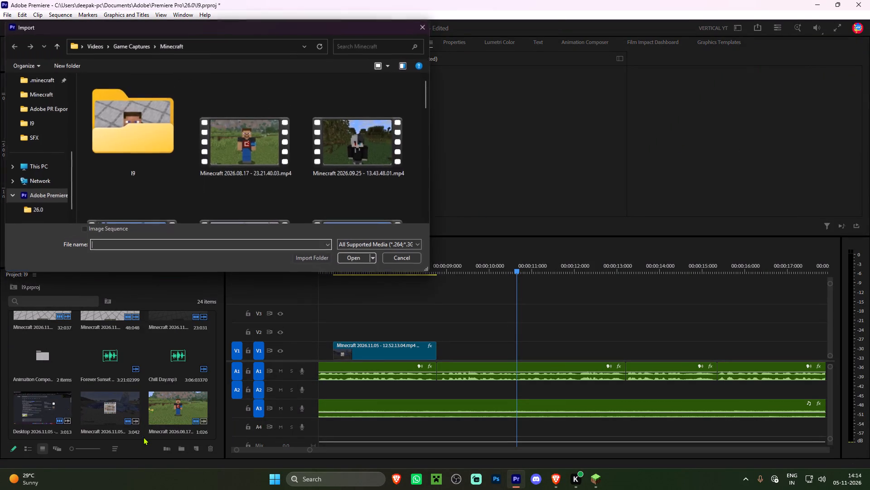
{"action": "scroll", "coordinate": [232, 133], "scroll_direction": "down", "scroll_amount": 12}
{"action": "double_click", "coordinate": [271, 203]}
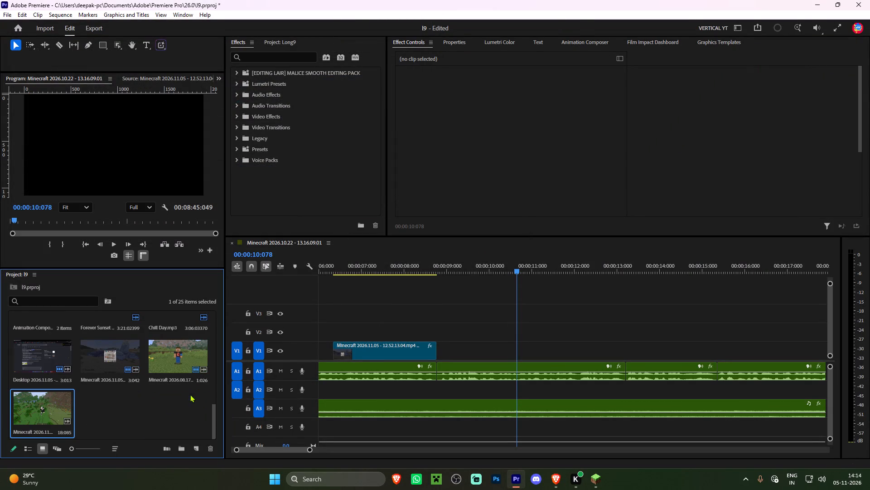
Open the new flying clip in the Source monitor at Fit zoom and move the sequence playhead to 00:00:04:043, where the inventory clip ends.
{"action": "double_click", "coordinate": [37, 418]}
{"action": "scroll", "coordinate": [117, 433], "scroll_direction": "up", "scroll_amount": 7}
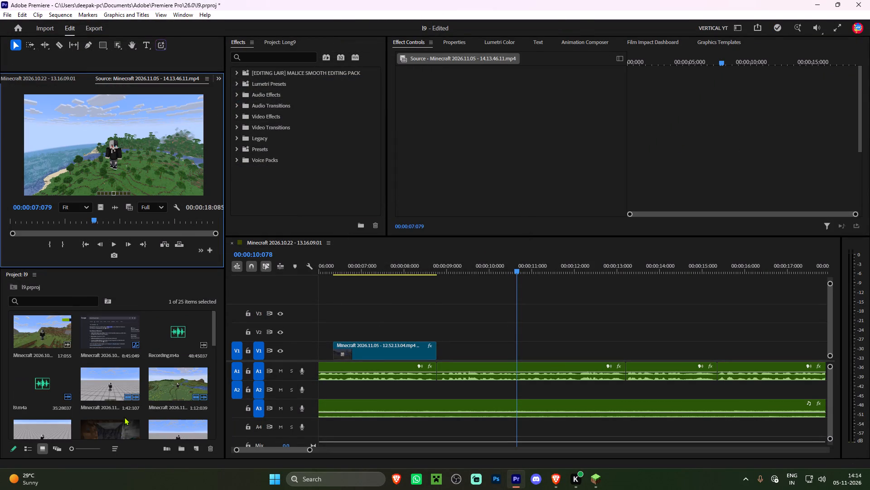
{"action": "scroll", "coordinate": [124, 421], "scroll_direction": "down", "scroll_amount": 5}
{"action": "scroll", "coordinate": [101, 102], "scroll_direction": "up", "scroll_amount": 5}
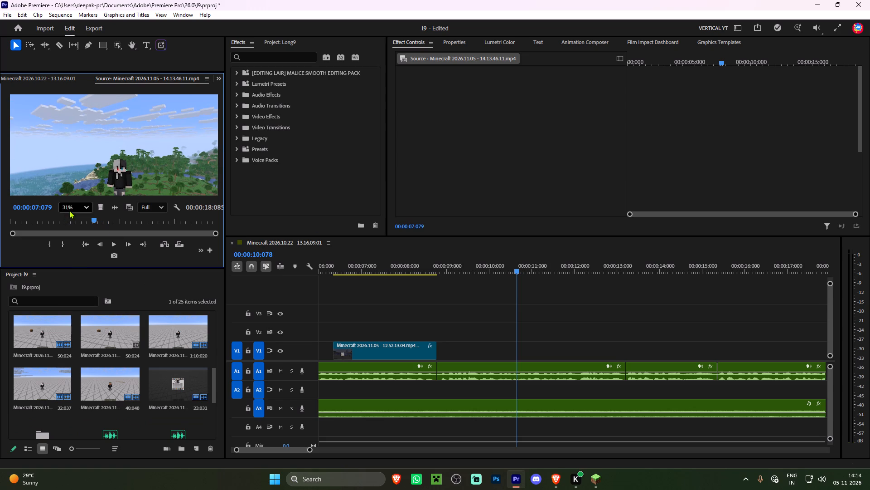
{"action": "left_click", "coordinate": [69, 211]}
{"action": "left_click", "coordinate": [73, 220]}
{"action": "scroll", "coordinate": [455, 299], "scroll_direction": "up", "scroll_amount": 13}
{"action": "left_click", "coordinate": [424, 269], "text": "ctrl"}
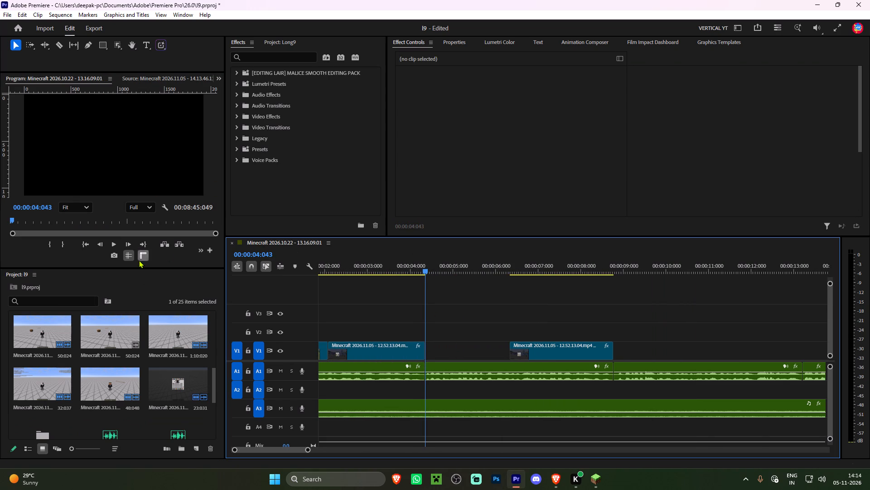
Play through the new flying clip and mark a 00:00:04:043 section that ends at 00:00:16:013.
{"action": "scroll", "coordinate": [186, 403], "scroll_direction": "down", "scroll_amount": 5}
{"action": "double_click", "coordinate": [52, 408]}
{"action": "key", "text": "space"}
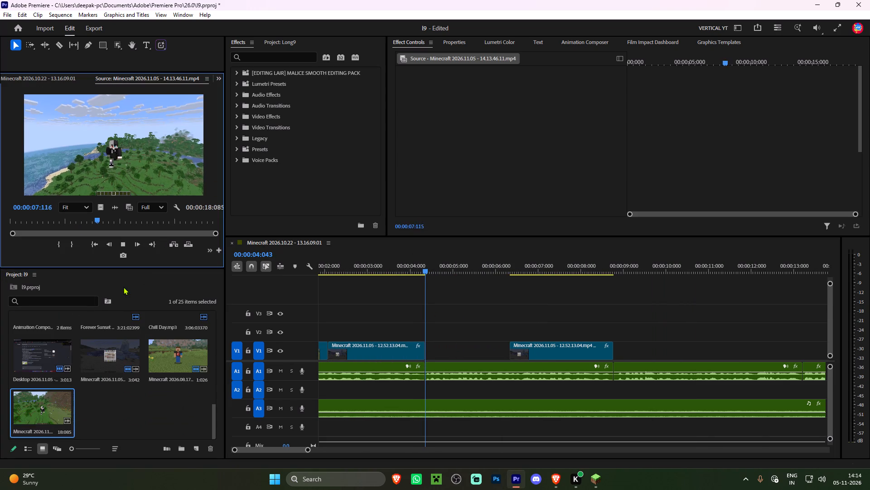
{"action": "key", "text": "space"}
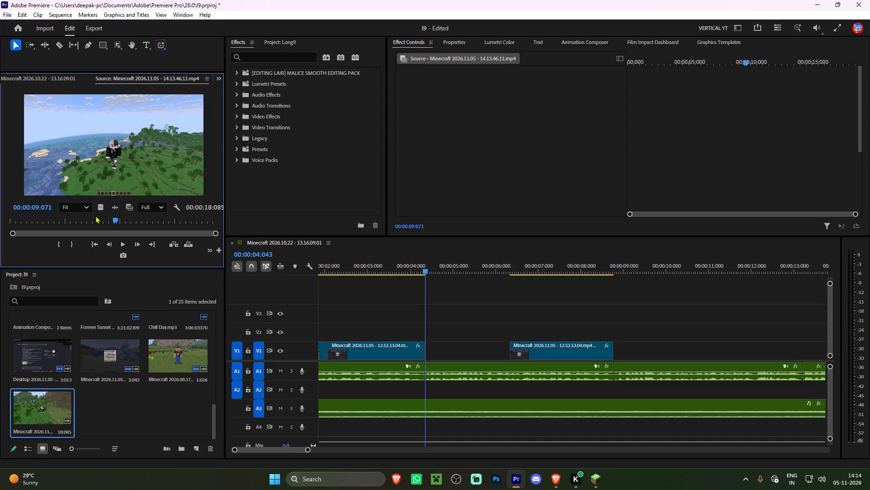
{"action": "key", "text": "space"}
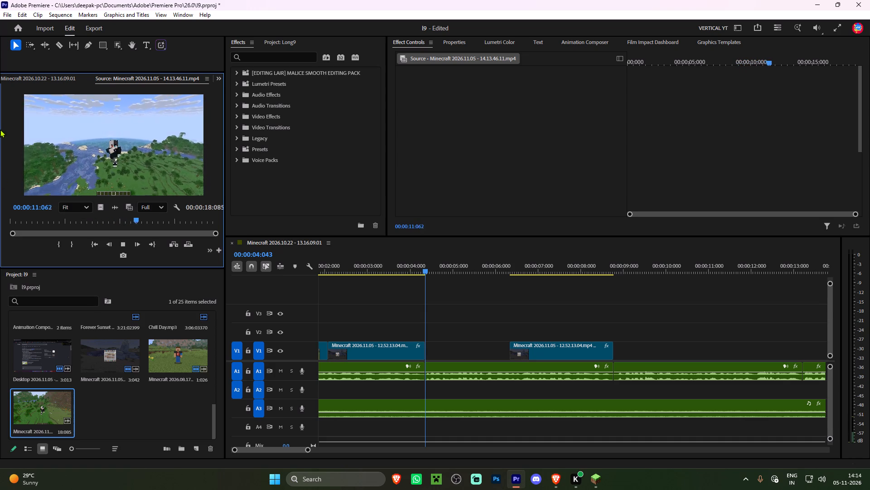
{"action": "key", "text": "i"}
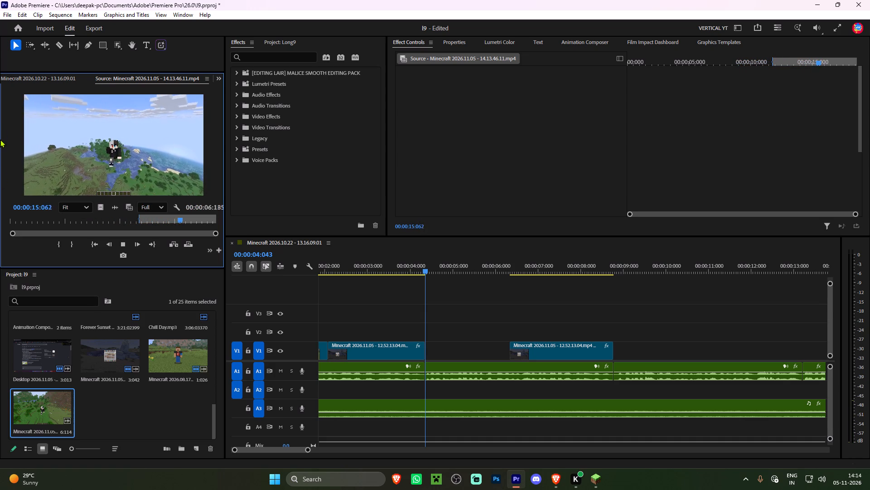
{"action": "key", "text": "space"}
{"action": "type", "text": "o"}
Place the marked section's video on track V2, starting at 00:00:04:043 directly after the first inventory clip.
{"action": "left_click_drag", "start_coordinate": [95, 205], "coordinate": [115, 204]}
{"action": "left_click_drag", "start_coordinate": [100, 207], "coordinate": [427, 336]}
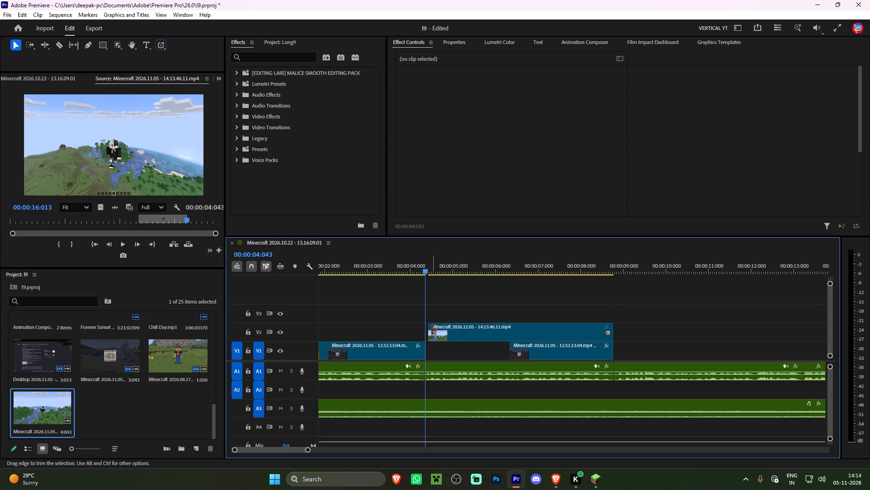
{"action": "left_click_drag", "start_coordinate": [452, 338], "coordinate": [444, 340]}
Play back the first inventory clip on V1 up to its cut into the new flying clip.
{"action": "left_click", "coordinate": [415, 267]}
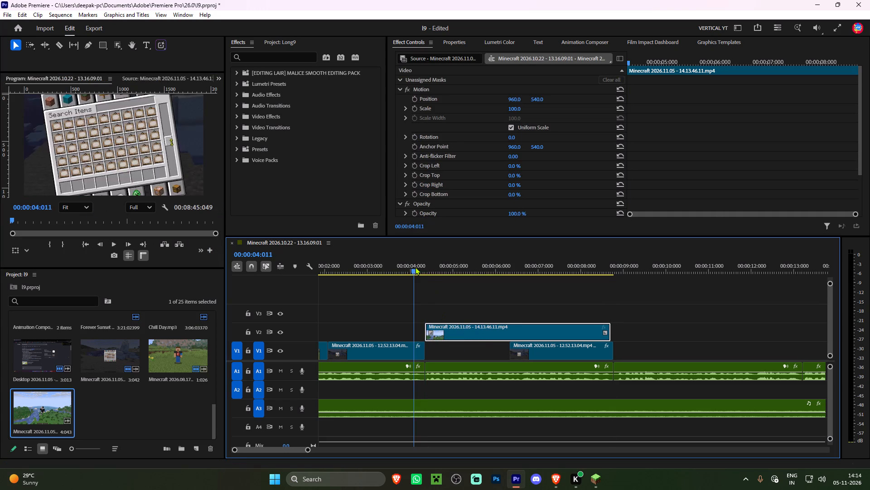
{"action": "key", "text": "space"}
{"action": "key", "text": "space"}
{"action": "left_click", "coordinate": [392, 267]}
{"action": "key", "text": "space"}
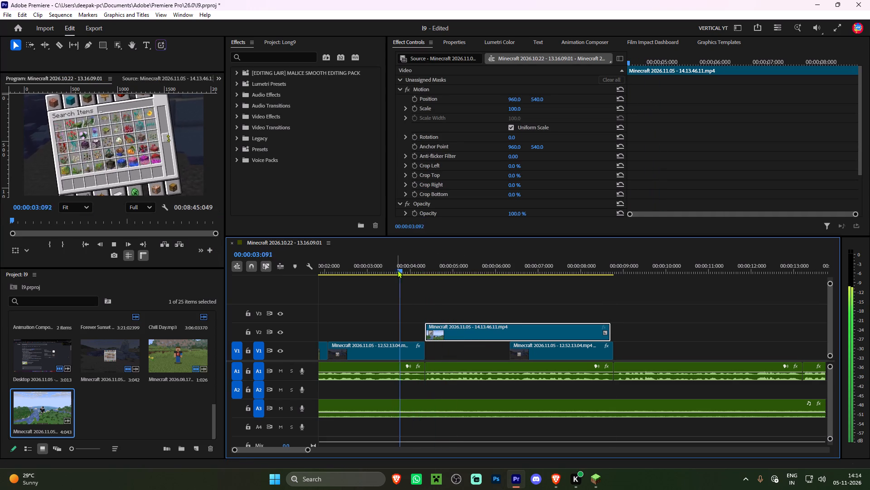
{"action": "key", "text": "space"}
{"action": "left_click_drag", "start_coordinate": [387, 269], "coordinate": [338, 274]}
{"action": "key", "text": "space"}
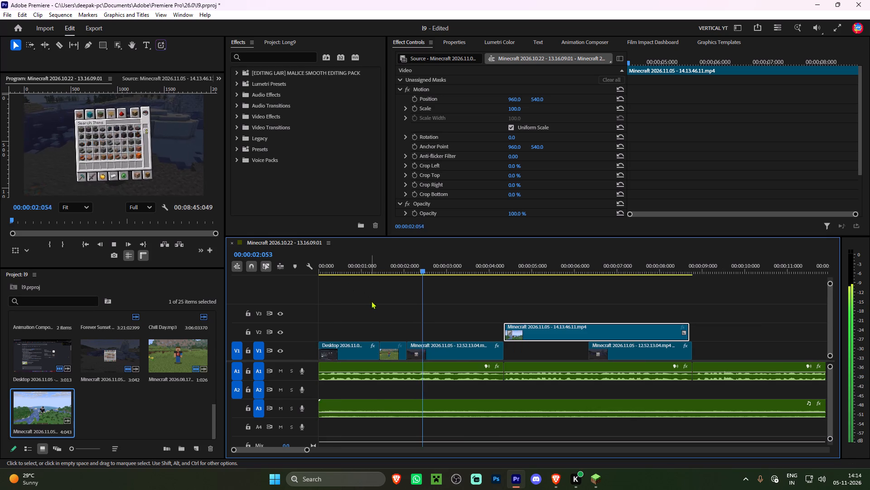
{"action": "key", "text": "space"}
{"action": "key", "text": "space"}
{"action": "key", "text": "space"}
Reduce the first inventory clip's rotation tilt at its last frame, 00:00:04:042, and replay the cut into the flying clip.
{"action": "left_click", "coordinate": [470, 351]}
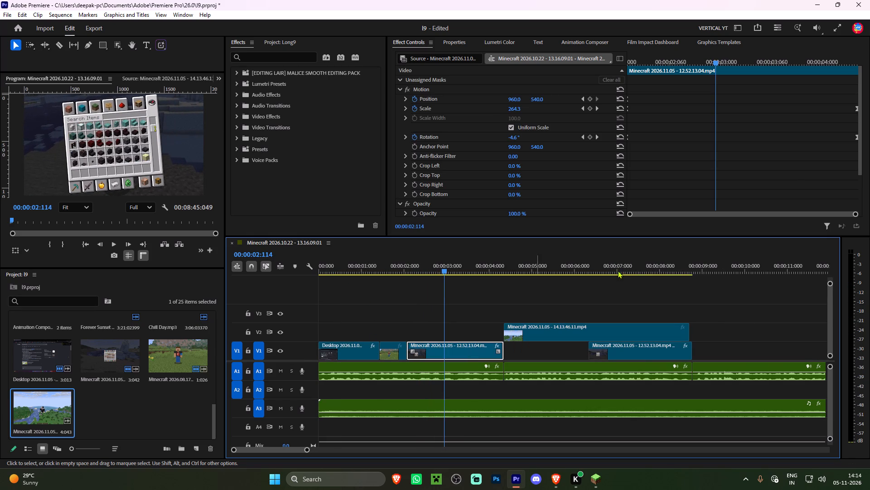
{"action": "left_click_drag", "start_coordinate": [844, 60], "coordinate": [856, 65], "text": "shift"}
{"action": "left_click", "coordinate": [856, 137]}
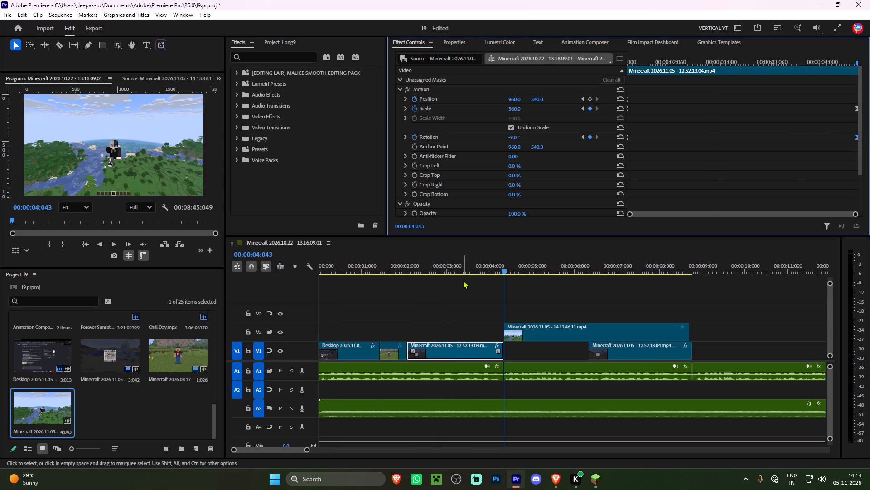
{"action": "key", "text": "Left"}
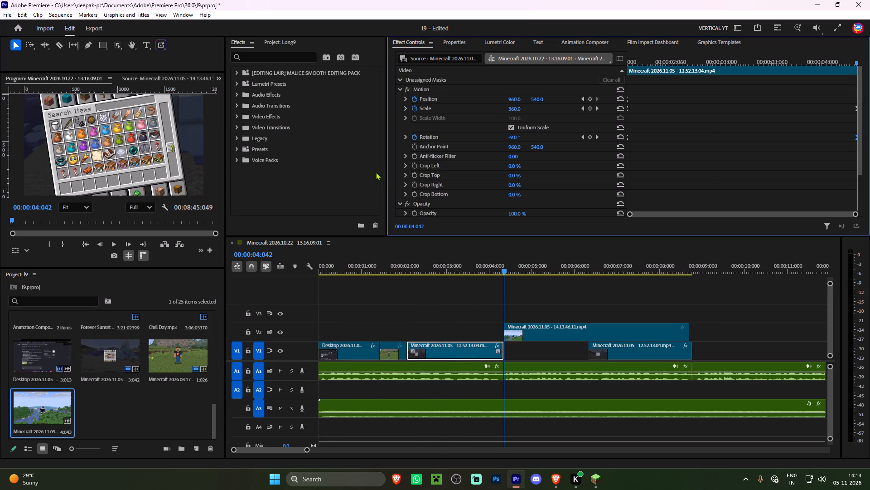
{"action": "left_click", "coordinate": [513, 137]}
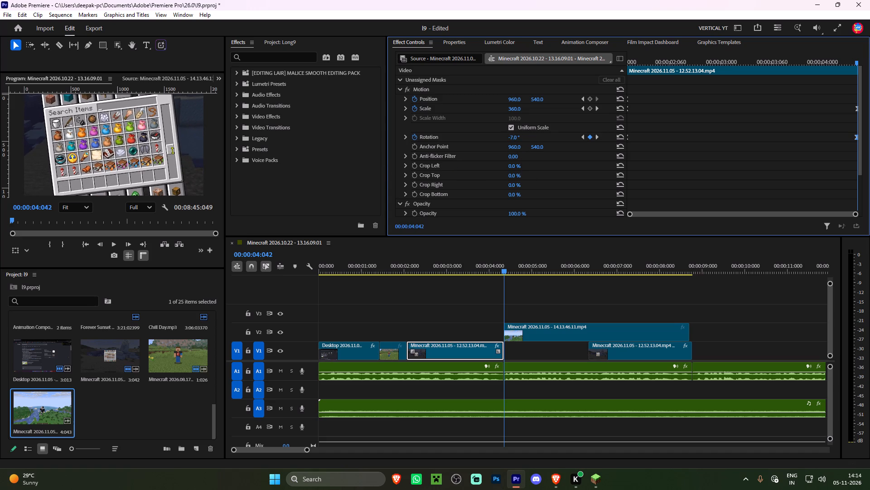
{"action": "left_click", "coordinate": [394, 268]}
{"action": "key", "text": "space"}
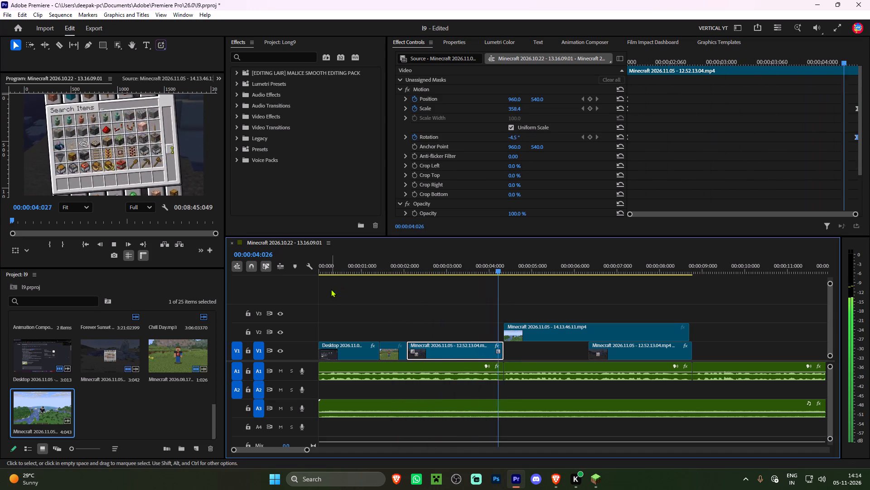
{"action": "key", "text": "space"}
{"action": "key", "text": "space"}
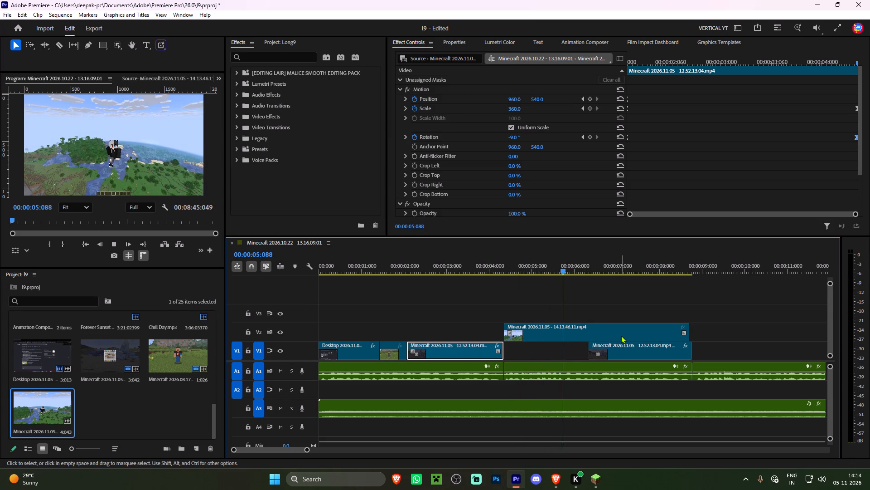
{"action": "key", "text": "space"}
Trim the flying clip's end to 00:00:06:041 and move it down to V1 between the two inventory clips.
{"action": "left_click_drag", "start_coordinate": [586, 269], "coordinate": [591, 269], "text": "shift"}
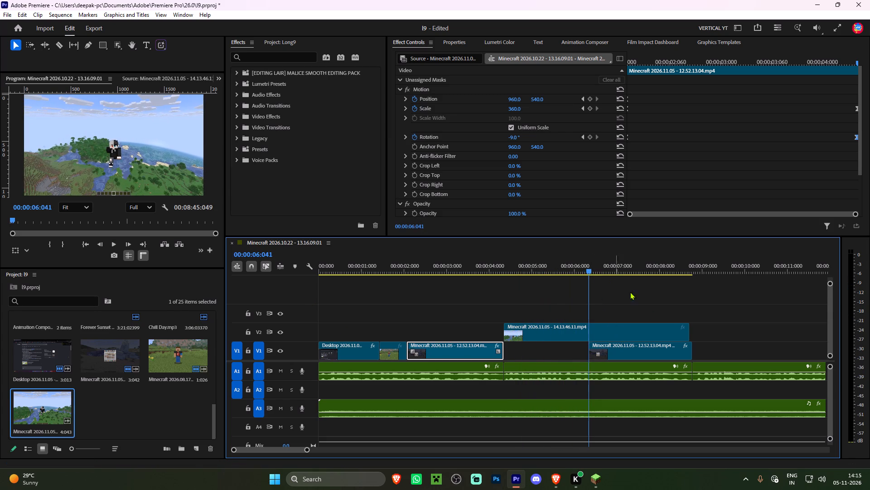
{"action": "left_click_drag", "start_coordinate": [693, 330], "coordinate": [590, 325]}
{"action": "left_click_drag", "start_coordinate": [544, 338], "coordinate": [542, 347]}
{"action": "left_click", "coordinate": [509, 270]}
{"action": "key", "text": "space"}
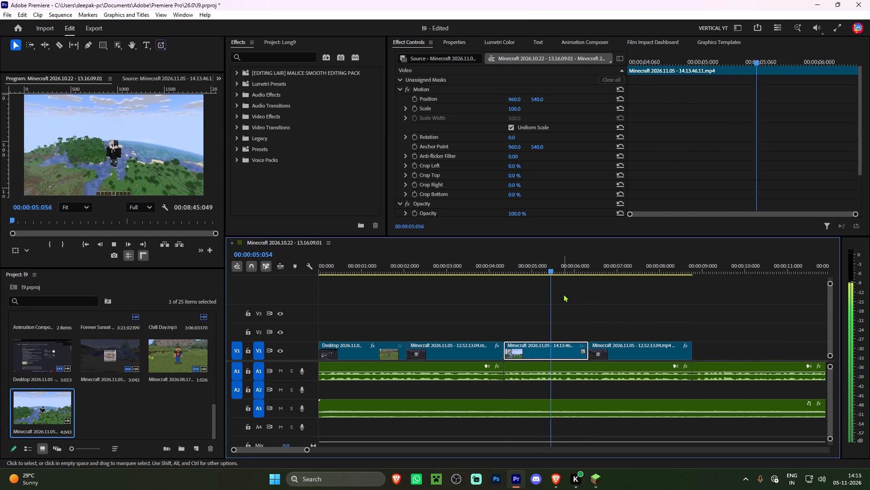
{"action": "key", "text": "space"}
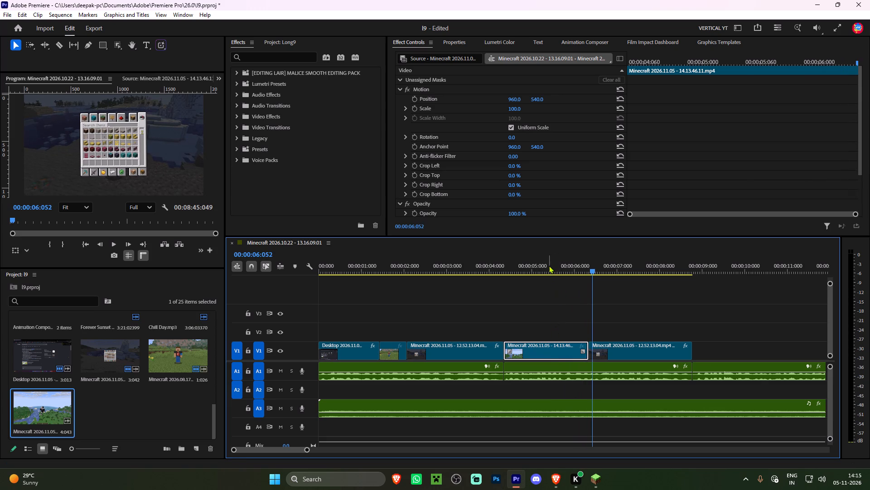
Shift the flying clip's footage about half a second later by trimming its start, then refit it to fill the gap between the inventory clips.
{"action": "left_click", "coordinate": [549, 265]}
{"action": "left_click_drag", "start_coordinate": [503, 342], "coordinate": [520, 343]}
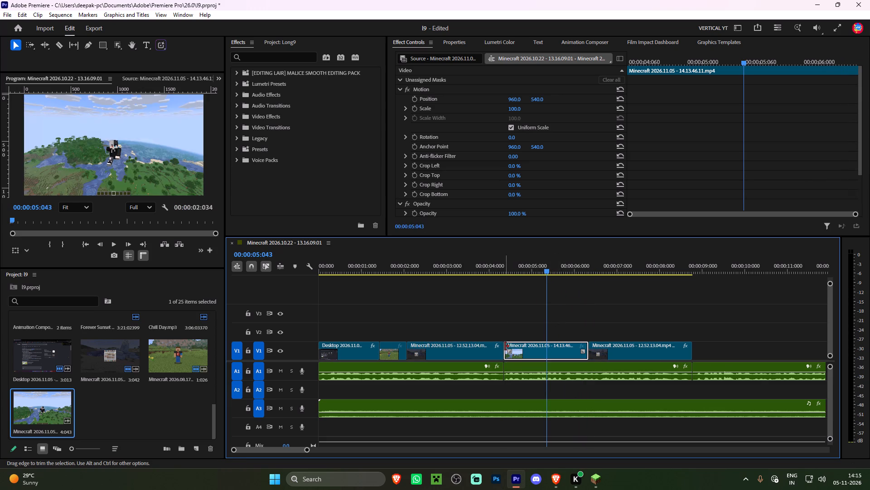
{"action": "left_click_drag", "start_coordinate": [505, 346], "coordinate": [529, 348]}
{"action": "left_click_drag", "start_coordinate": [563, 356], "coordinate": [540, 354]}
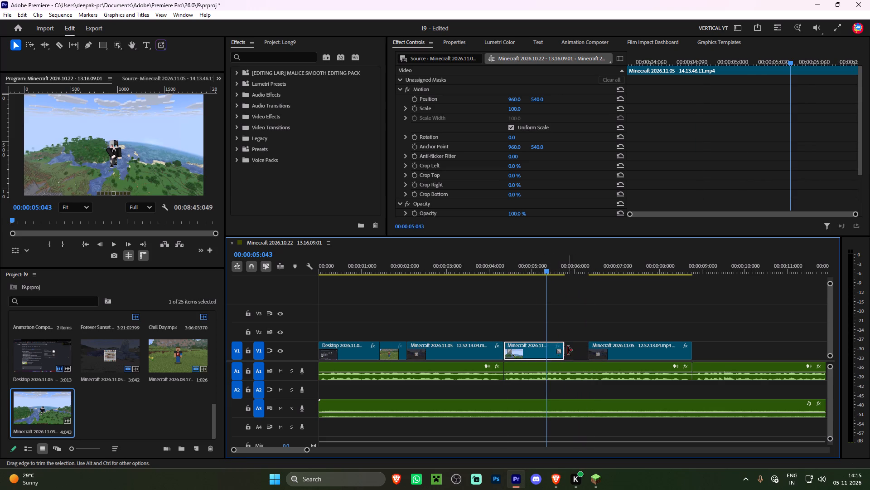
{"action": "left_click_drag", "start_coordinate": [565, 349], "coordinate": [591, 351]}
Apply the Motion Preset New preset to the flying clip on V1 and play the sequence past the second inventory clip.
{"action": "left_click", "coordinate": [235, 148]}
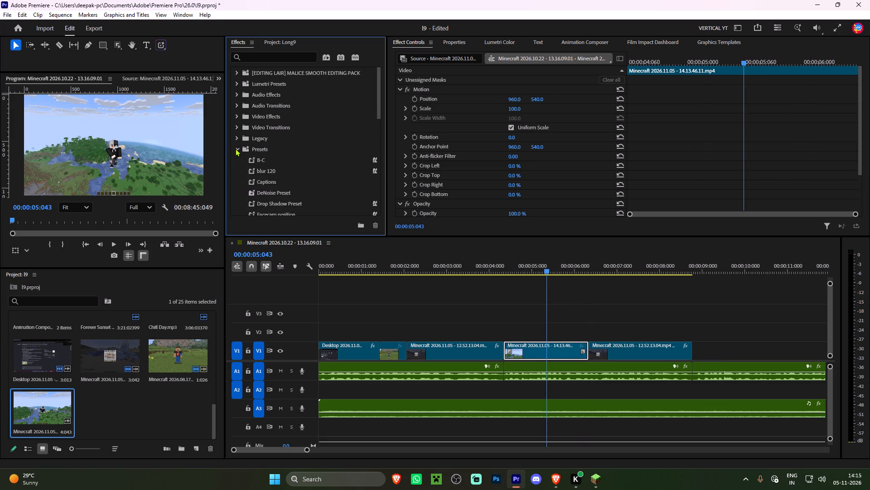
{"action": "scroll", "coordinate": [295, 196], "scroll_direction": "down", "scroll_amount": 10}
{"action": "left_click_drag", "start_coordinate": [297, 189], "coordinate": [534, 355]}
{"action": "left_click_drag", "start_coordinate": [501, 274], "coordinate": [501, 266]}
{"action": "key", "text": "space"}
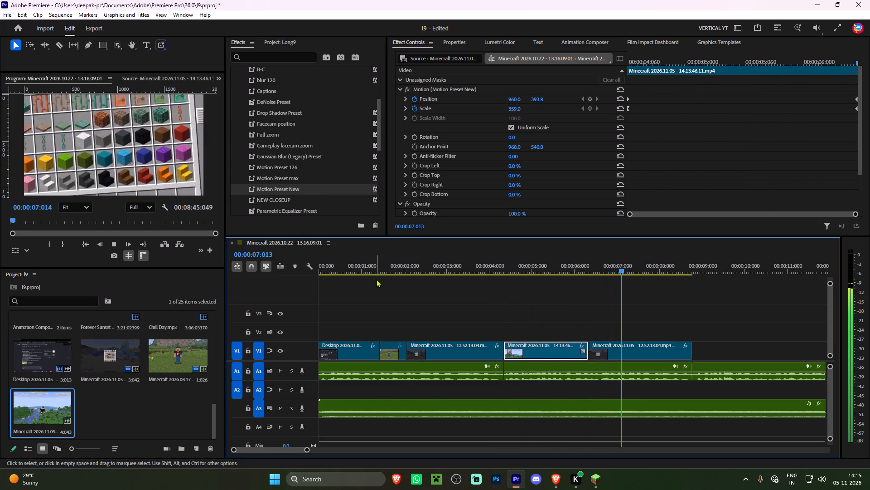
{"action": "scroll", "coordinate": [420, 306], "scroll_direction": "down", "scroll_amount": 13}
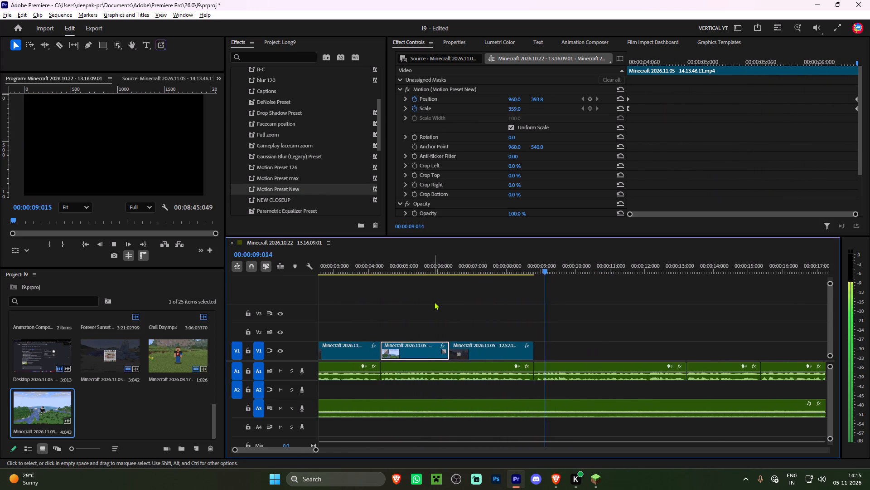
{"action": "scroll", "coordinate": [434, 302], "scroll_direction": "down", "scroll_amount": 4}
{"action": "left_click", "coordinate": [471, 287]}
{"action": "scroll", "coordinate": [472, 289], "scroll_direction": "down", "scroll_amount": 4}
{"action": "scroll", "coordinate": [503, 313], "scroll_direction": "up", "scroll_amount": 7, "text": "alt"}
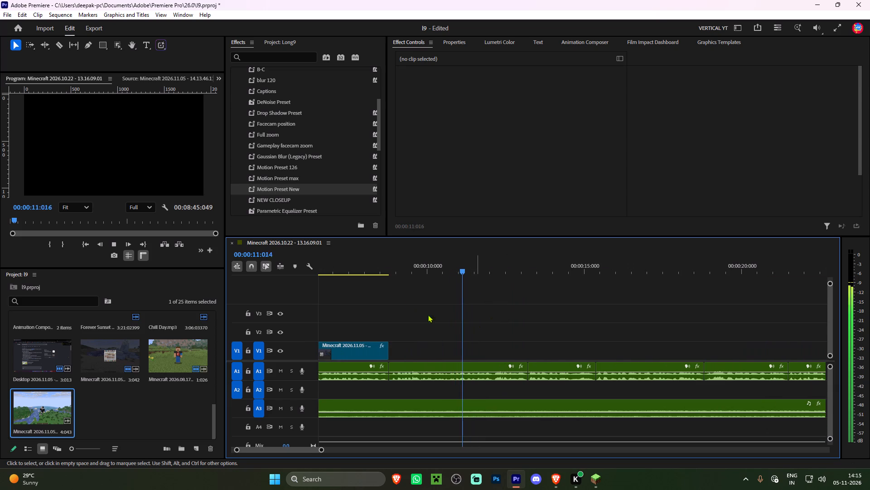
Set the sequence playhead to 00:00:08:094, where the second inventory clip ends, and import Minecraft 2026.10.17 - 13.22.55.07.mp4 into the project.
{"action": "left_click", "coordinate": [395, 264], "text": "shift"}
{"action": "double_click", "coordinate": [40, 405]}
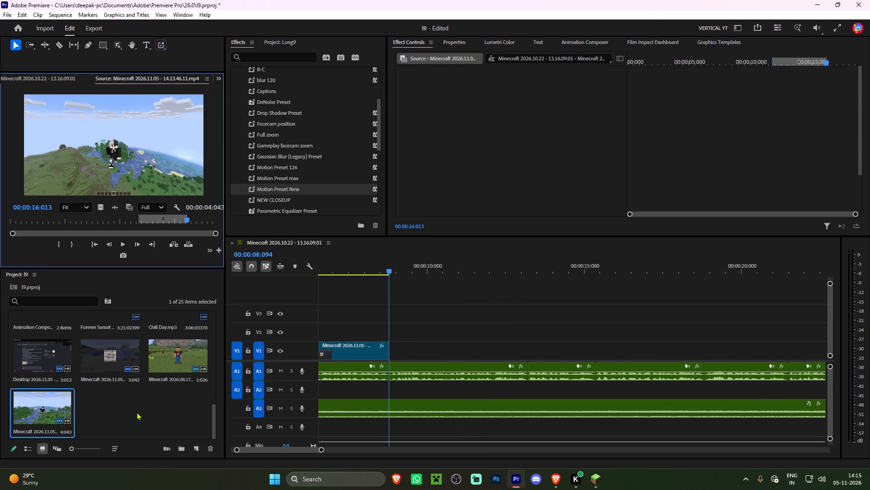
{"action": "double_click", "coordinate": [112, 407]}
{"action": "scroll", "coordinate": [230, 174], "scroll_direction": "down", "scroll_amount": 2}
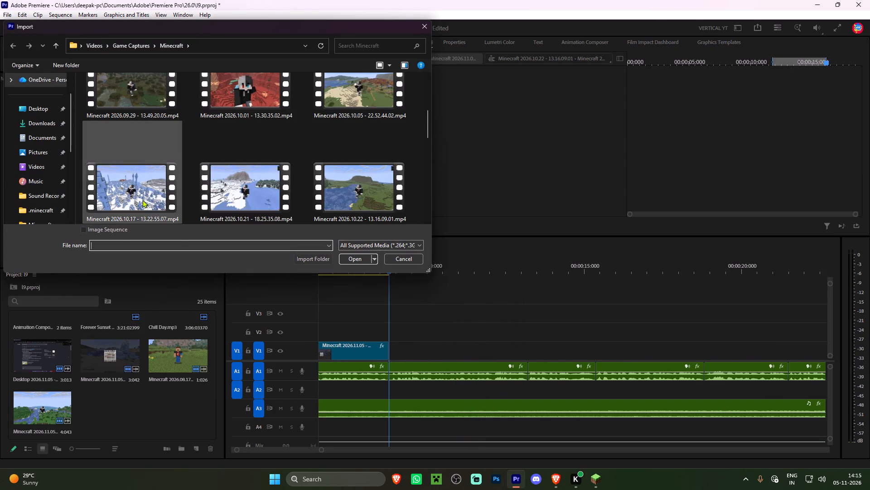
{"action": "double_click", "coordinate": [142, 200]}
Play the imported snowy flying clip in the Source monitor and mark a 00:00:03:103 section that ends at 00:00:15:013.
{"action": "double_click", "coordinate": [104, 405]}
{"action": "key", "text": "space"}
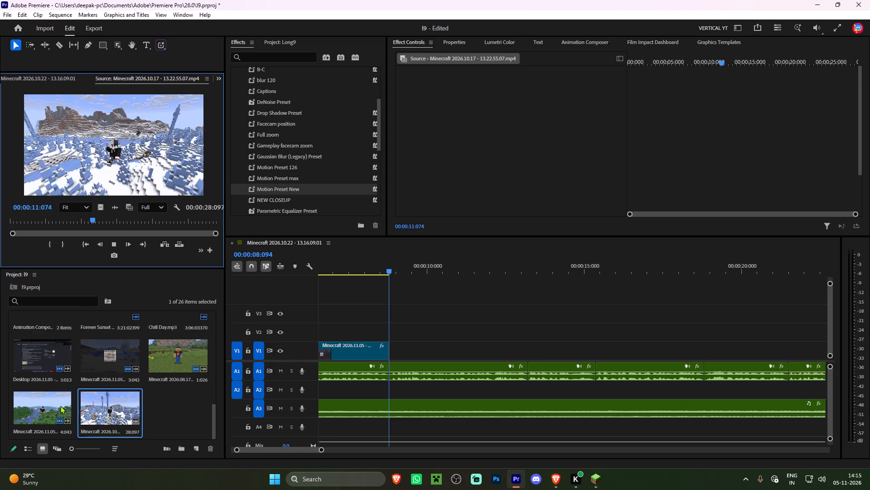
{"action": "key", "text": "space"}
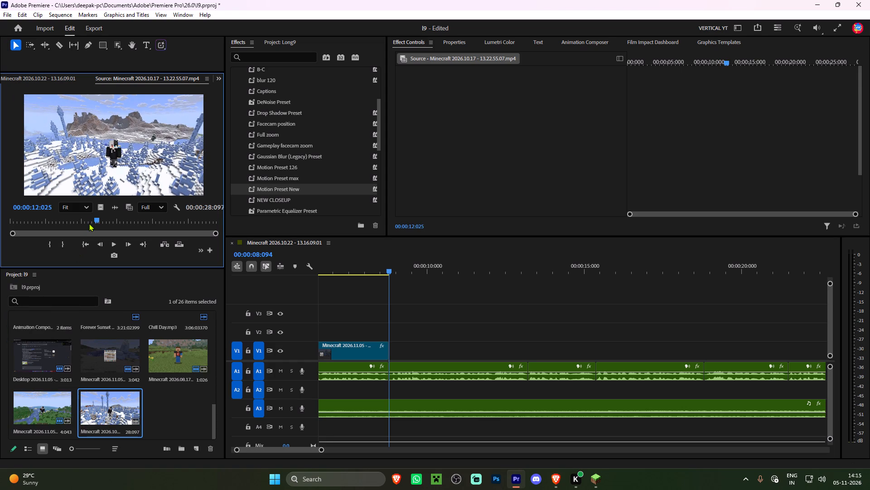
{"action": "left_click", "coordinate": [90, 219]}
{"action": "type", "text": "i"}
{"action": "key", "text": "space"}
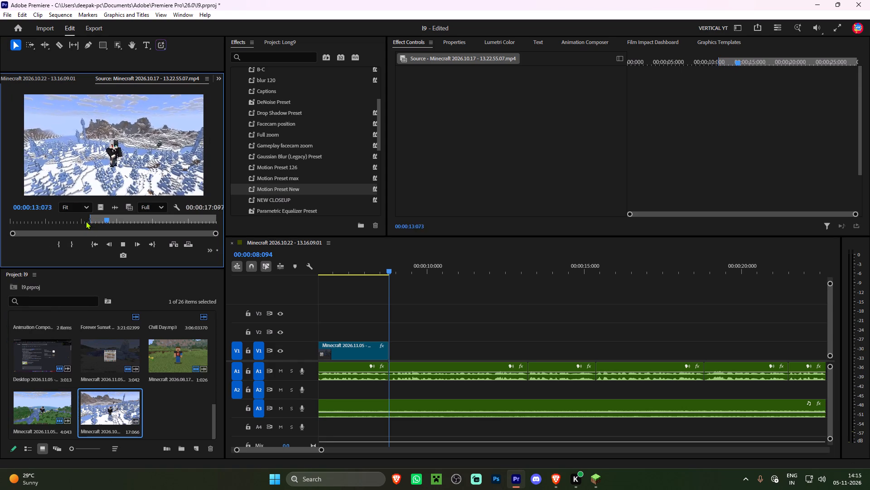
{"action": "key", "text": "space"}
{"action": "type", "text": "o"}
Place the marked section's video on V1 at 00:00:08:094, directly after the second inventory clip.
{"action": "left_click_drag", "start_coordinate": [100, 204], "coordinate": [392, 348]}
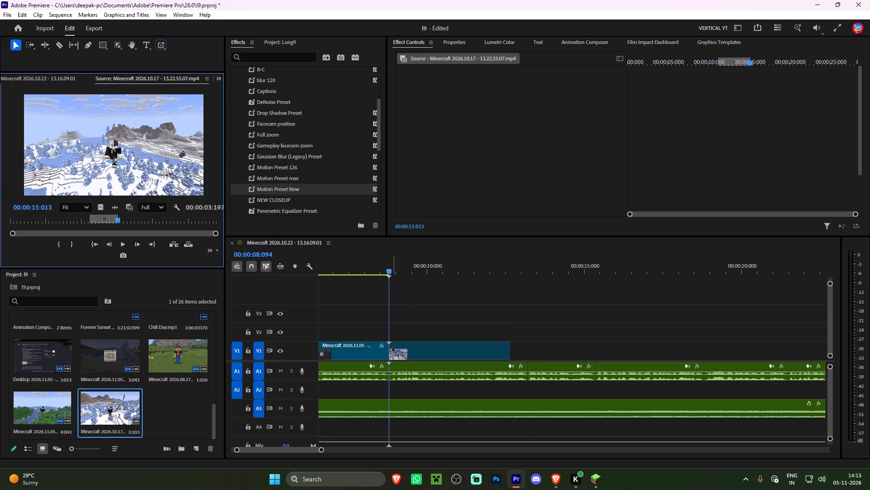
{"action": "left_click_drag", "start_coordinate": [392, 348], "coordinate": [392, 348]}
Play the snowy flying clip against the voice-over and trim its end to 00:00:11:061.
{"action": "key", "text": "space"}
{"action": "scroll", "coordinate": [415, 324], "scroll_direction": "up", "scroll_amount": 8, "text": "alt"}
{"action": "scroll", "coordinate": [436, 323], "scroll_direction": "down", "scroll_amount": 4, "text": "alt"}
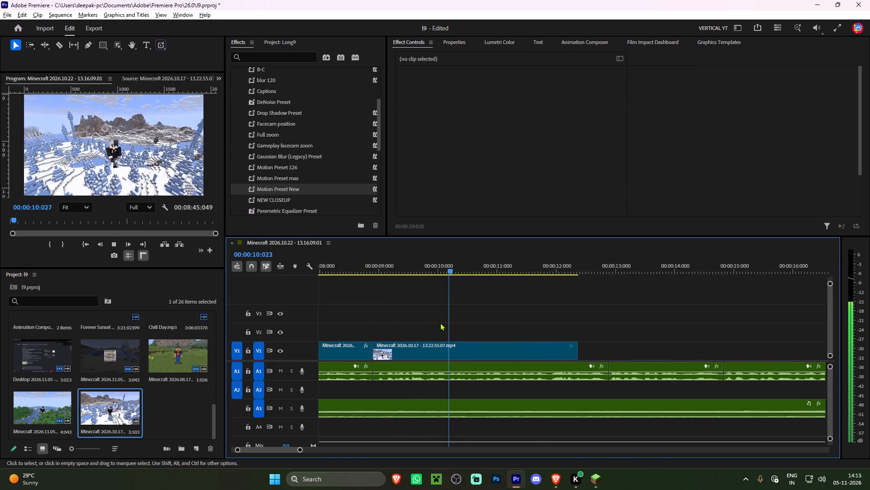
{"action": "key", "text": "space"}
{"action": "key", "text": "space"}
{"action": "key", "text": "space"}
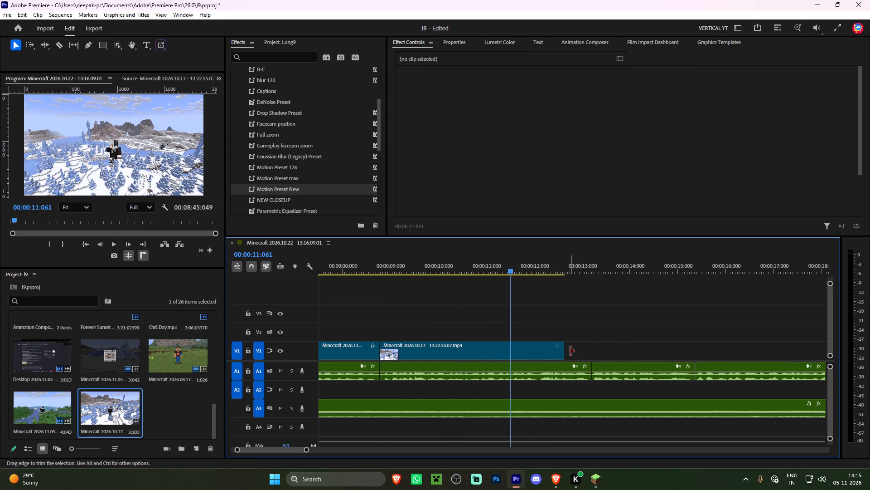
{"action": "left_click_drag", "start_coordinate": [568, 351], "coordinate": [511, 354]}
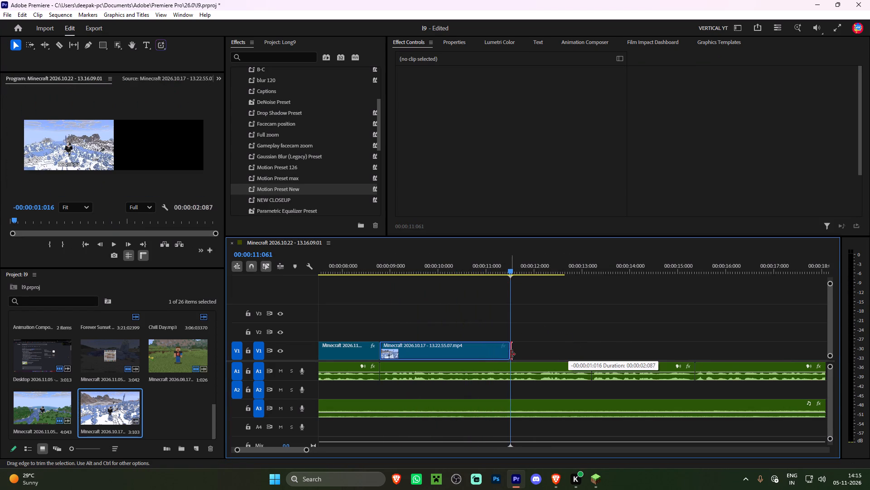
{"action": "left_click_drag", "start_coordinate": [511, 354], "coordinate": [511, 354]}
Apply the Motion Preset New preset to the snowy flying clip and play back its zoom.
{"action": "left_click", "coordinate": [416, 267]}
{"action": "left_click_drag", "start_coordinate": [288, 189], "coordinate": [435, 322]}
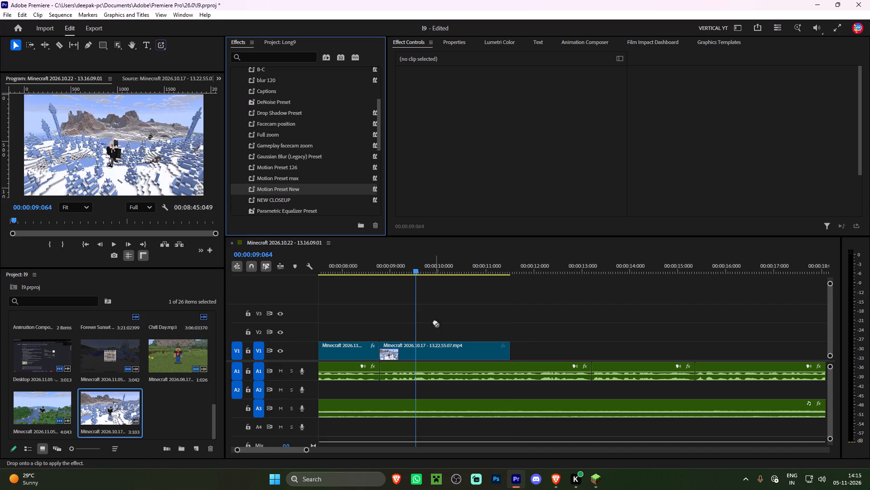
{"action": "left_click_drag", "start_coordinate": [435, 322], "coordinate": [431, 354]}
{"action": "left_click", "coordinate": [369, 269]}
{"action": "key", "text": "space"}
{"action": "key", "text": "space"}
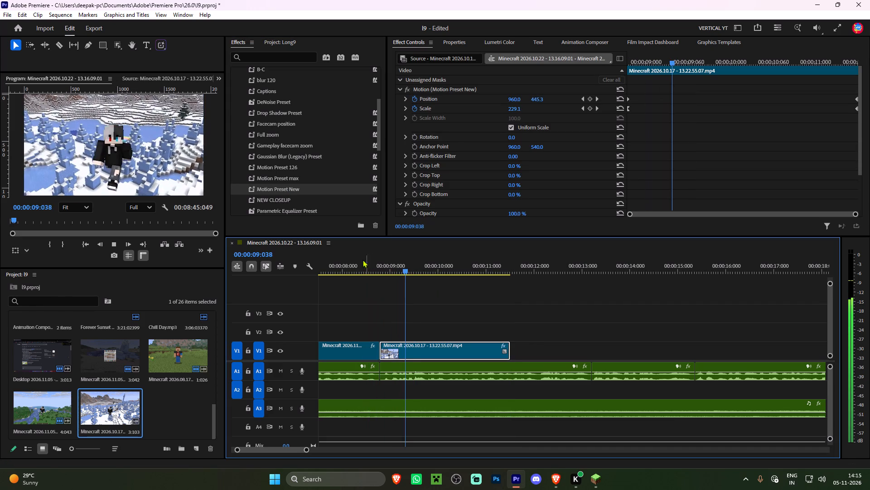
{"action": "left_click", "coordinate": [354, 261]}
{"action": "key", "text": "space"}
{"action": "key", "text": "space"}
{"action": "key", "text": "space"}
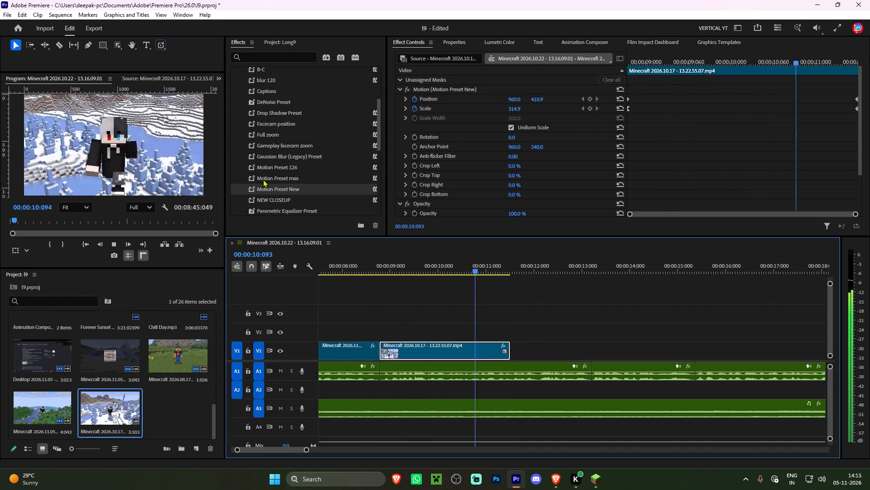
Extend the snowy flying clip's end to the voice-over cut at about 00:00:13 and play it through.
{"action": "scroll", "coordinate": [263, 179], "scroll_direction": "down", "scroll_amount": 5}
{"action": "scroll", "coordinate": [355, 300], "scroll_direction": "down", "scroll_amount": 5}
{"action": "key", "text": "space"}
{"action": "left_click", "coordinate": [414, 263]}
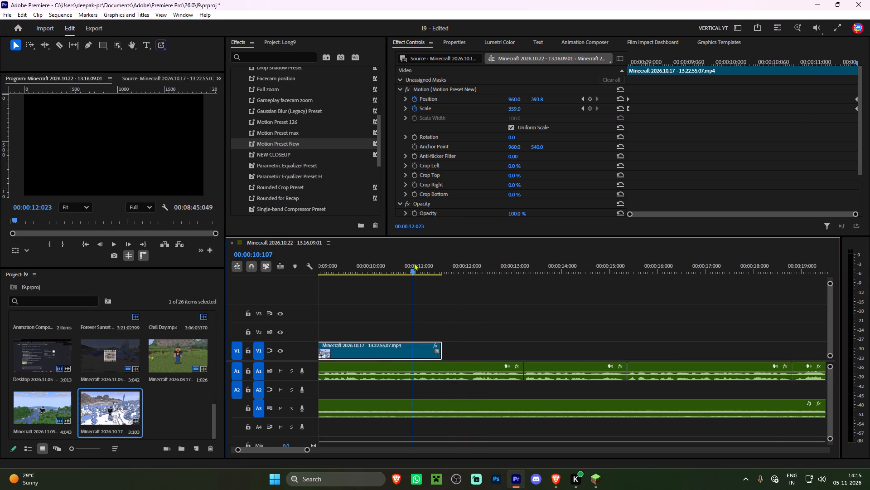
{"action": "left_click_drag", "start_coordinate": [445, 347], "coordinate": [527, 357]}
{"action": "key", "text": "space"}
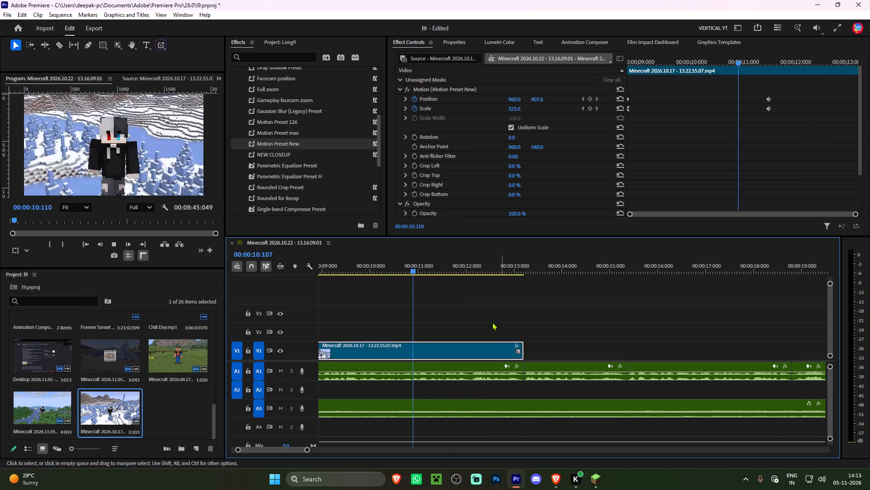
{"action": "left_click", "coordinate": [472, 312]}
{"action": "scroll", "coordinate": [459, 312], "scroll_direction": "down", "scroll_amount": 3, "text": "alt"}
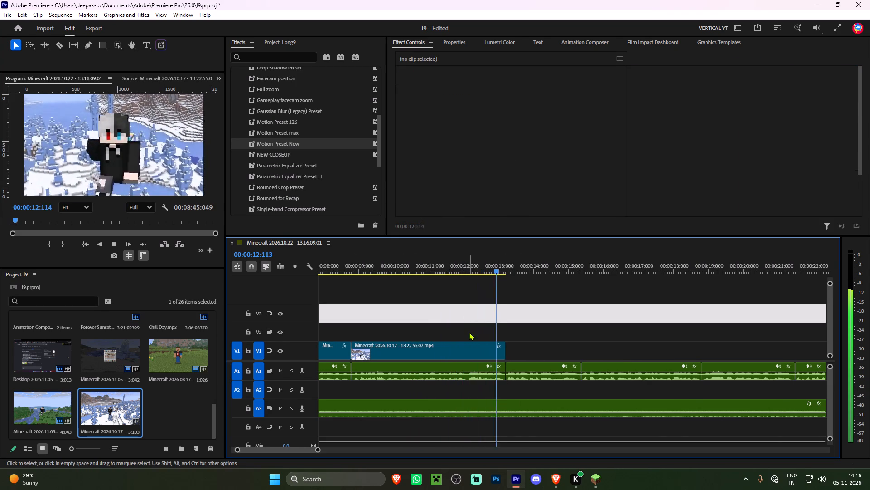
{"action": "key", "text": "space"}
Move the snowy flying clip's ending Position and Scale keyframes to the clip's end and replay it from the start.
{"action": "left_click", "coordinate": [461, 347]}
{"action": "left_click_drag", "start_coordinate": [746, 79], "coordinate": [788, 136]}
{"action": "left_click_drag", "start_coordinate": [768, 97], "coordinate": [869, 109]}
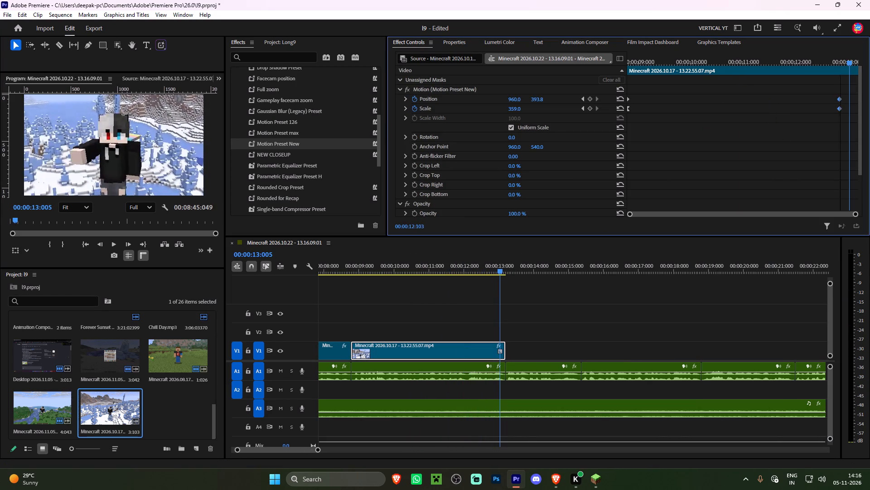
{"action": "left_click_drag", "start_coordinate": [869, 109], "coordinate": [869, 108]}
{"action": "left_click", "coordinate": [352, 268]}
{"action": "key", "text": "space"}
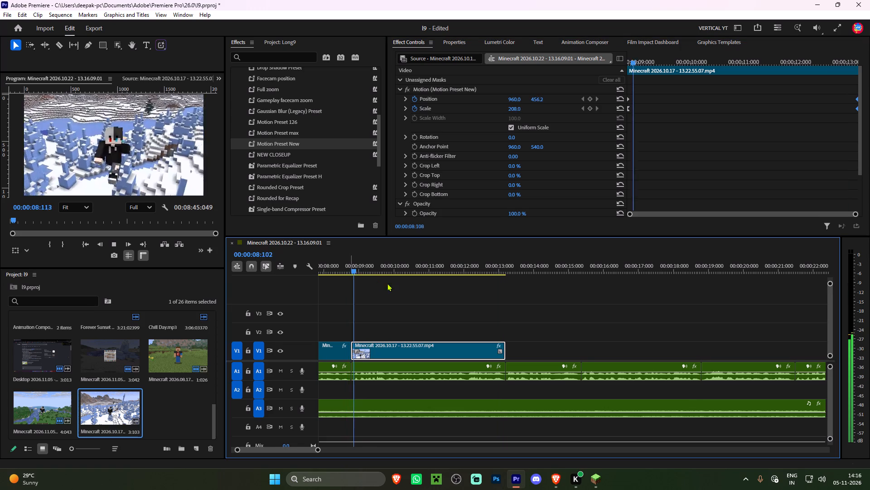
Move the snowy flying clip's ending Position and Scale keyframes to 00:00:12:015 and trim the clip's end to that point.
{"action": "scroll", "coordinate": [414, 310], "scroll_direction": "up", "scroll_amount": 3, "text": "alt"}
{"action": "scroll", "coordinate": [437, 313], "scroll_direction": "down", "scroll_amount": 1, "text": "alt"}
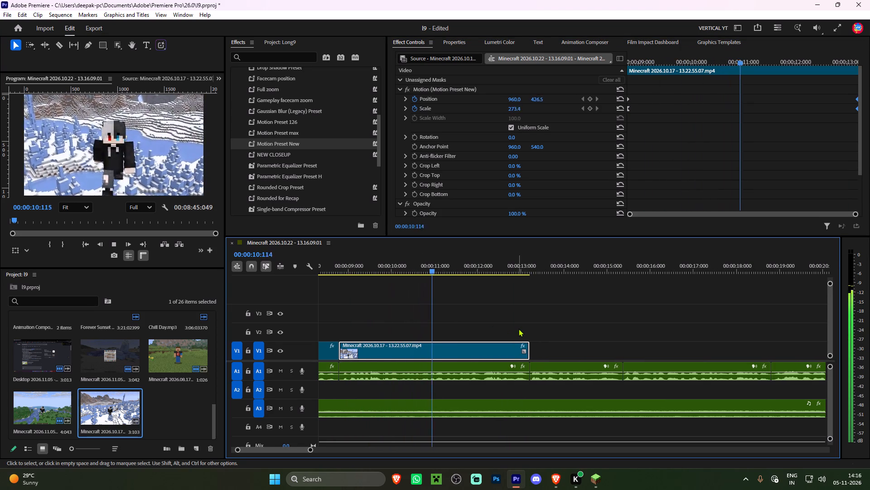
{"action": "key", "text": "space"}
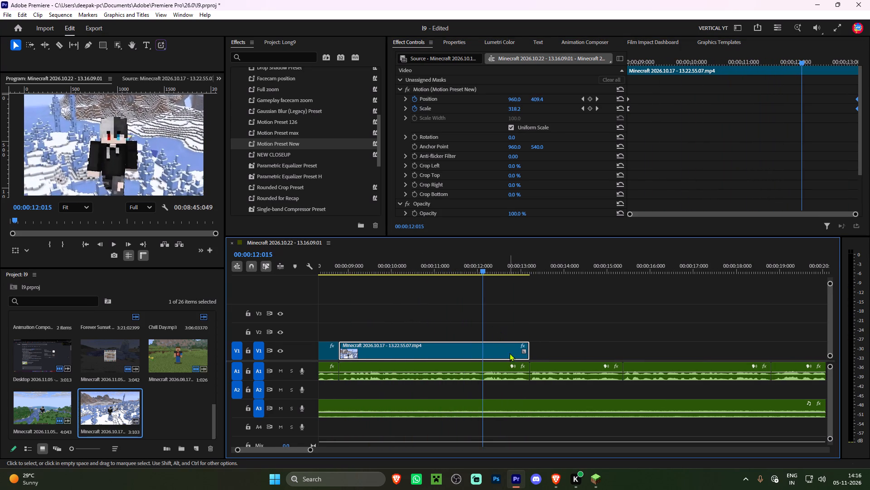
{"action": "left_click_drag", "start_coordinate": [848, 78], "coordinate": [867, 133]}
{"action": "left_click_drag", "start_coordinate": [856, 101], "coordinate": [810, 103]}
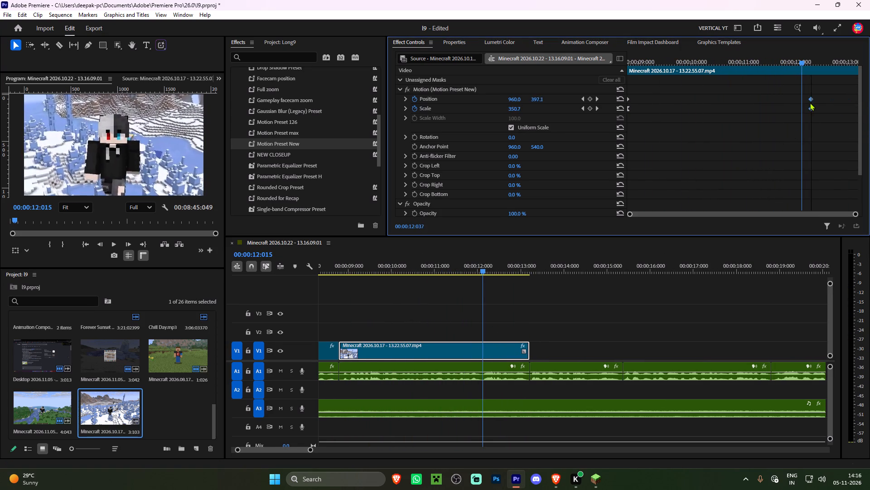
{"action": "left_click_drag", "start_coordinate": [810, 103], "coordinate": [805, 106]}
{"action": "left_click", "coordinate": [805, 99]}
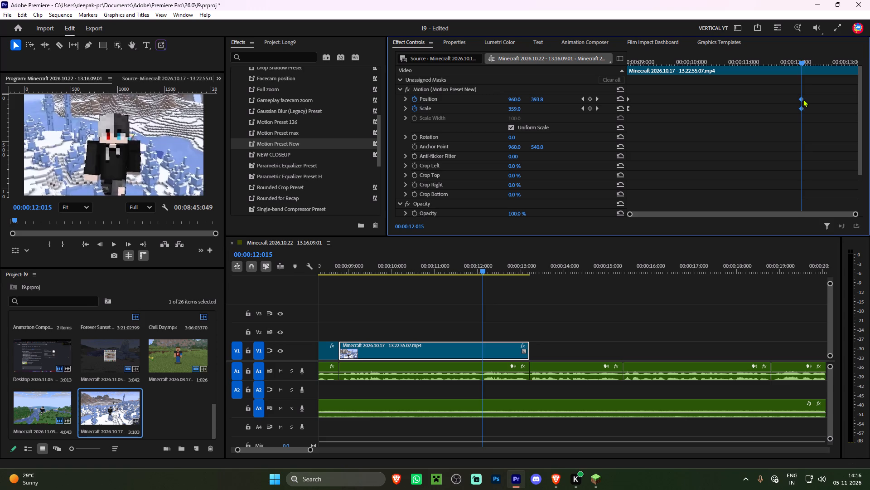
{"action": "left_click_drag", "start_coordinate": [531, 349], "coordinate": [487, 350]}
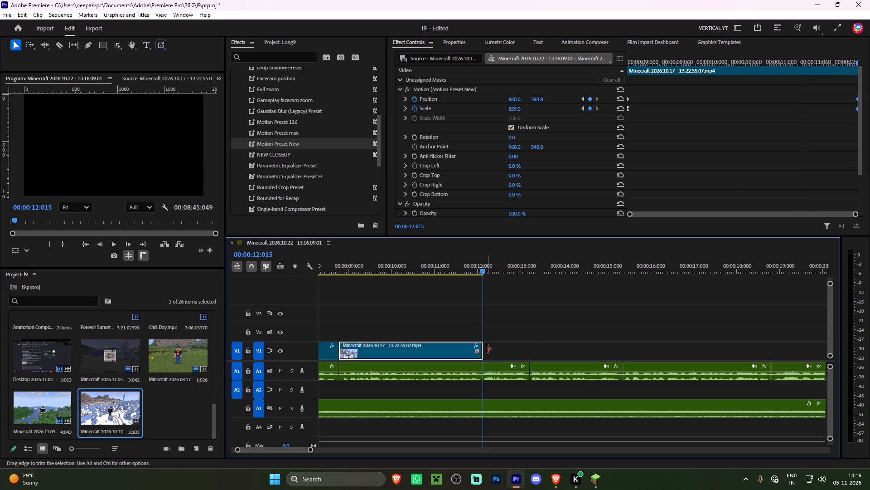
Import Minecraft 2026.10.22 - 13.16.09.01.mp4 from the Minecraft captures folder and open it for source preview.
{"action": "double_click", "coordinate": [172, 402]}
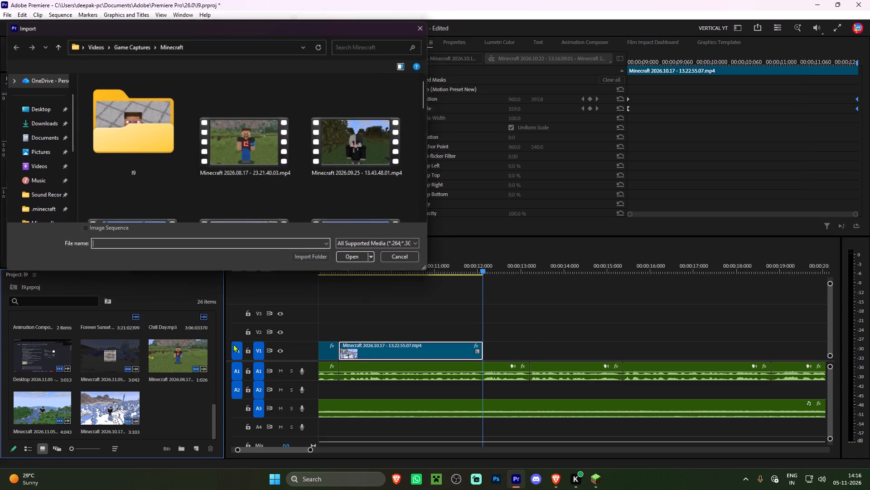
{"action": "scroll", "coordinate": [278, 171], "scroll_direction": "down", "scroll_amount": 2}
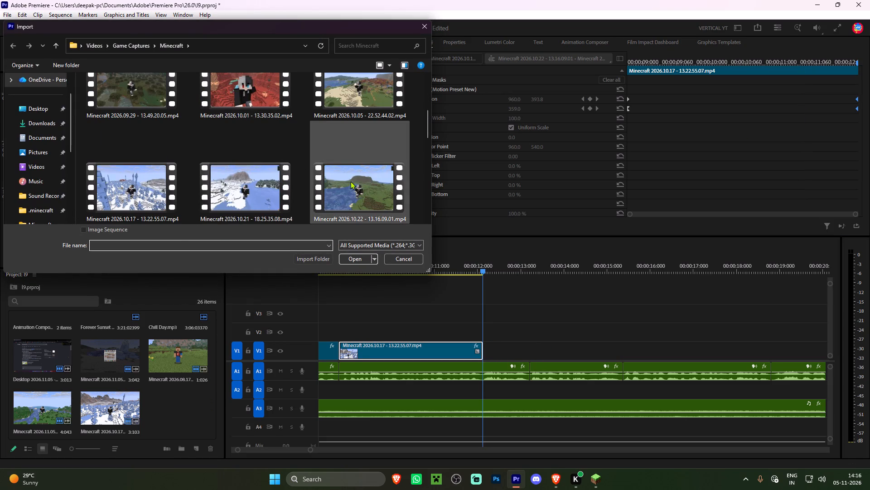
{"action": "double_click", "coordinate": [361, 191]}
{"action": "double_click", "coordinate": [159, 415]}
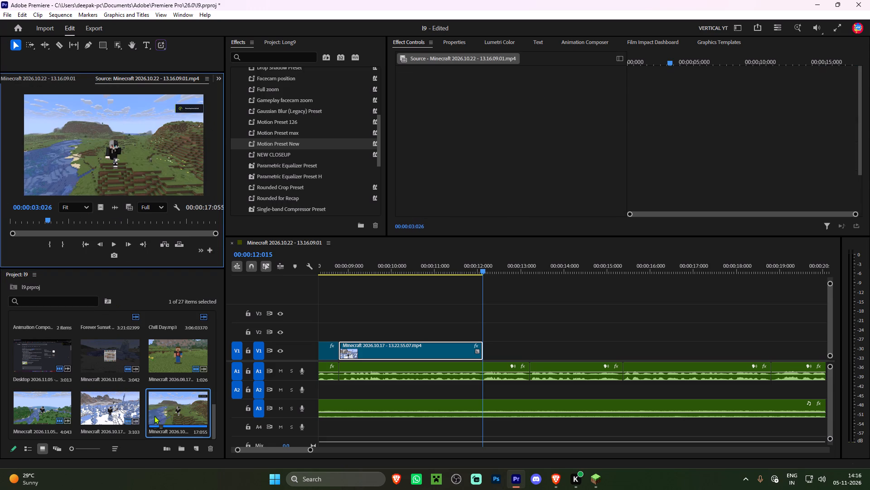
Mark the river flying source from about 00:00:05 to 00:00:06:091, place it on V1 after the snowy clip, and trim its end to about 00:00:13.
{"action": "key", "text": "space"}
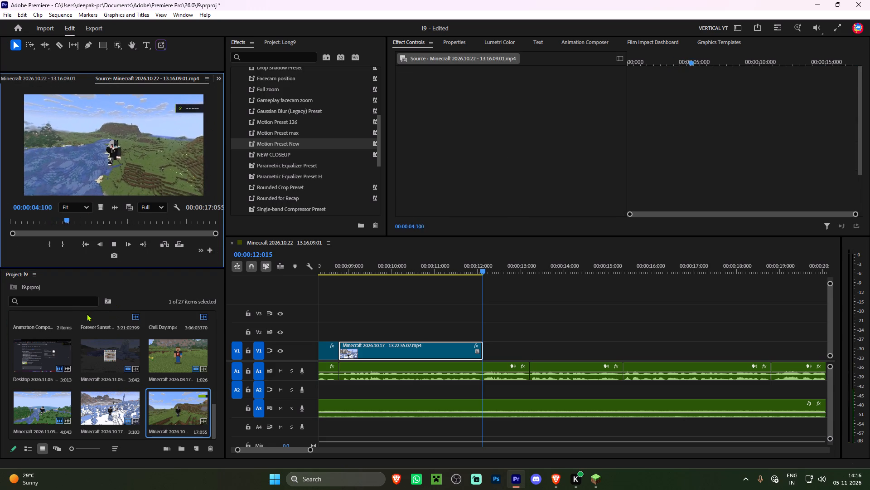
{"action": "key", "text": "i"}
{"action": "key", "text": "space"}
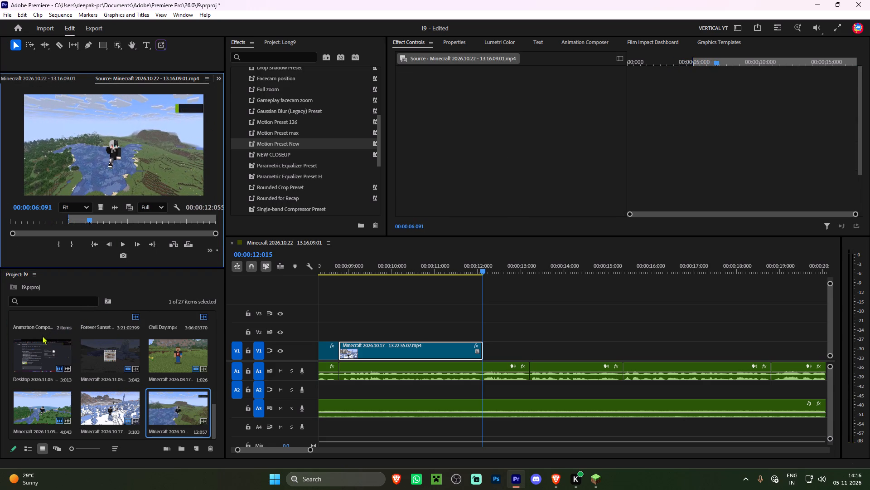
{"action": "key", "text": "o"}
{"action": "left_click_drag", "start_coordinate": [103, 208], "coordinate": [485, 349]}
{"action": "left_click_drag", "start_coordinate": [564, 346], "coordinate": [530, 348]}
Keyframe Position and Scale at the river clip's start using the snowy clip's copied ending keyframes, replacing the default-value ones.
{"action": "left_click", "coordinate": [494, 357]}
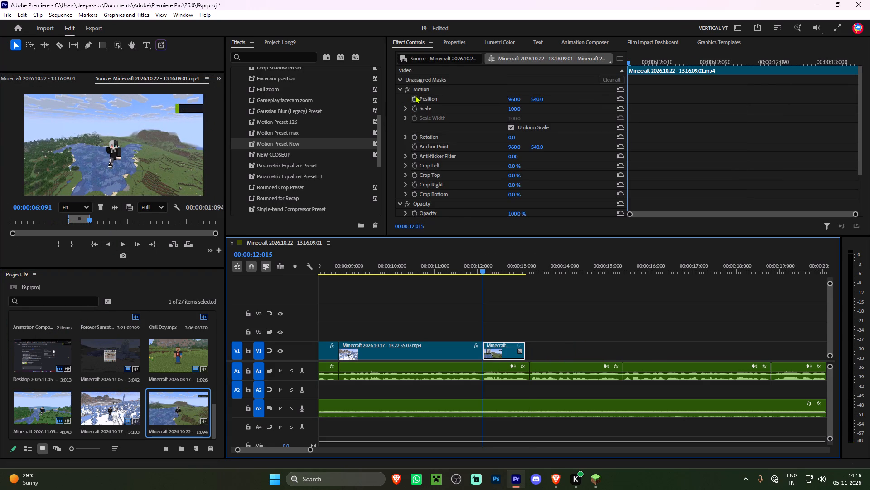
{"action": "left_click", "coordinate": [415, 97]}
{"action": "left_click", "coordinate": [416, 106]}
{"action": "left_click", "coordinate": [456, 349]}
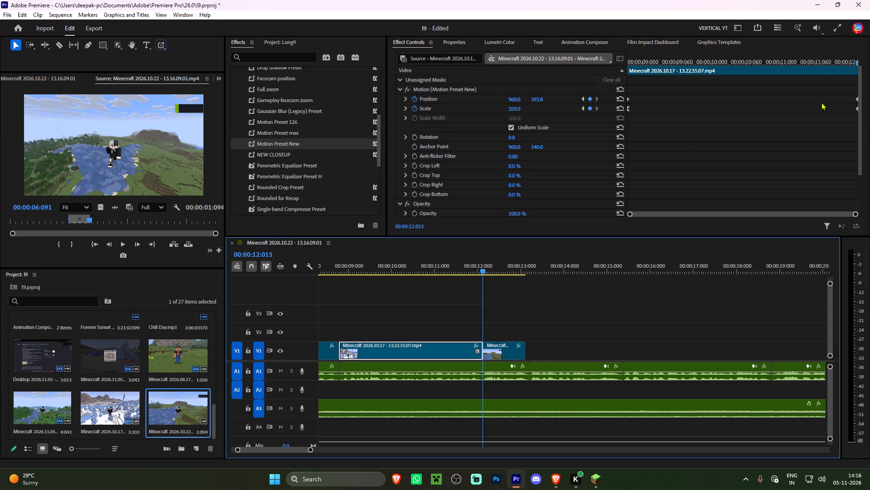
{"action": "left_click_drag", "start_coordinate": [826, 76], "coordinate": [862, 118]}
{"action": "right_click", "coordinate": [856, 100]}
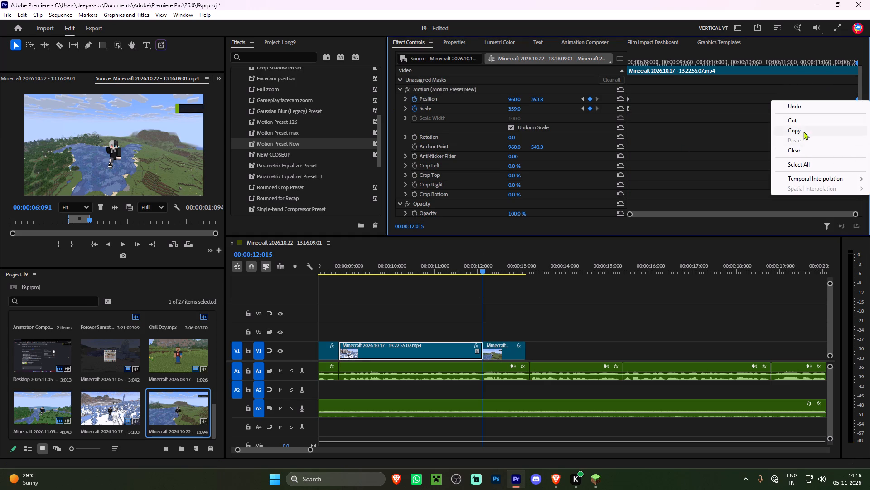
{"action": "left_click", "coordinate": [803, 131]}
{"action": "left_click", "coordinate": [504, 351]}
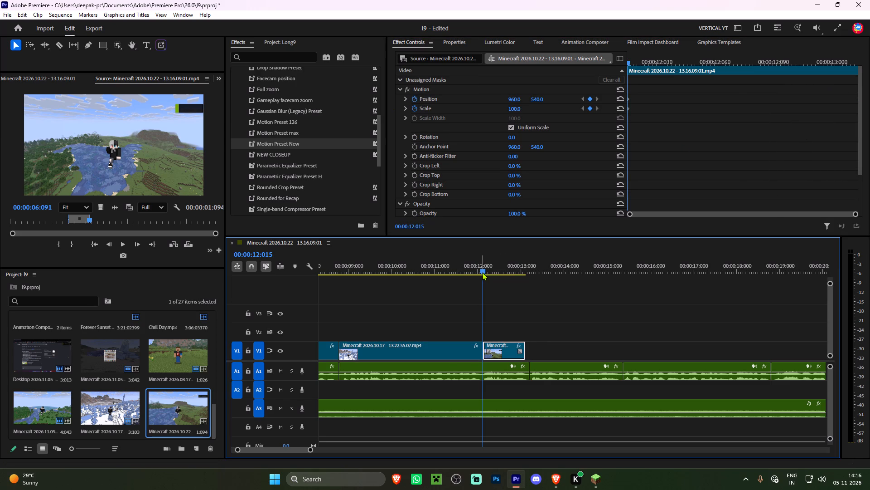
{"action": "key", "text": "ctrl+v"}
{"action": "left_click_drag", "start_coordinate": [661, 82], "coordinate": [606, 127]}
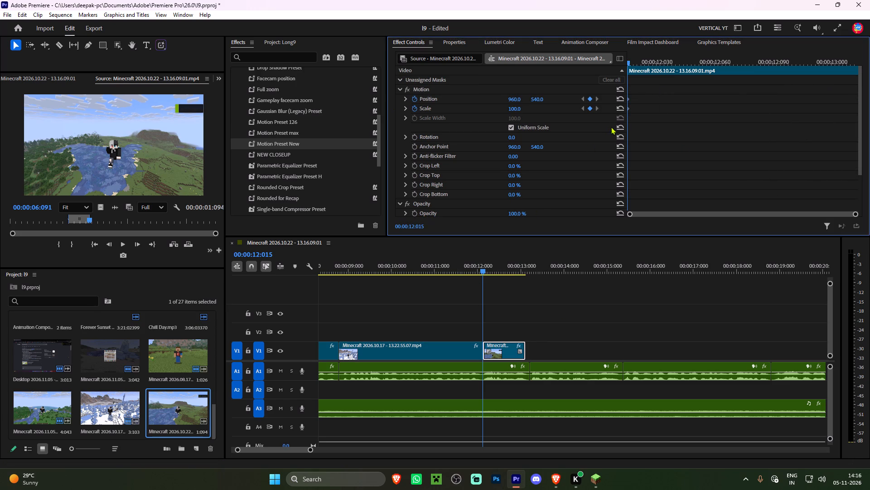
{"action": "key", "text": "Delete"}
{"action": "key", "text": "ctrl+v"}
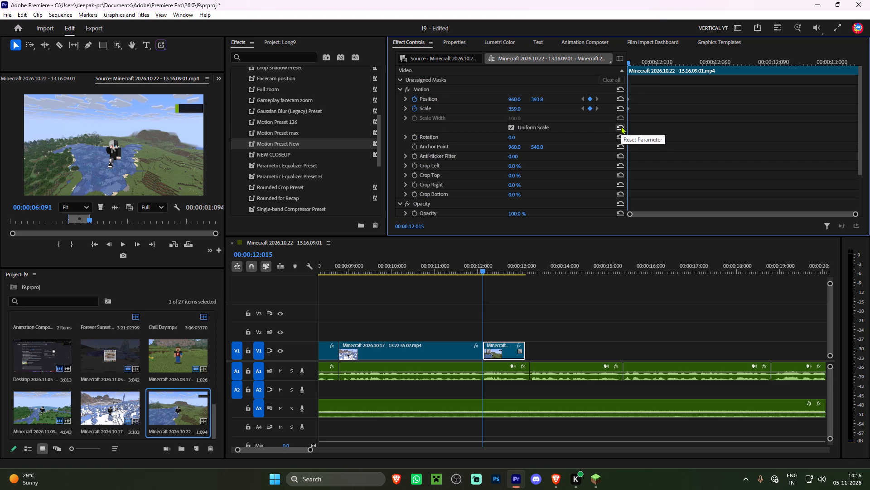
Copy the snowy clip's starting Position and Scale keyframes to the river clip's end and play back the zoom-out.
{"action": "left_click", "coordinate": [450, 353]}
{"action": "left_click_drag", "start_coordinate": [675, 65], "coordinate": [667, 72]}
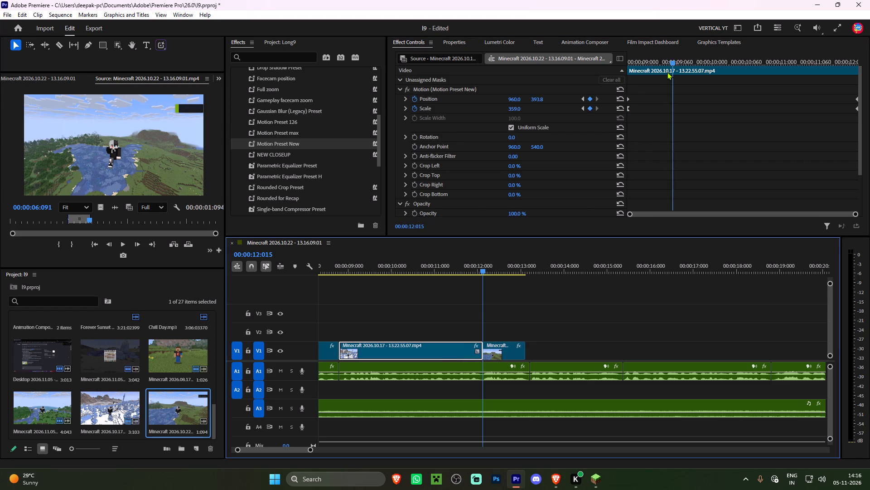
{"action": "left_click_drag", "start_coordinate": [667, 72], "coordinate": [624, 119]}
{"action": "left_click_drag", "start_coordinate": [645, 83], "coordinate": [622, 115]}
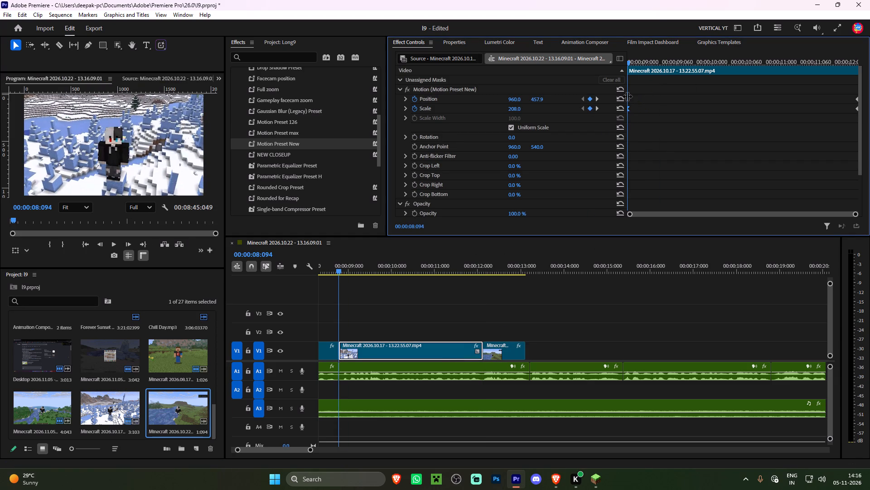
{"action": "right_click", "coordinate": [627, 99]}
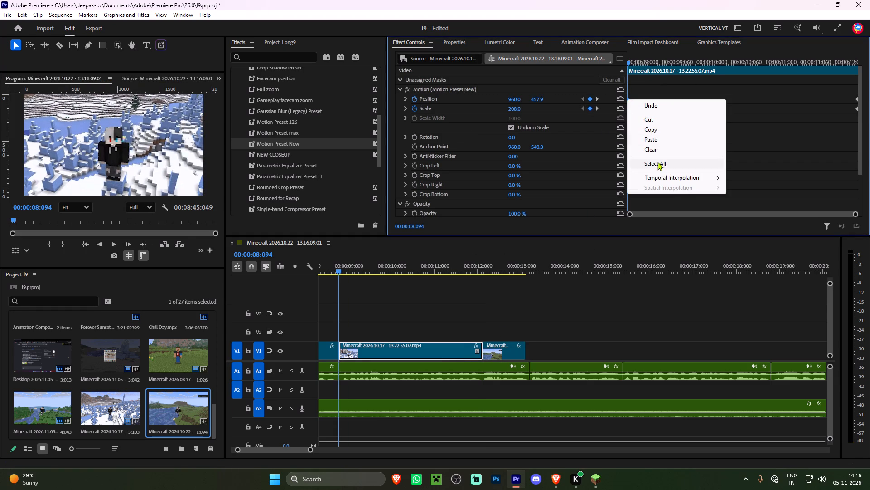
{"action": "left_click", "coordinate": [656, 128]}
{"action": "left_click", "coordinate": [521, 262]}
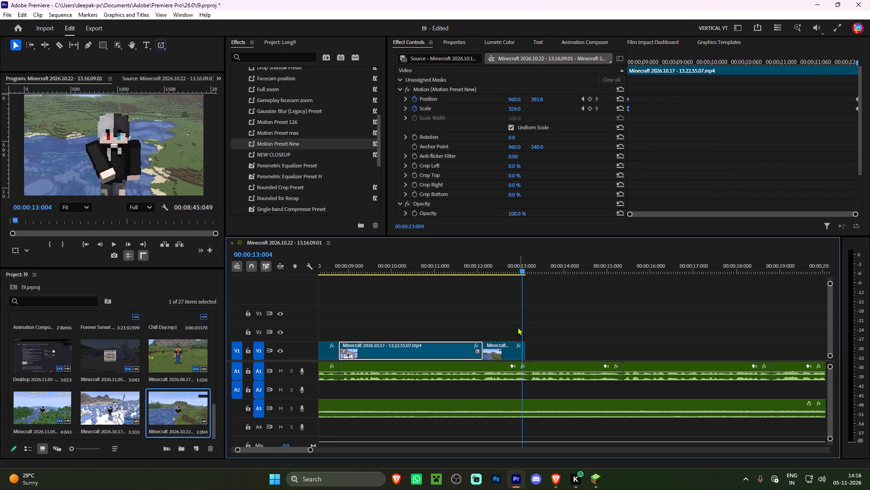
{"action": "left_click", "coordinate": [511, 357]}
{"action": "key", "text": "ctrl+v"}
{"action": "left_click", "coordinate": [781, 93]}
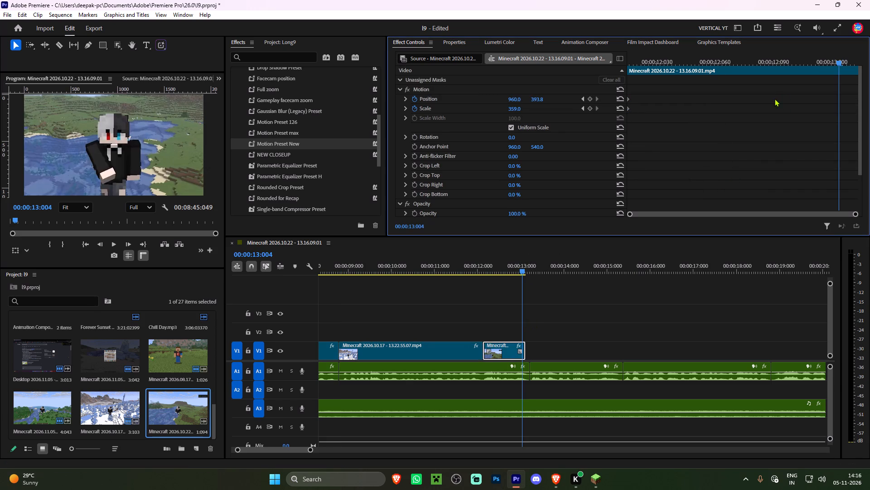
{"action": "key", "text": "ctrl+v"}
{"action": "left_click_drag", "start_coordinate": [807, 81], "coordinate": [850, 121]}
{"action": "left_click_drag", "start_coordinate": [840, 96], "coordinate": [869, 112]}
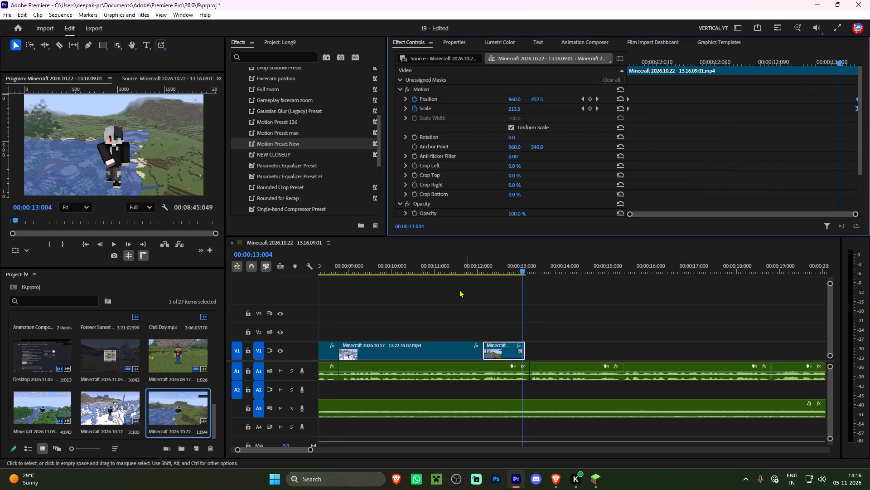
{"action": "left_click", "coordinate": [475, 267]}
{"action": "key", "text": "space"}
{"action": "key", "text": "space"}
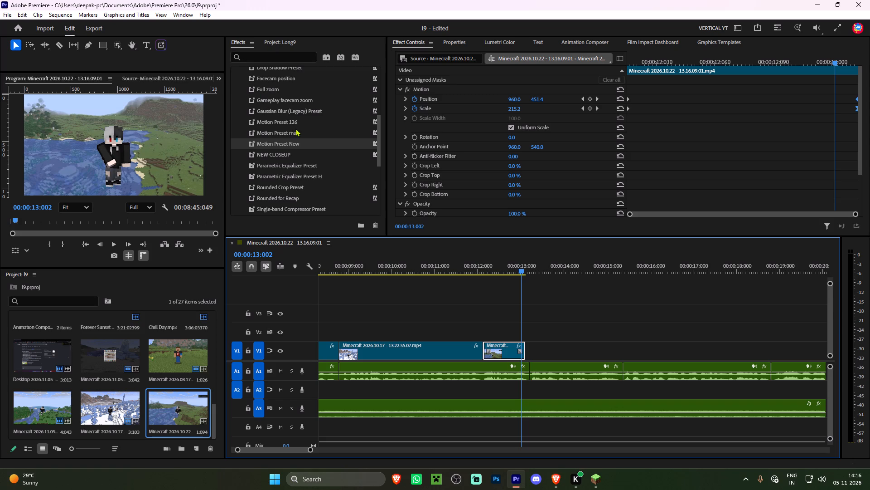
Add a Cross Dissolve transition at the cut between the snowy and river flying clips on V1.
{"action": "scroll", "coordinate": [293, 136], "scroll_direction": "down", "scroll_amount": 7}
{"action": "scroll", "coordinate": [302, 146], "scroll_direction": "up", "scroll_amount": 20}
{"action": "scroll", "coordinate": [302, 146], "scroll_direction": "up", "scroll_amount": 7}
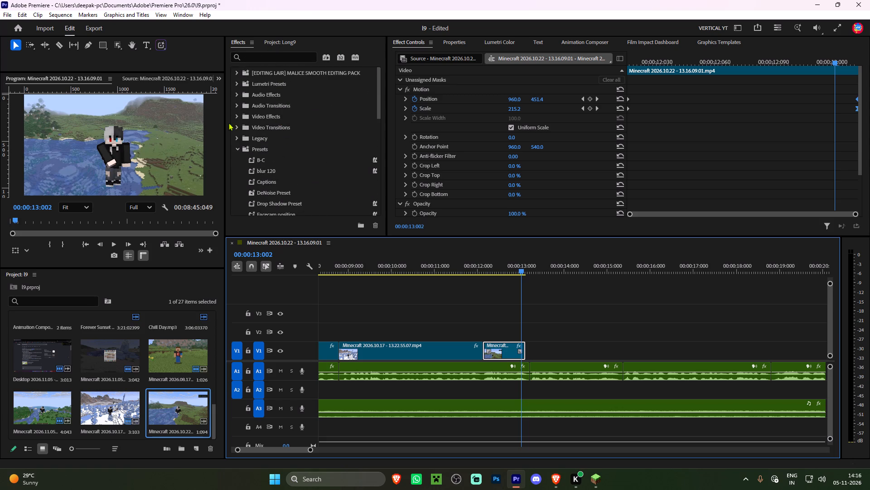
{"action": "left_click", "coordinate": [239, 130]}
{"action": "left_click", "coordinate": [243, 150]}
{"action": "scroll", "coordinate": [290, 157], "scroll_direction": "down", "scroll_amount": 5}
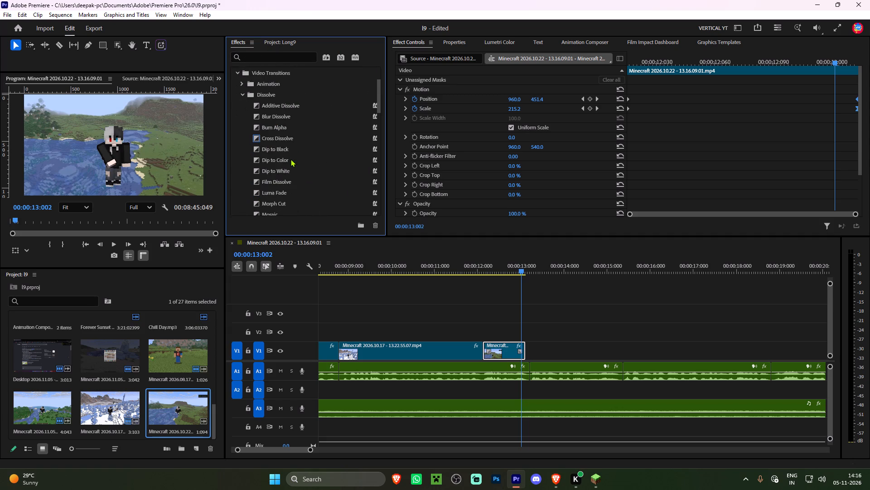
{"action": "scroll", "coordinate": [290, 159], "scroll_direction": "down", "scroll_amount": 1}
{"action": "left_click_drag", "start_coordinate": [274, 139], "coordinate": [482, 353]}
Play back the cross dissolve and the river clip's zoom-out against the voice-over.
{"action": "left_click", "coordinate": [474, 267]}
{"action": "key", "text": "space"}
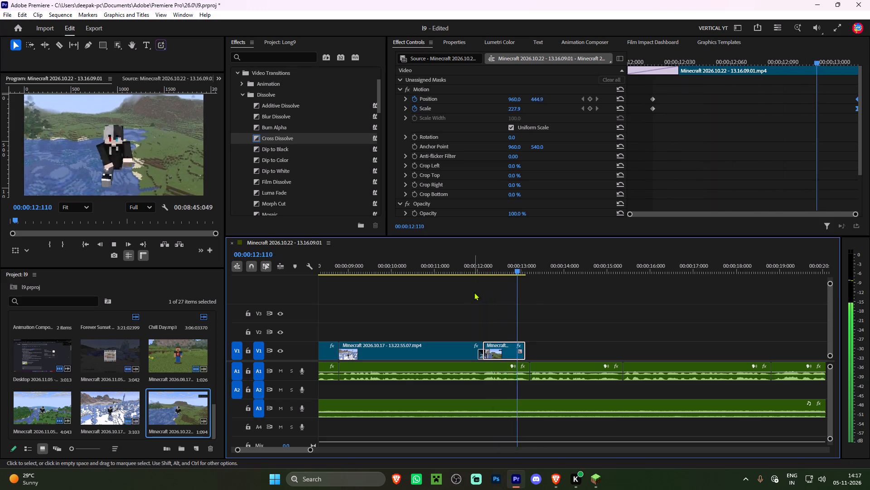
{"action": "left_click", "coordinate": [426, 270]}
{"action": "key", "text": "space"}
{"action": "scroll", "coordinate": [464, 282], "scroll_direction": "up", "scroll_amount": 6, "text": "alt"}
{"action": "key", "text": "space"}
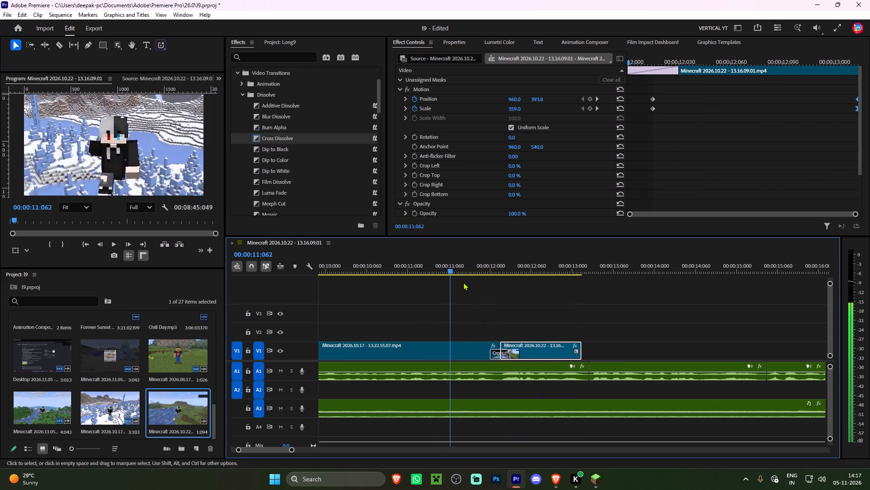
{"action": "key", "text": "space"}
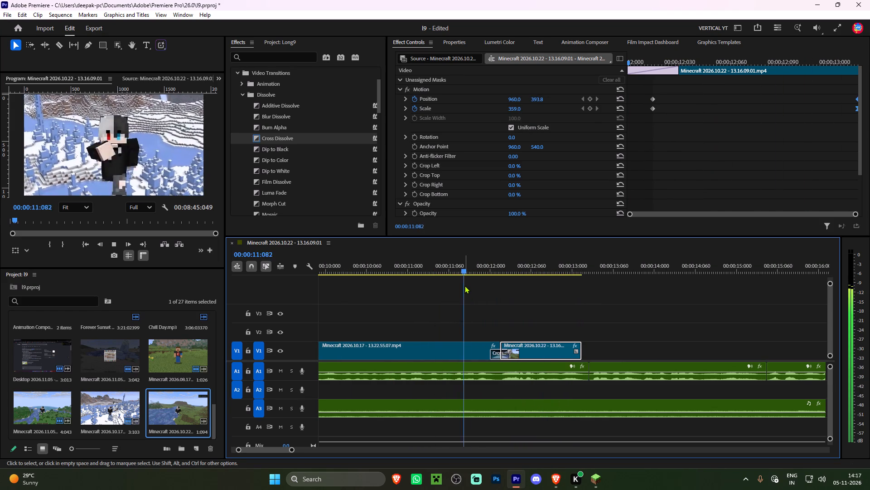
{"action": "key", "text": "space"}
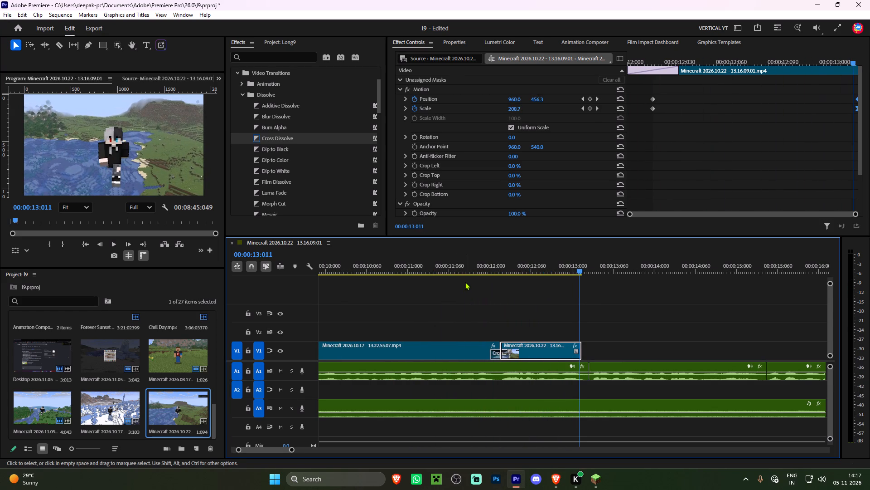
{"action": "key", "text": "space"}
{"action": "key", "text": "space"}
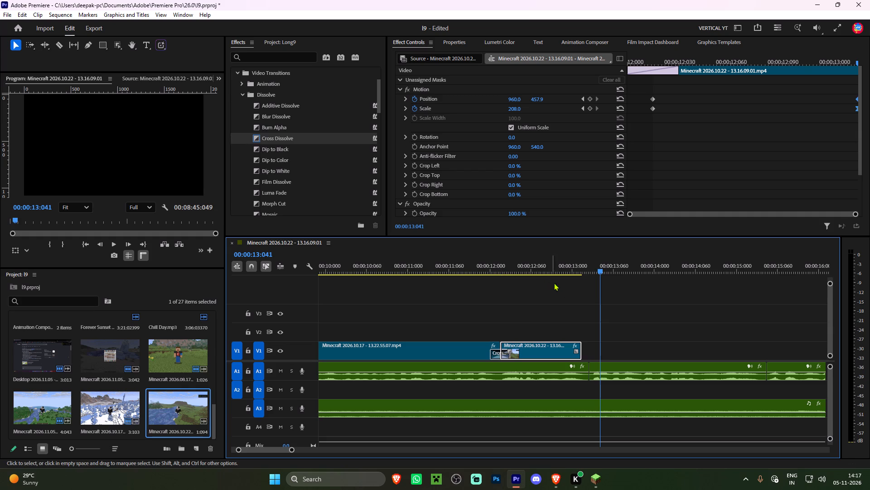
Extend the river clip's end to the voice-over cut at about 00:00:13:025 and move its ending Position and Scale keyframes there.
{"action": "left_click_drag", "start_coordinate": [582, 343], "coordinate": [593, 346]}
{"action": "left_click", "coordinate": [577, 348]}
{"action": "left_click", "coordinate": [595, 349]}
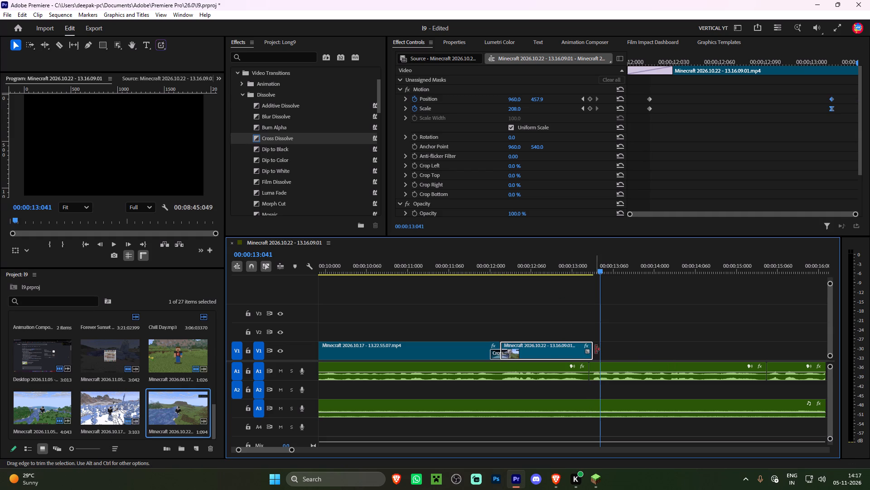
{"action": "left_click_drag", "start_coordinate": [838, 71], "coordinate": [857, 147]}
{"action": "left_click_drag", "start_coordinate": [840, 95], "coordinate": [869, 103]}
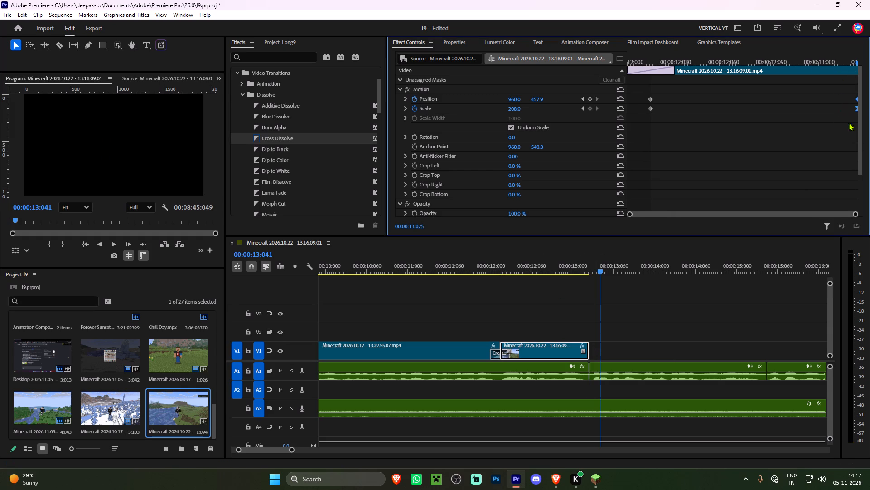
Play from before the dissolve through the next voice-over line and return the playhead to the river clip's end at 00:00:13:025.
{"action": "left_click_drag", "start_coordinate": [494, 271], "coordinate": [470, 269]}
{"action": "key", "text": "space"}
{"action": "scroll", "coordinate": [464, 301], "scroll_direction": "down", "scroll_amount": 7, "text": "alt"}
{"action": "scroll", "coordinate": [462, 303], "scroll_direction": "up", "scroll_amount": 4, "text": "alt"}
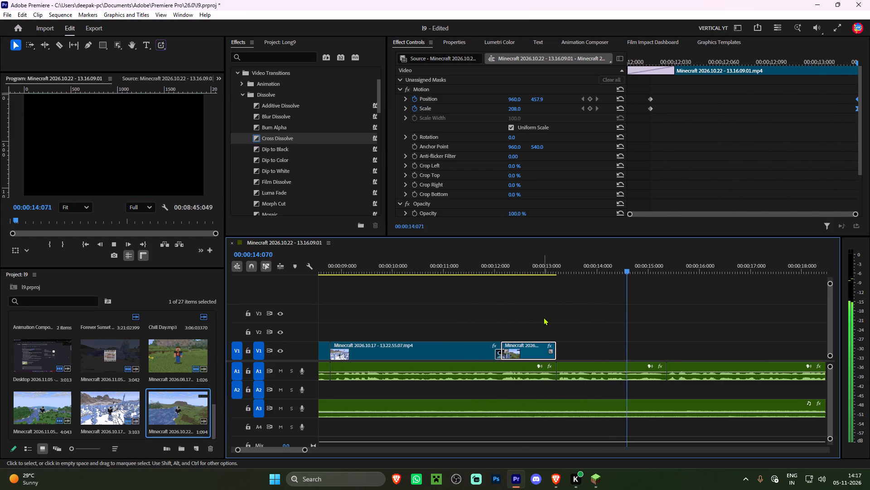
{"action": "key", "text": "space"}
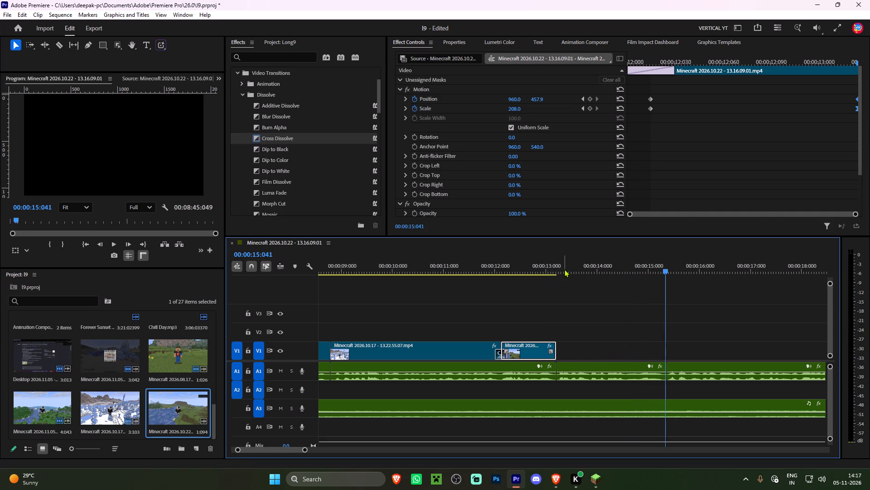
{"action": "left_click", "coordinate": [563, 266], "text": "shift"}
{"action": "left_click", "coordinate": [559, 350]}
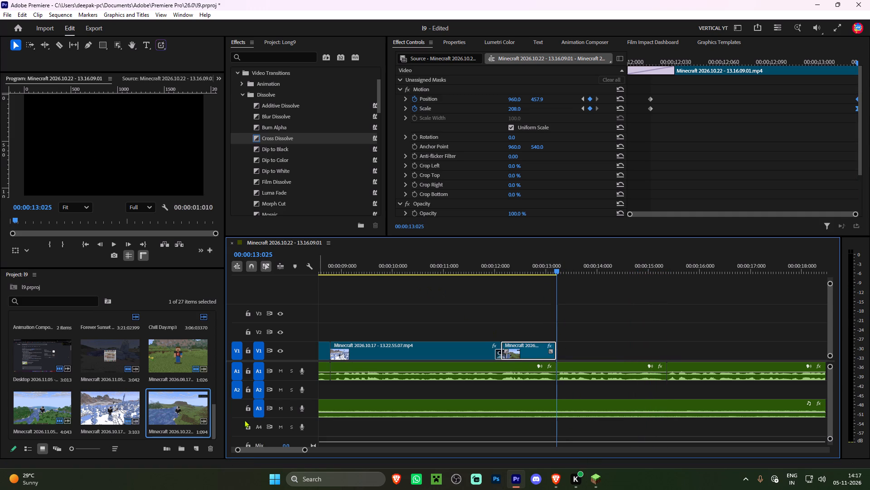
Play the sequence from the start through the voice-over after the river clip and set the playhead at 00:00:15:044.
{"action": "left_click", "coordinate": [81, 244]}
{"action": "scroll", "coordinate": [437, 282], "scroll_direction": "down", "scroll_amount": 6, "text": "alt"}
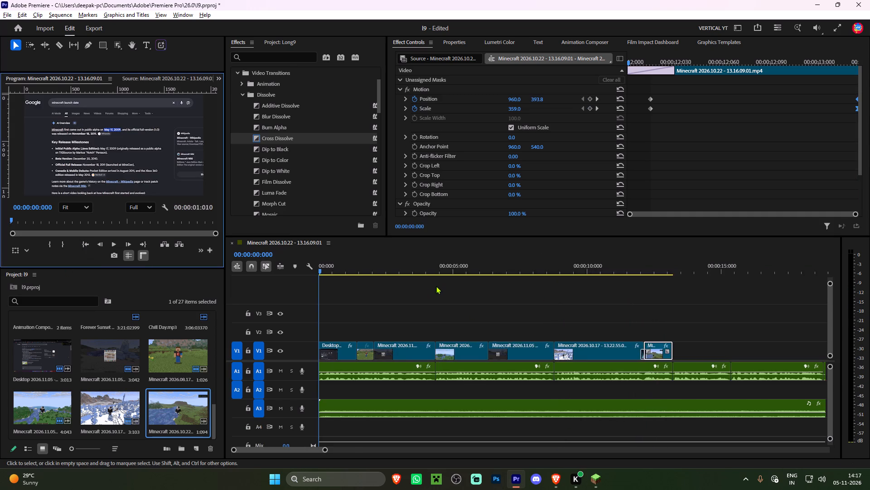
{"action": "scroll", "coordinate": [436, 286], "scroll_direction": "down", "scroll_amount": 6, "text": "alt"}
{"action": "key", "text": "space"}
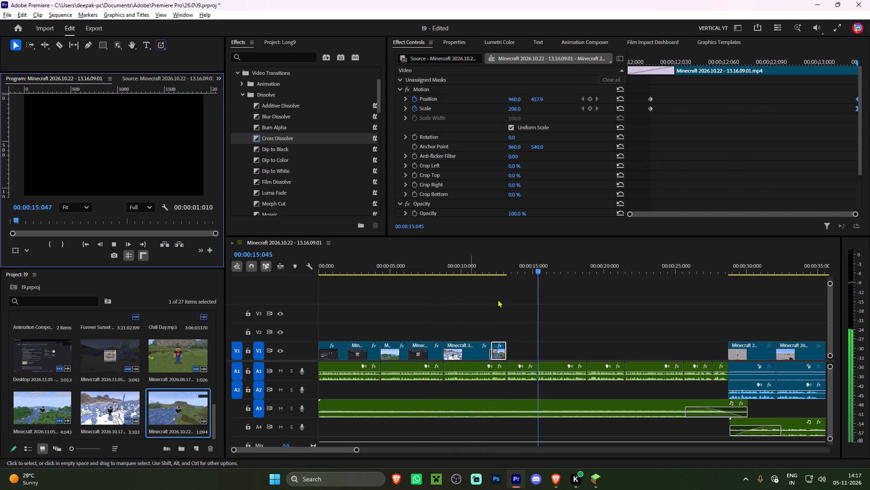
{"action": "scroll", "coordinate": [569, 336], "scroll_direction": "up", "scroll_amount": 7, "text": "alt"}
{"action": "scroll", "coordinate": [576, 302], "scroll_direction": "down", "scroll_amount": 3, "text": "alt"}
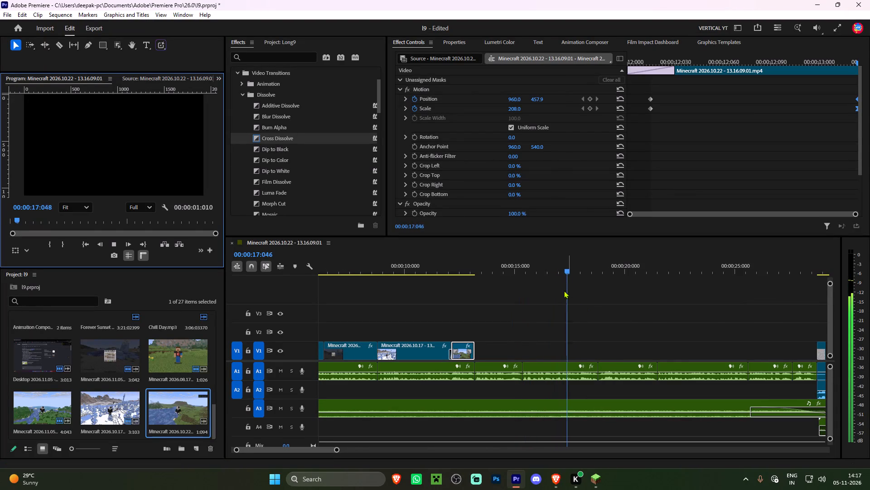
{"action": "key", "text": "space"}
{"action": "left_click_drag", "start_coordinate": [530, 271], "coordinate": [523, 274], "text": "shift"}
{"action": "scroll", "coordinate": [134, 393], "scroll_direction": "down", "scroll_amount": 2}
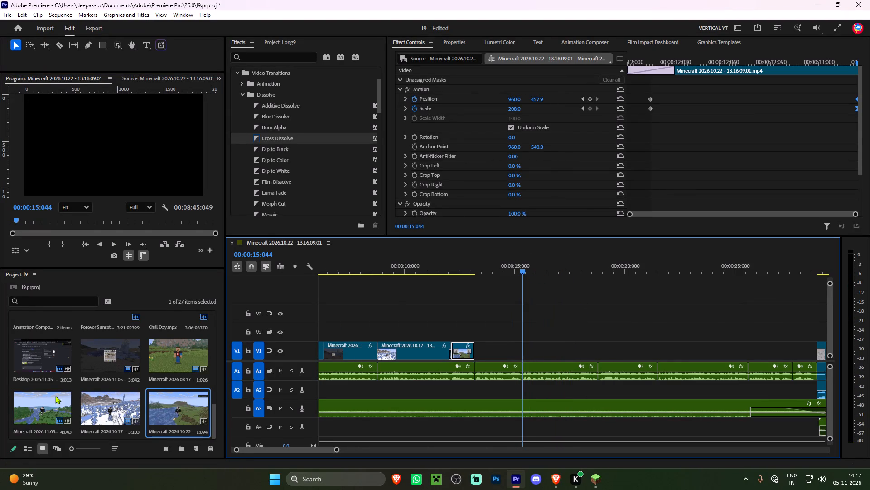
Mark the forest flying clip from about 2 seconds to 00:00:04:022 and place its video on V1 right after the river clip.
{"action": "double_click", "coordinate": [28, 407]}
{"action": "key", "text": "space"}
{"action": "left_click", "coordinate": [24, 217]}
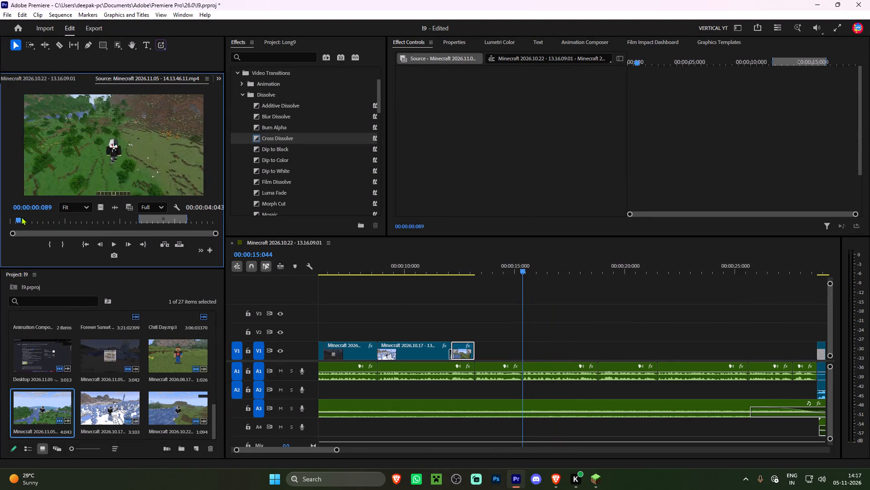
{"action": "key", "text": "space"}
{"action": "key", "text": "i"}
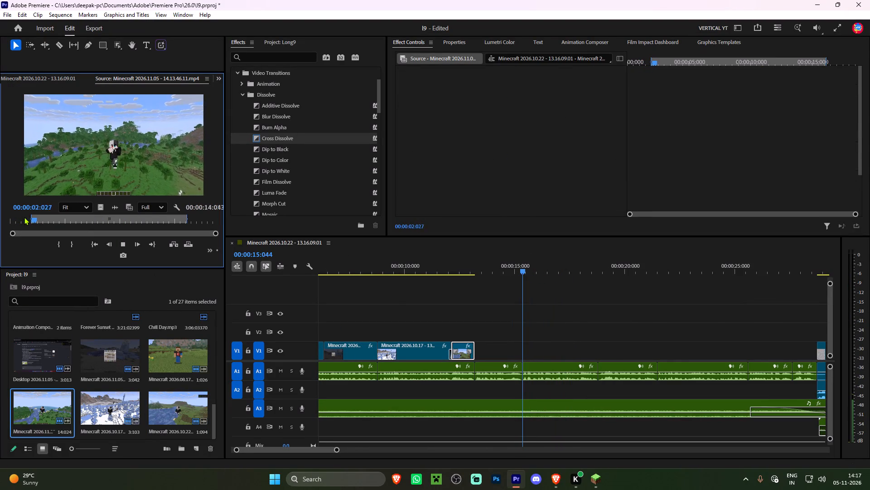
{"action": "key", "text": "space"}
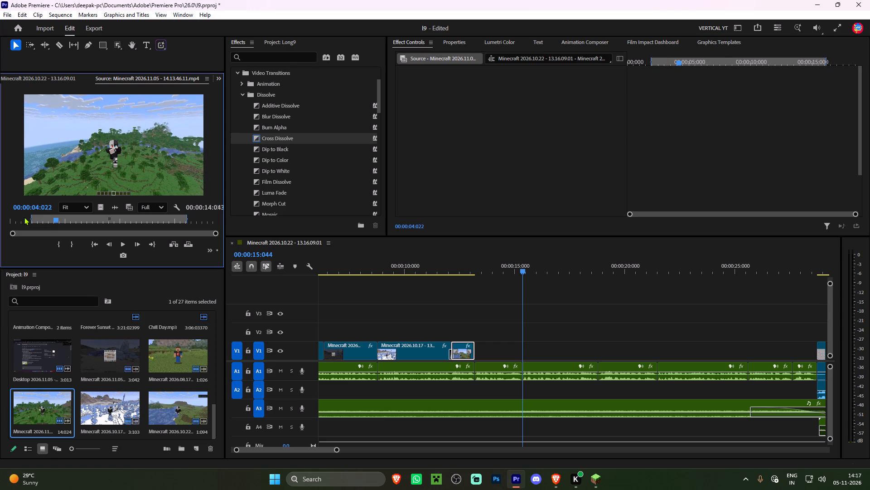
{"action": "type", "text": "o"}
{"action": "left_click_drag", "start_coordinate": [101, 212], "coordinate": [480, 351]}
Move the forest clip to the next voice-over cut after 15 seconds and extend its end to the following cut near 00:00:18:095.
{"action": "left_click", "coordinate": [471, 257]}
{"action": "key", "text": "space"}
{"action": "scroll", "coordinate": [494, 320], "scroll_direction": "up", "scroll_amount": 5, "text": "alt"}
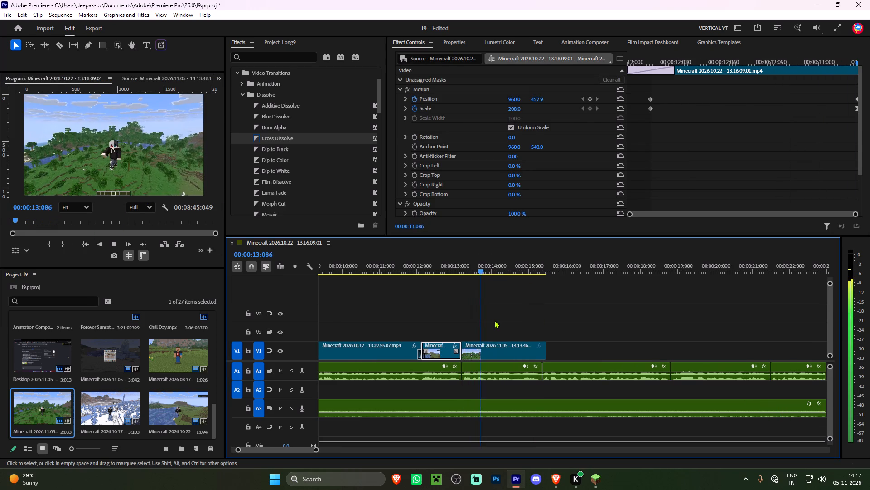
{"action": "left_click_drag", "start_coordinate": [495, 355], "coordinate": [575, 350]}
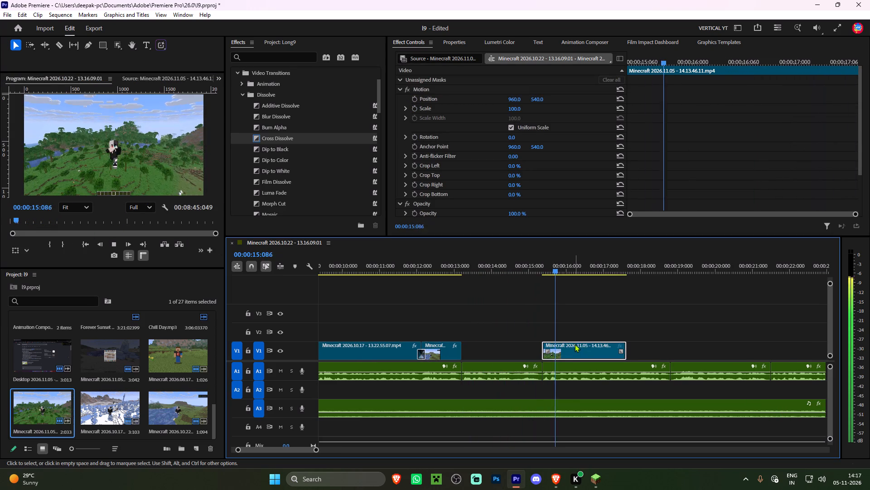
{"action": "key", "text": "space"}
{"action": "key", "text": "space"}
{"action": "left_click_drag", "start_coordinate": [631, 349], "coordinate": [671, 353]}
{"action": "key", "text": "space"}
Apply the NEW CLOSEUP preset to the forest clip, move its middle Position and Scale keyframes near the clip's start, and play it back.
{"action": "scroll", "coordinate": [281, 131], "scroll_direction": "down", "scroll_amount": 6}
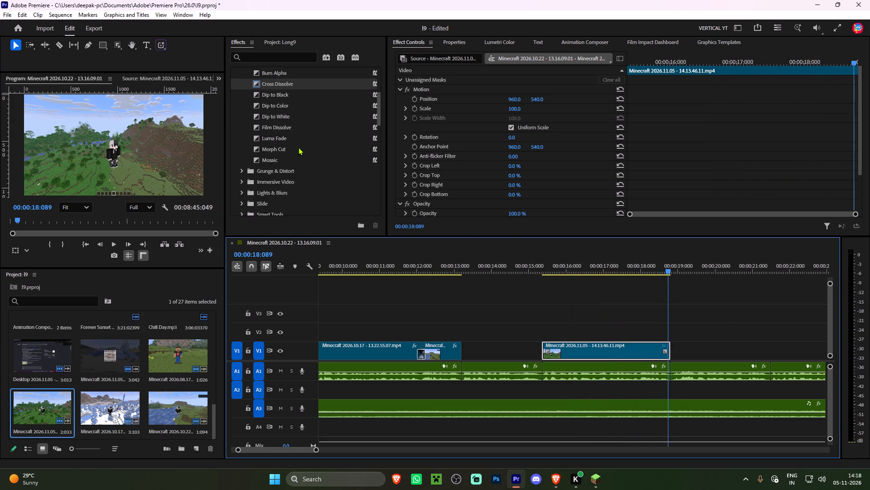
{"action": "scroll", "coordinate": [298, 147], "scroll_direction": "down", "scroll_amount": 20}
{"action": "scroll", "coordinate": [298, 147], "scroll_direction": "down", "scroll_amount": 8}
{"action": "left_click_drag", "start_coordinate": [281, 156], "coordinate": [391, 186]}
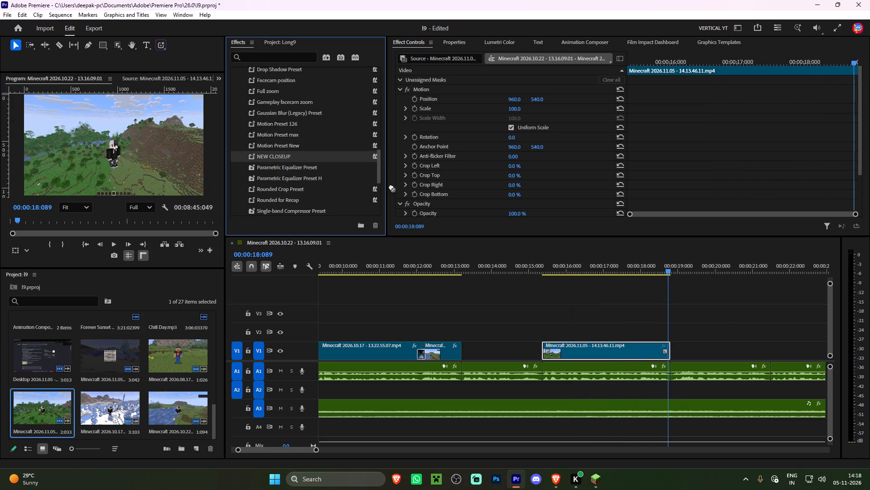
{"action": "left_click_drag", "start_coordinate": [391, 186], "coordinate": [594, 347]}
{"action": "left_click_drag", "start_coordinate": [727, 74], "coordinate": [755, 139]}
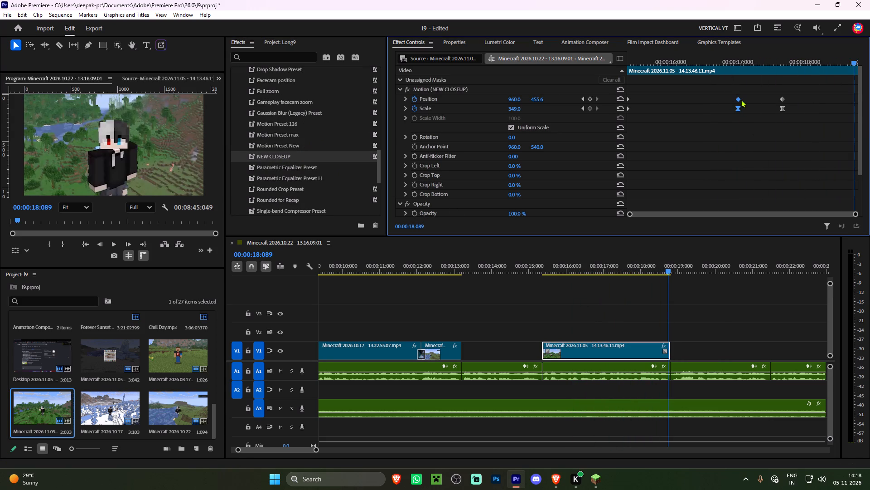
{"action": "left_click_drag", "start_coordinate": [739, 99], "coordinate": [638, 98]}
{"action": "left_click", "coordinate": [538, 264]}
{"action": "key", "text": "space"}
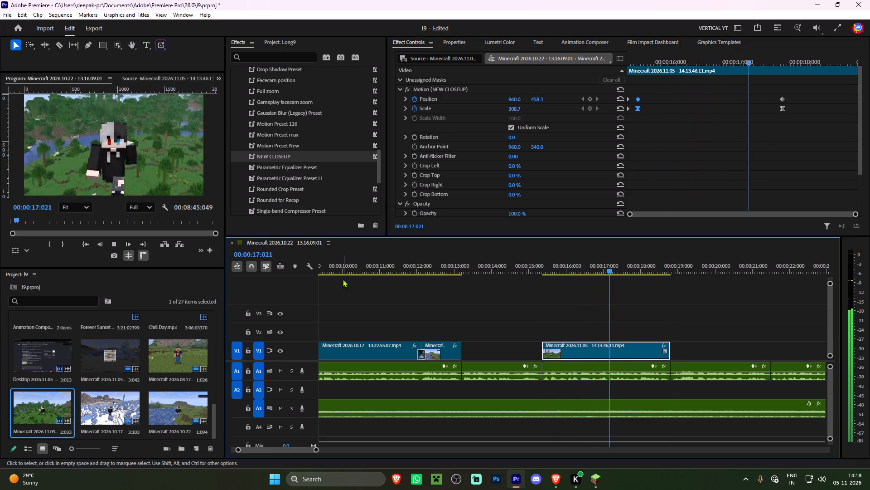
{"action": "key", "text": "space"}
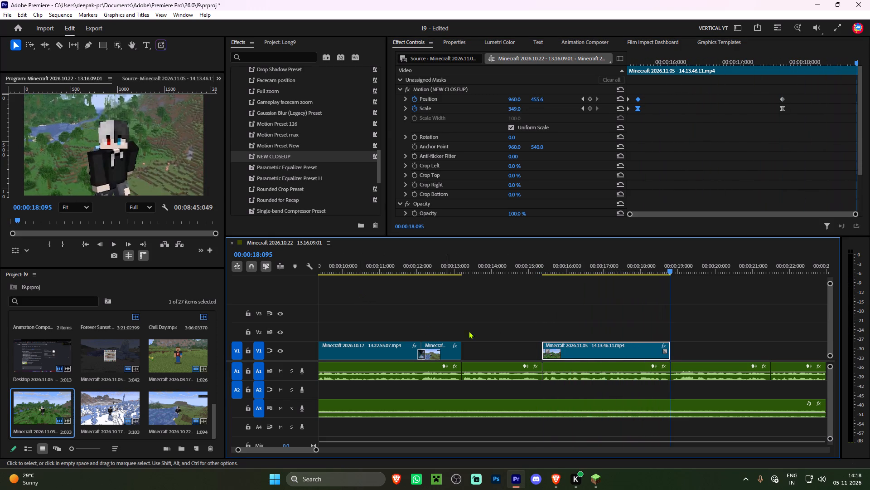
Apply Motion Preset New to the forest clip and play back its zoom.
{"action": "left_click_drag", "start_coordinate": [285, 143], "coordinate": [583, 358]}
{"action": "left_click", "coordinate": [541, 265]}
{"action": "key", "text": "space"}
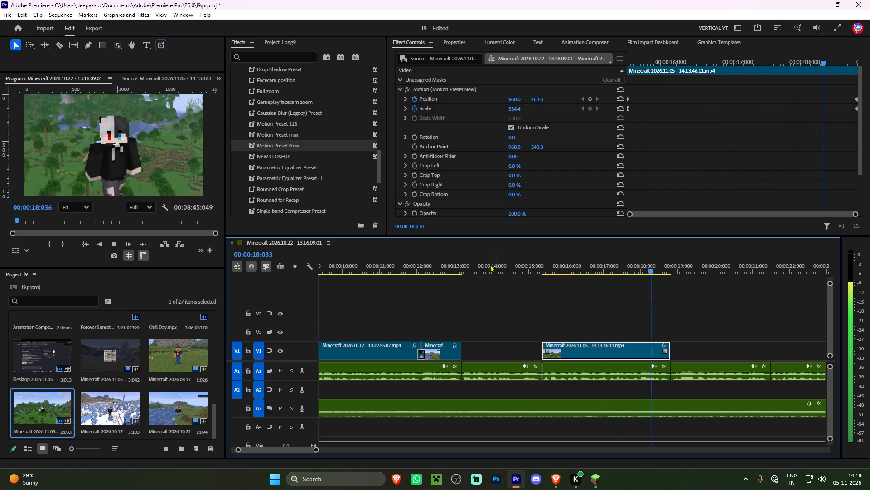
{"action": "key", "text": "space"}
Listen to the voice-over following the forest clip up to about 00:00:22:100.
{"action": "key", "text": "space"}
{"action": "scroll", "coordinate": [511, 310], "scroll_direction": "down", "scroll_amount": 5, "text": "alt"}
{"action": "scroll", "coordinate": [514, 307], "scroll_direction": "down", "scroll_amount": 4}
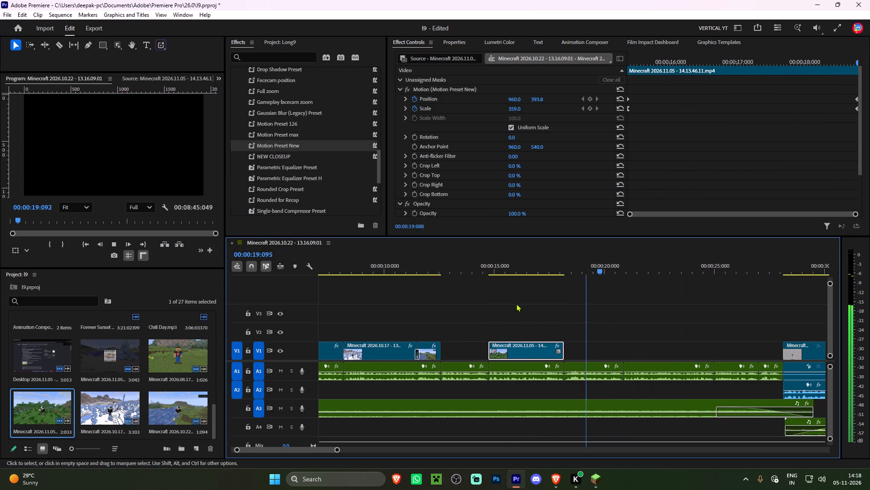
{"action": "scroll", "coordinate": [516, 304], "scroll_direction": "down", "scroll_amount": 1}
{"action": "scroll", "coordinate": [626, 314], "scroll_direction": "up", "scroll_amount": 3, "text": "alt"}
{"action": "key", "text": "space"}
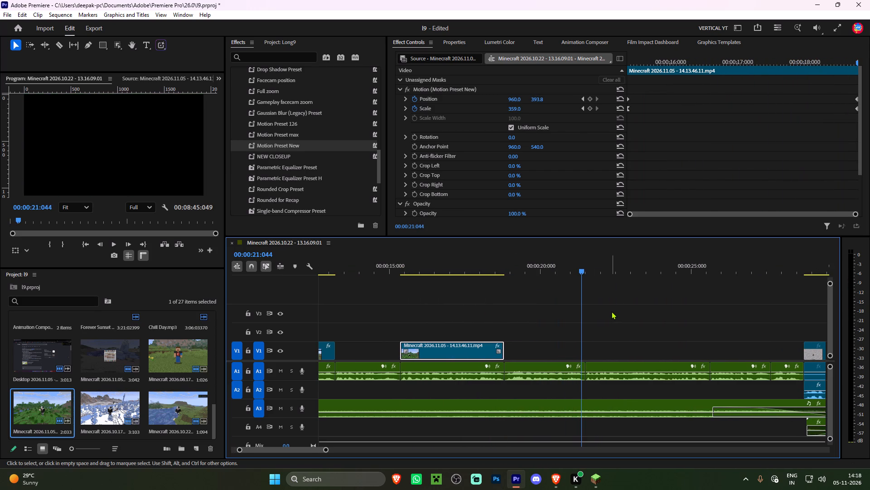
{"action": "key", "text": "space"}
{"action": "scroll", "coordinate": [611, 311], "scroll_direction": "down", "scroll_amount": 2, "text": "alt"}
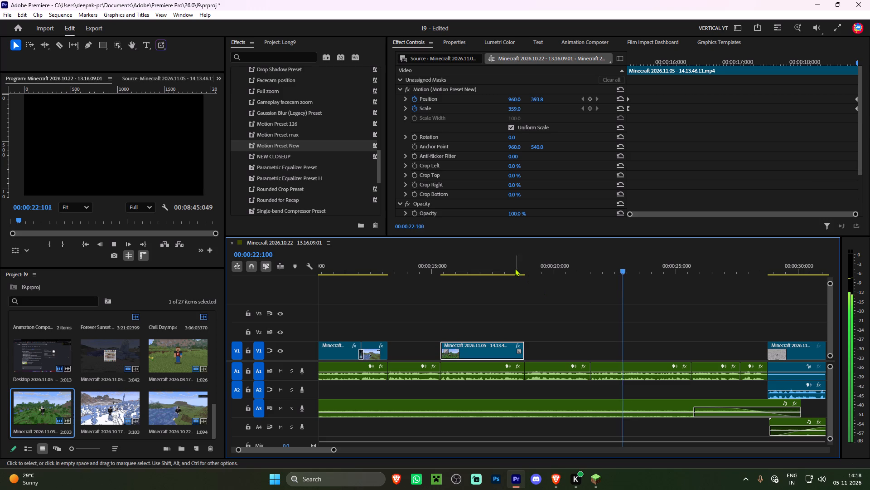
Extend the river clip's end to the forest clip's start and move its ending Position and Scale keyframes to the new end.
{"action": "left_click_drag", "start_coordinate": [511, 268], "coordinate": [375, 283]}
{"action": "key", "text": "space"}
{"action": "scroll", "coordinate": [392, 284], "scroll_direction": "down", "scroll_amount": 5, "text": "alt"}
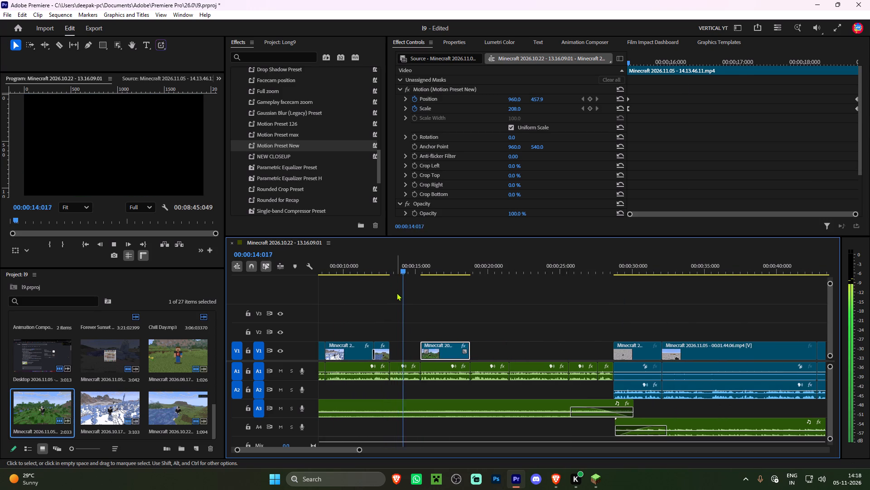
{"action": "scroll", "coordinate": [396, 293], "scroll_direction": "up", "scroll_amount": 6}
{"action": "key", "text": "space"}
{"action": "left_click_drag", "start_coordinate": [409, 346], "coordinate": [459, 352]}
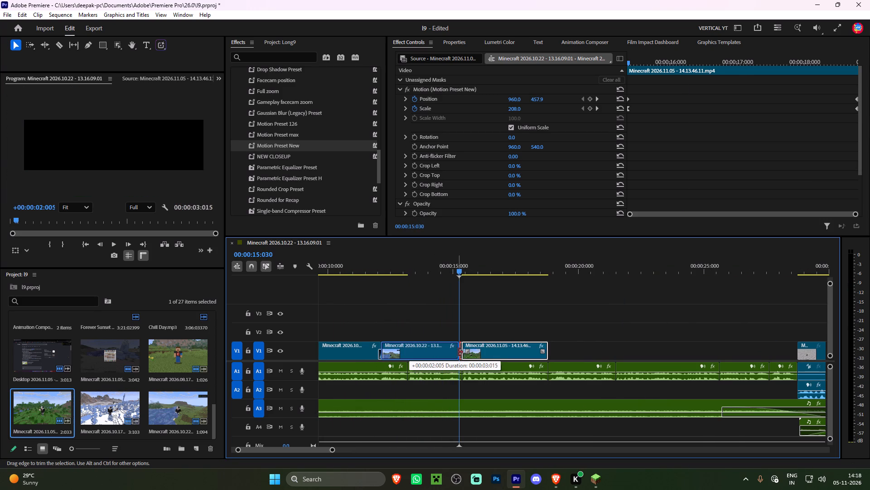
{"action": "left_click_drag", "start_coordinate": [459, 352], "coordinate": [464, 352]}
{"action": "left_click", "coordinate": [422, 352]}
{"action": "left_click_drag", "start_coordinate": [687, 79], "coordinate": [715, 103]}
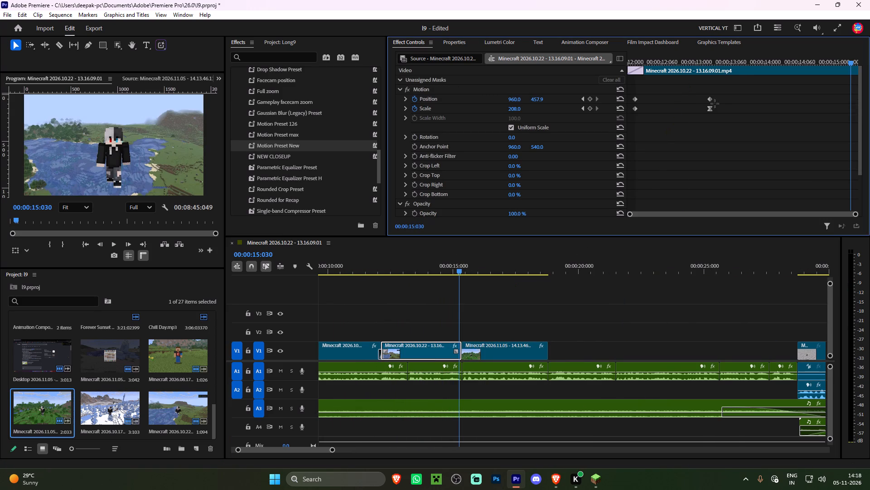
{"action": "left_click_drag", "start_coordinate": [715, 103], "coordinate": [725, 127]}
{"action": "left_click_drag", "start_coordinate": [708, 96], "coordinate": [869, 113]}
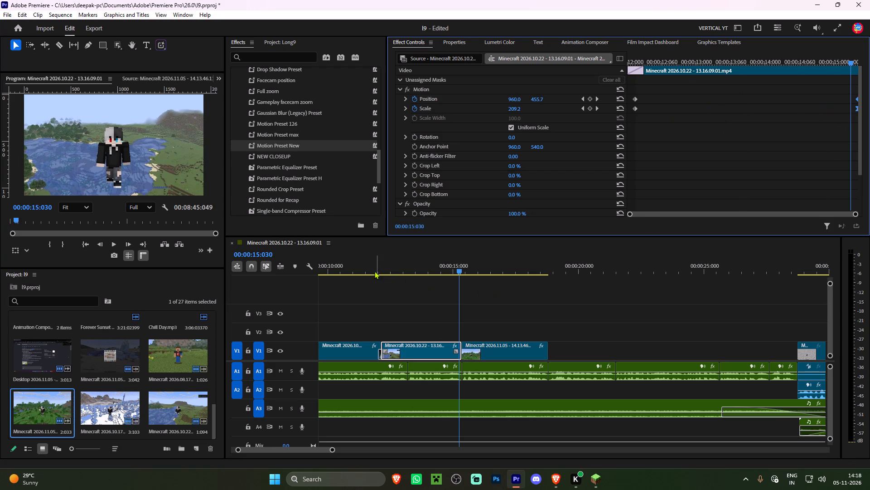
Play back from the snowy-to-river dissolve through the river and forest clips and on into the following voice-over line.
{"action": "left_click", "coordinate": [370, 269]}
{"action": "key", "text": "space"}
{"action": "left_click", "coordinate": [406, 282]}
{"action": "scroll", "coordinate": [408, 306], "scroll_direction": "up", "scroll_amount": 6, "text": "alt"}
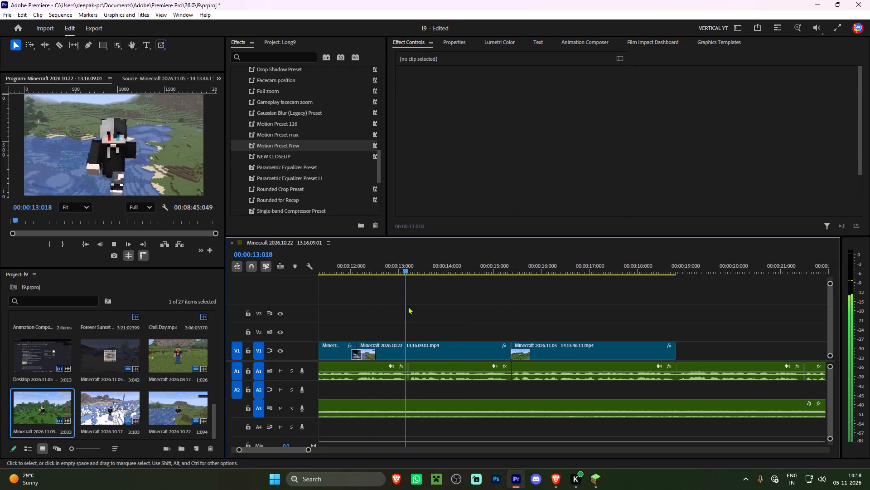
{"action": "left_click", "coordinate": [397, 294]}
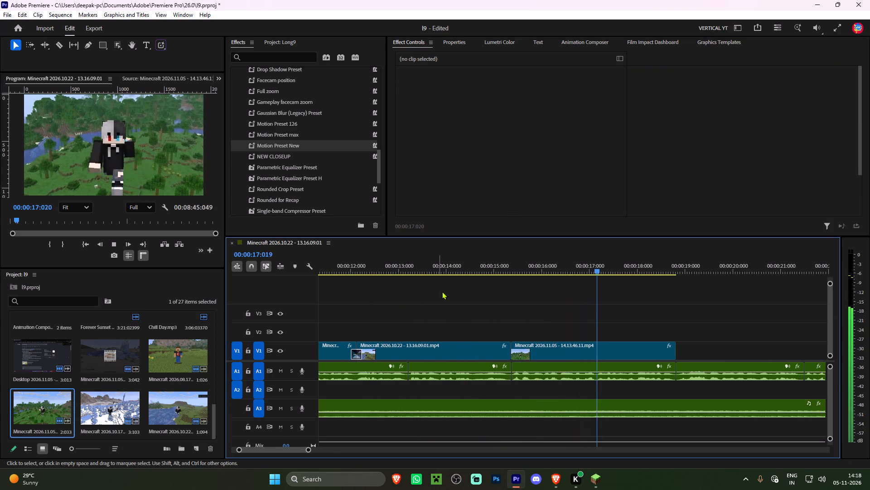
{"action": "scroll", "coordinate": [505, 329], "scroll_direction": "down", "scroll_amount": 3, "text": "alt"}
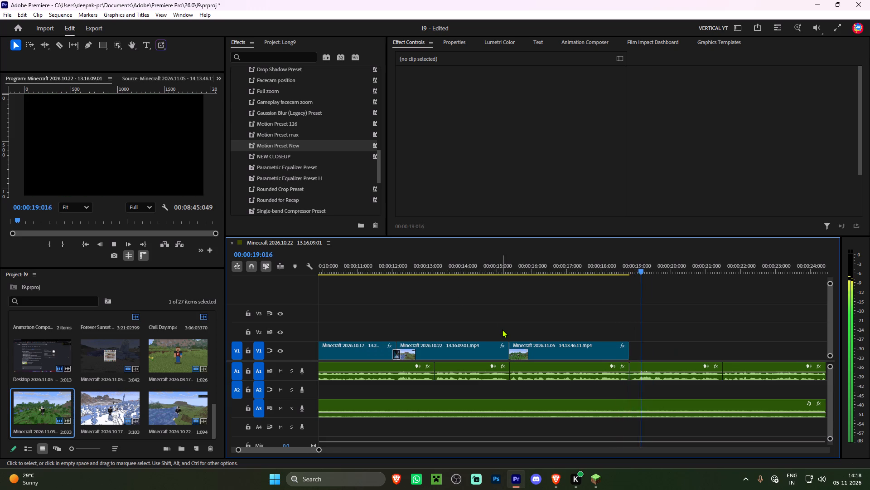
{"action": "scroll", "coordinate": [502, 329], "scroll_direction": "down", "scroll_amount": 3, "text": "alt"}
{"action": "scroll", "coordinate": [499, 325], "scroll_direction": "down", "scroll_amount": 17}
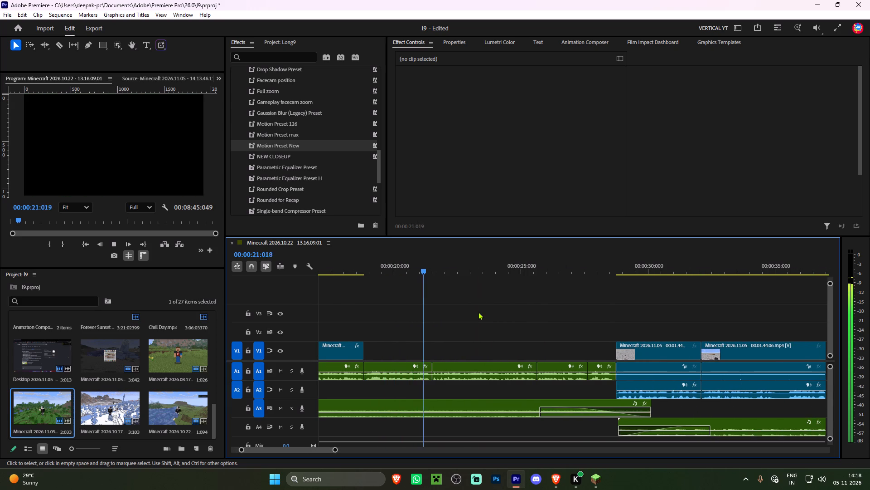
{"action": "key", "text": "space"}
Replay the voice-over line after the forest clip and set the playhead at its end cut, 00:00:21:059.
{"action": "scroll", "coordinate": [425, 344], "scroll_direction": "up", "scroll_amount": 5}
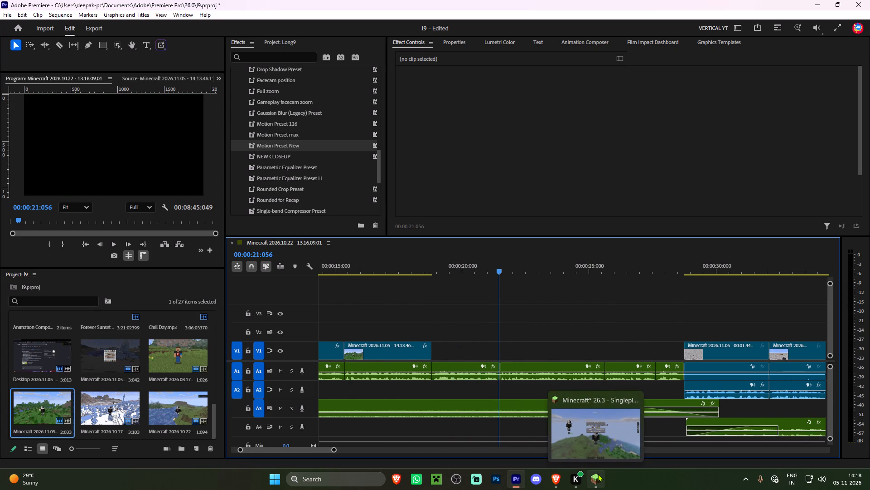
{"action": "left_click", "coordinate": [425, 271]}
{"action": "key", "text": "space"}
{"action": "left_click", "coordinate": [488, 305]}
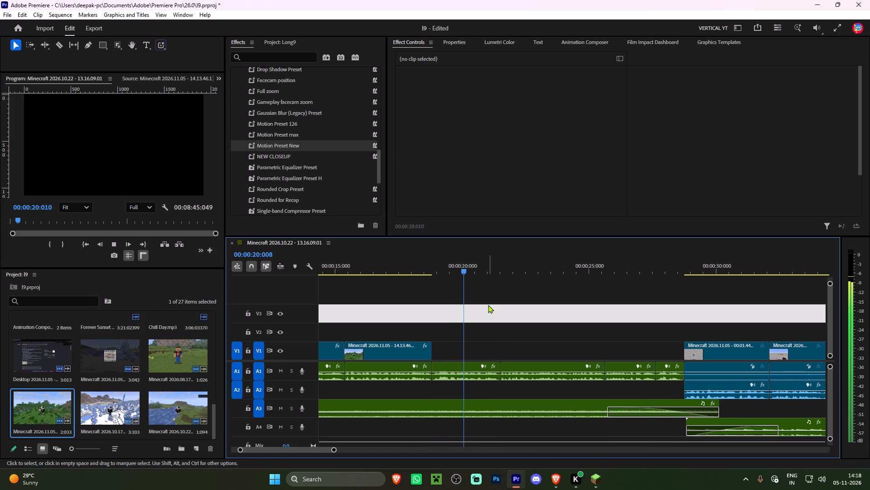
{"action": "scroll", "coordinate": [481, 304], "scroll_direction": "down", "scroll_amount": 5}
{"action": "left_click", "coordinate": [455, 286]}
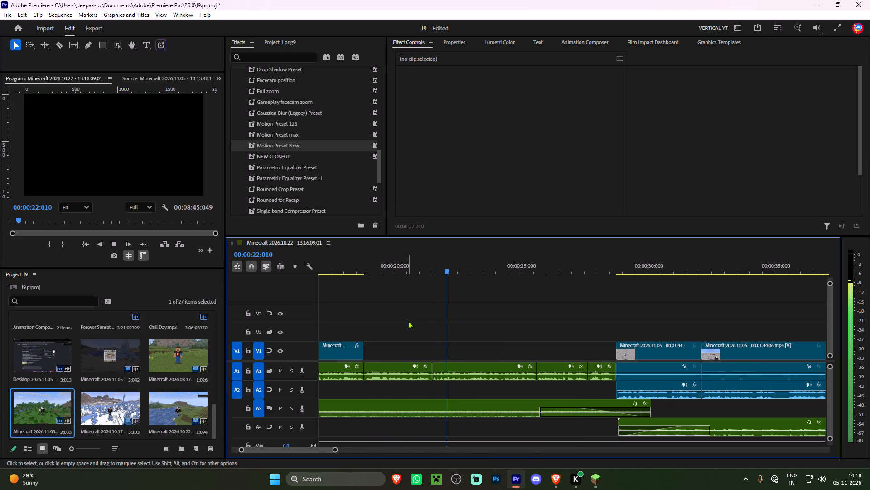
{"action": "key", "text": "space"}
{"action": "left_click_drag", "start_coordinate": [440, 268], "coordinate": [434, 268], "text": "shift"}
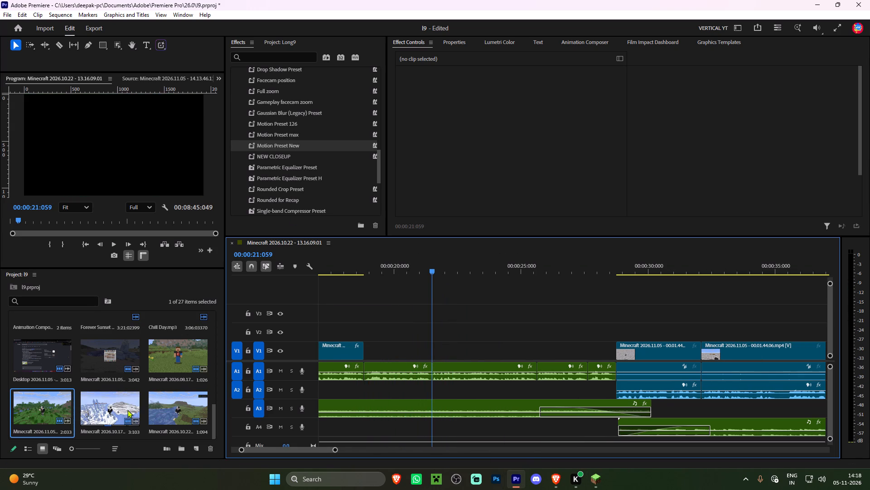
Import Minecraft 2026.10.05 - 22.52.44.02.mp4 from the Minecraft captures folder into the project.
{"action": "scroll", "coordinate": [127, 410], "scroll_direction": "down", "scroll_amount": 3}
{"action": "double_click", "coordinate": [143, 433]}
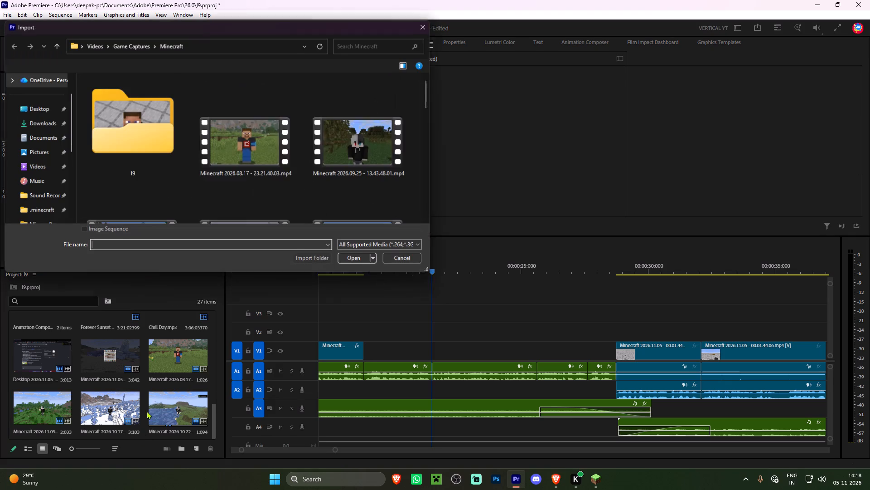
{"action": "scroll", "coordinate": [286, 163], "scroll_direction": "down", "scroll_amount": 2}
{"action": "double_click", "coordinate": [362, 83]}
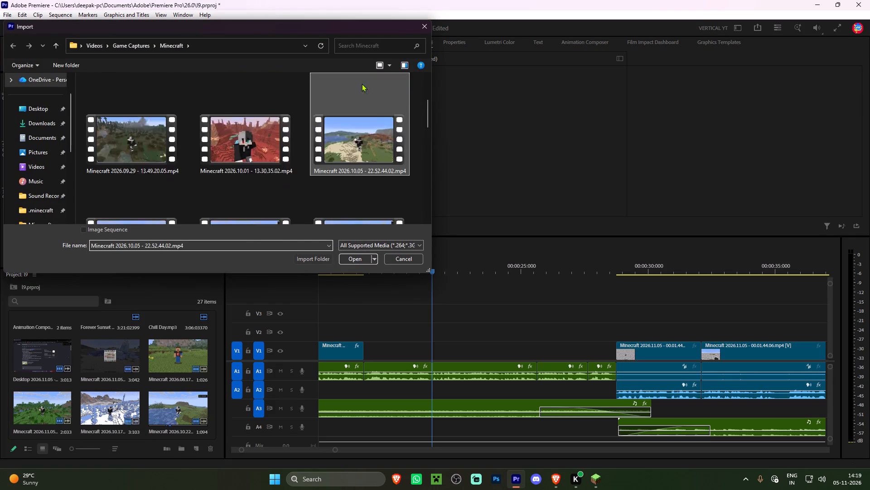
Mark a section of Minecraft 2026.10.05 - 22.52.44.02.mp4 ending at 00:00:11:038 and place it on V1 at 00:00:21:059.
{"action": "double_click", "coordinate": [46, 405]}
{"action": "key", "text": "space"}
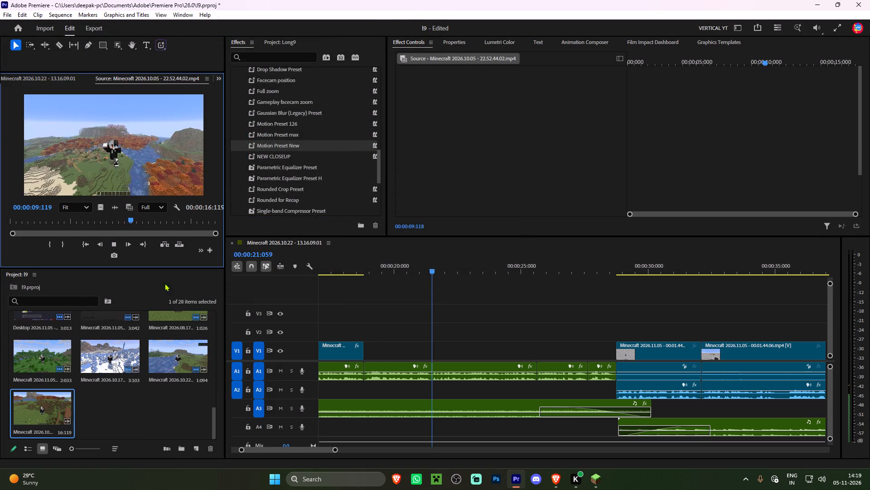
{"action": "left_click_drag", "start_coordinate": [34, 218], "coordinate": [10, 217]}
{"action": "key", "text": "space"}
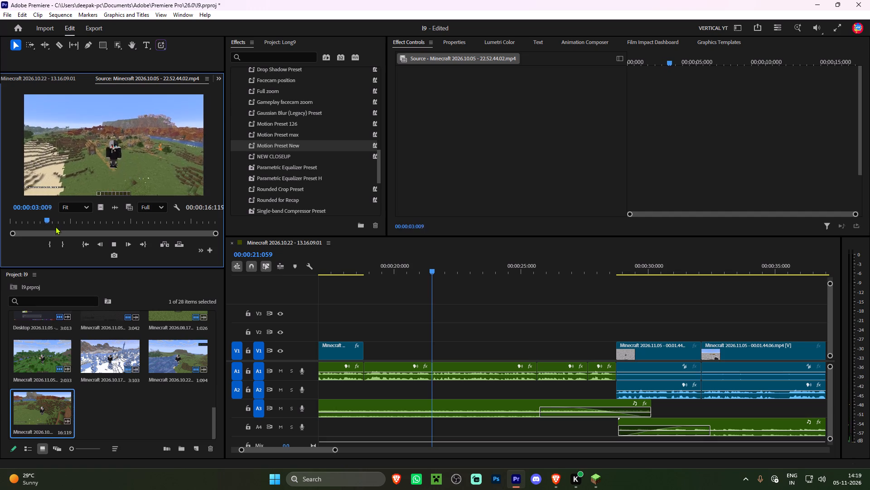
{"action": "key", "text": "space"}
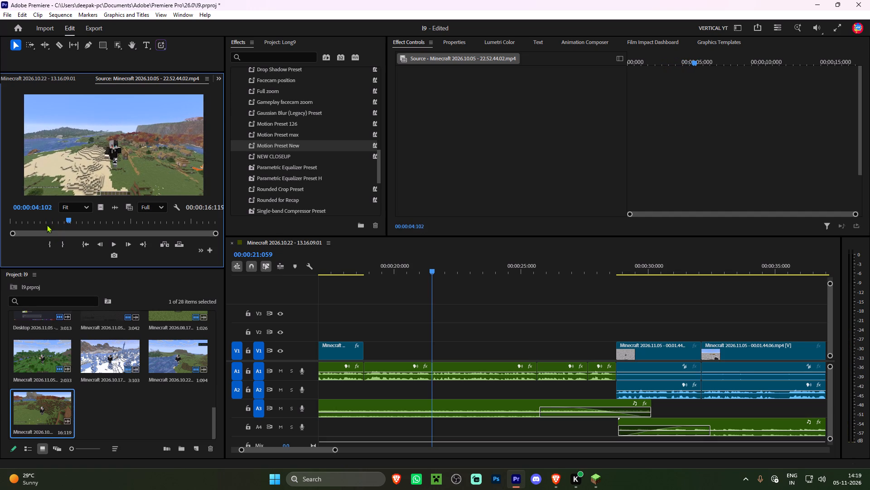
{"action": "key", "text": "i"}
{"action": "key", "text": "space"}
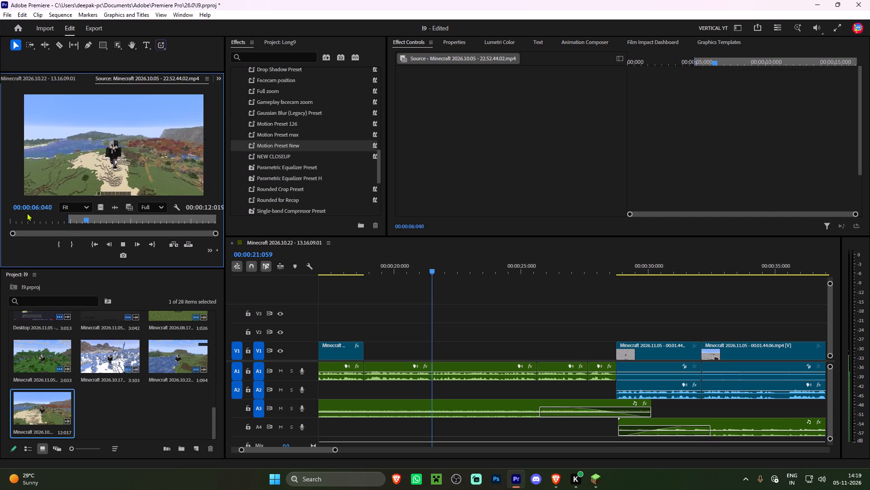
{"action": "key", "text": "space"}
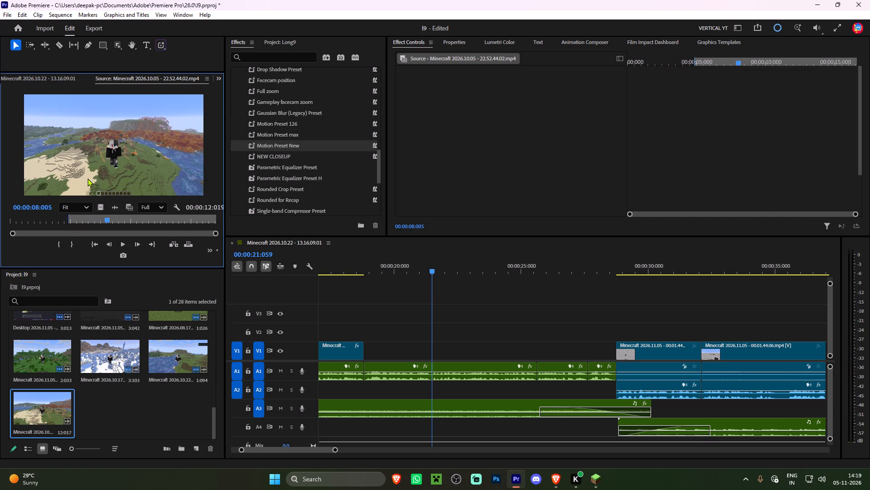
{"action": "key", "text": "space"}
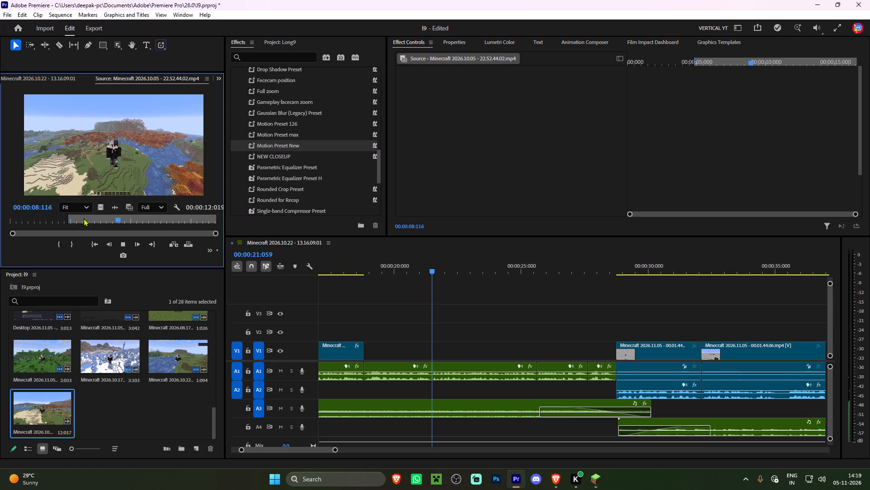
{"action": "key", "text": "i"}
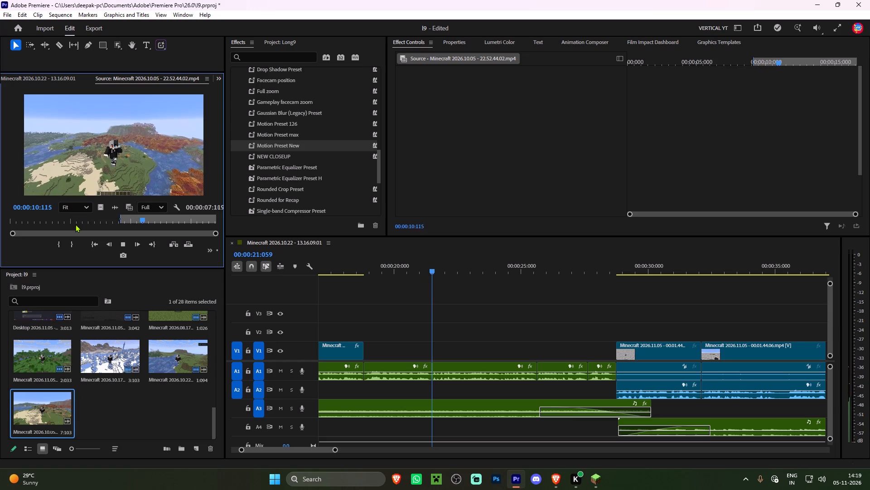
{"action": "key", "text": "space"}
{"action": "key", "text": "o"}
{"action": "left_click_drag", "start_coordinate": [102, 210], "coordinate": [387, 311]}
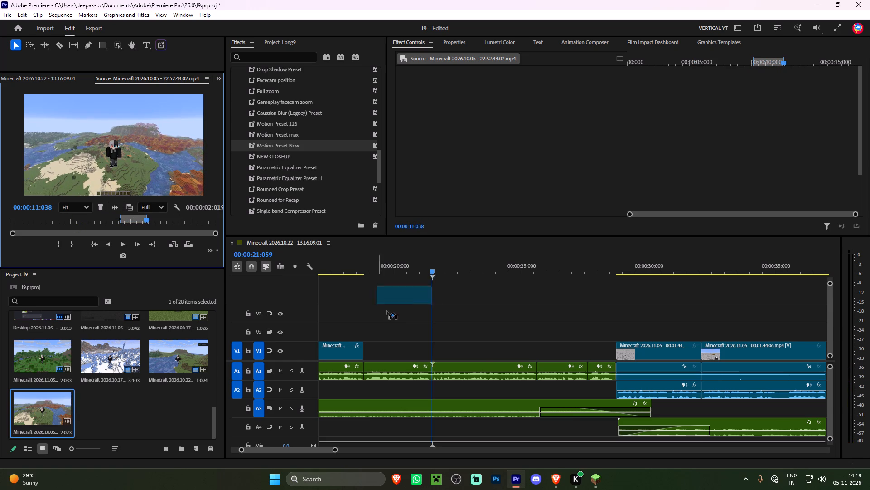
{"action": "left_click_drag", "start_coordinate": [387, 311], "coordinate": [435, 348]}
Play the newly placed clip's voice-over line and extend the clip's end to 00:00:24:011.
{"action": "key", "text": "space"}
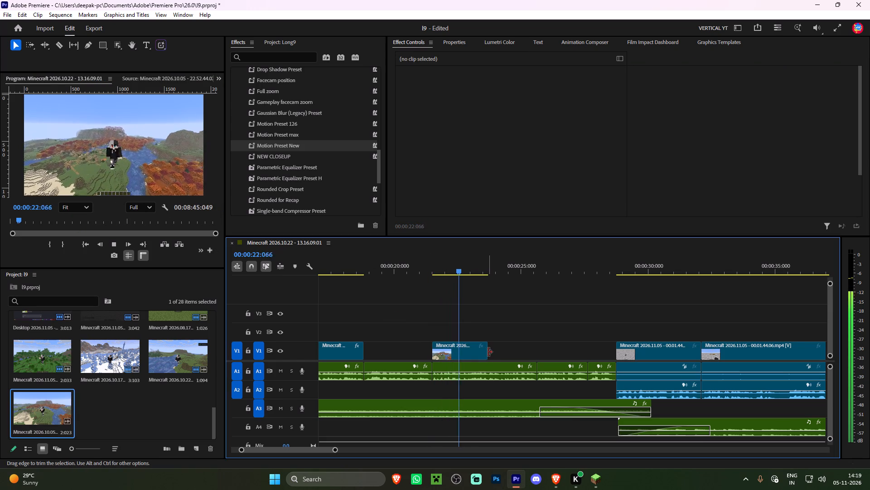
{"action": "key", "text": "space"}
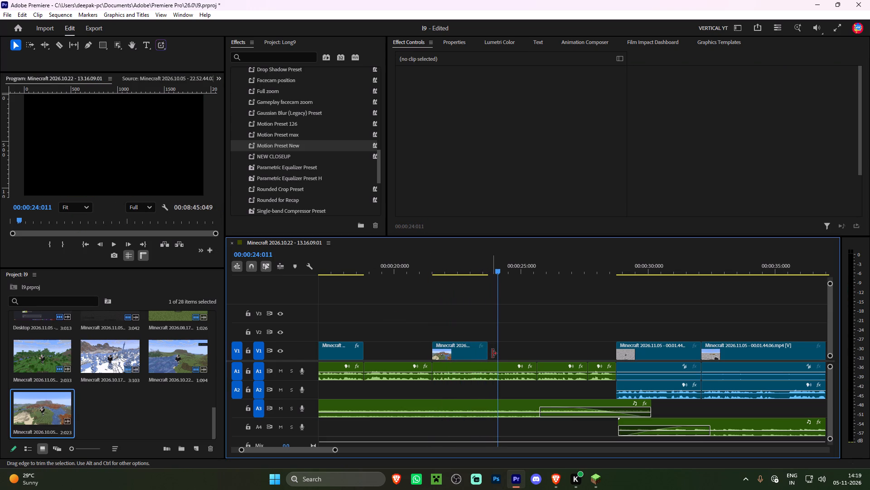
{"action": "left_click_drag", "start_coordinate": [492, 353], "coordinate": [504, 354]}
Play back the voice-over lines up to the gameplay section, replaying them and running through once more from the forest clip's end.
{"action": "key", "text": "space"}
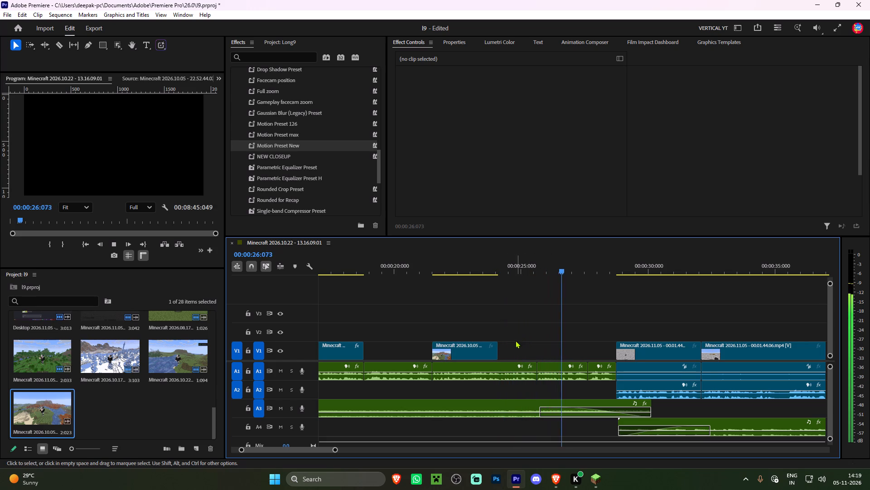
{"action": "key", "text": "space"}
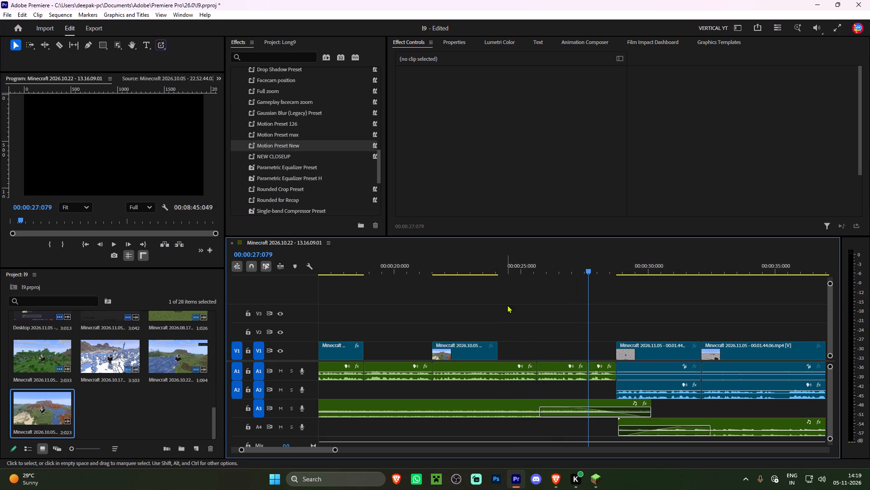
{"action": "left_click", "coordinate": [509, 264]}
{"action": "key", "text": "space"}
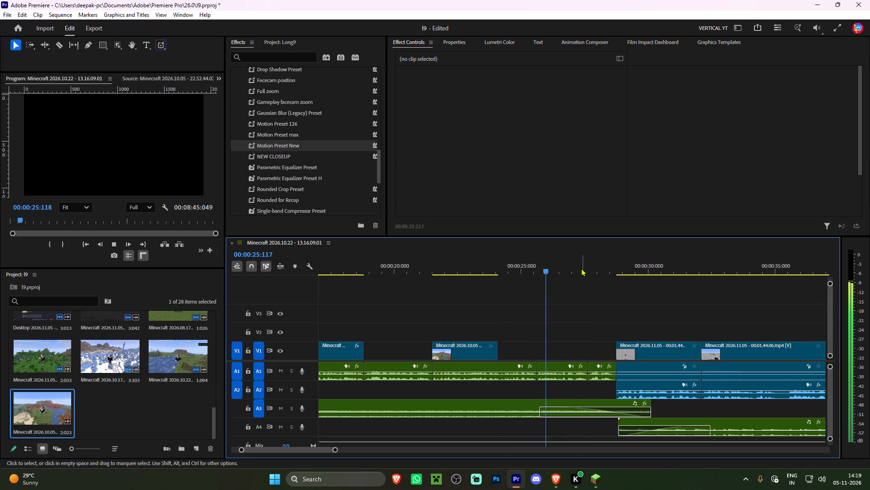
{"action": "left_click", "coordinate": [579, 265]}
{"action": "key", "text": "space"}
{"action": "key", "text": "space"}
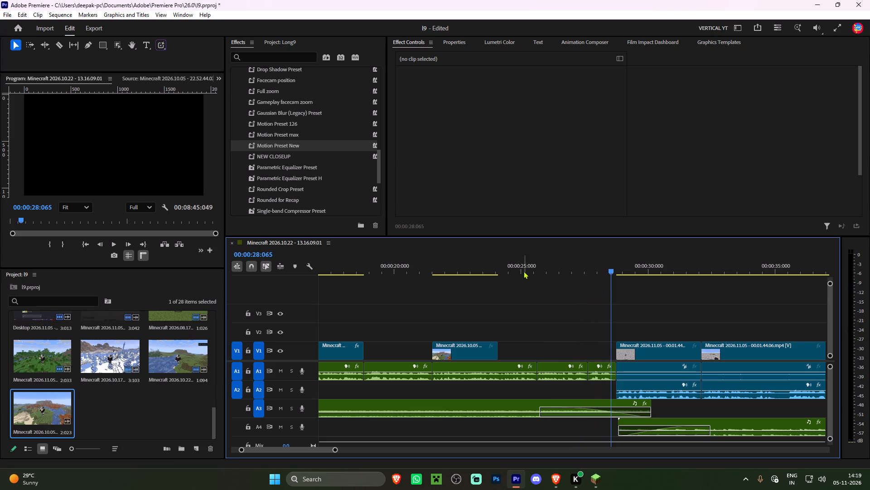
{"action": "left_click_drag", "start_coordinate": [517, 269], "coordinate": [499, 267]}
{"action": "key", "text": "space"}
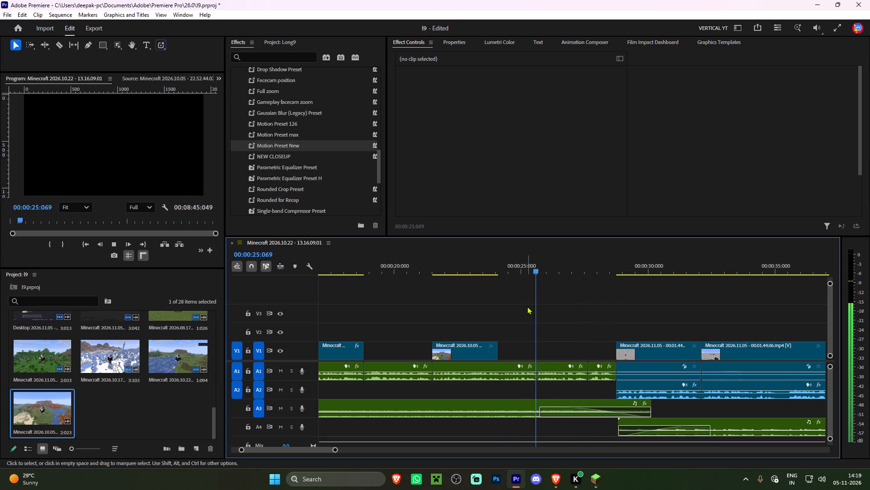
{"action": "key", "text": "space"}
{"action": "key", "text": "space"}
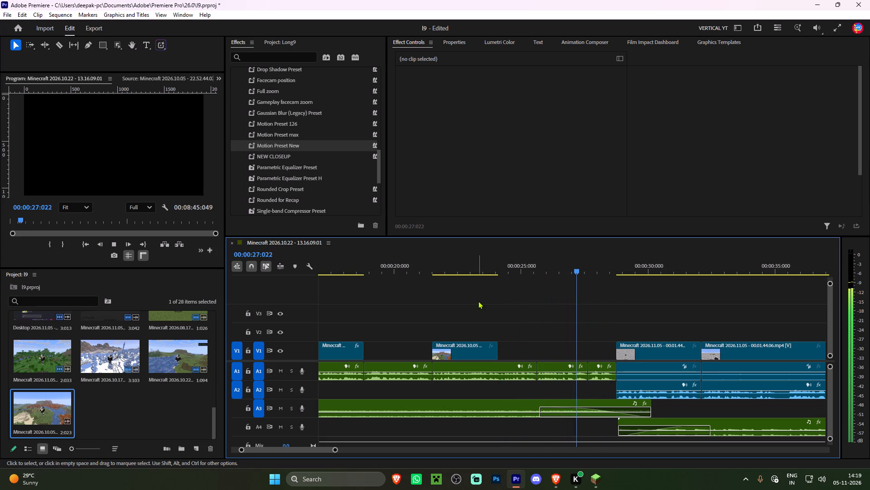
{"action": "key", "text": "space"}
{"action": "left_click_drag", "start_coordinate": [456, 274], "coordinate": [351, 271]}
{"action": "left_click", "coordinate": [362, 263]}
{"action": "key", "text": "space"}
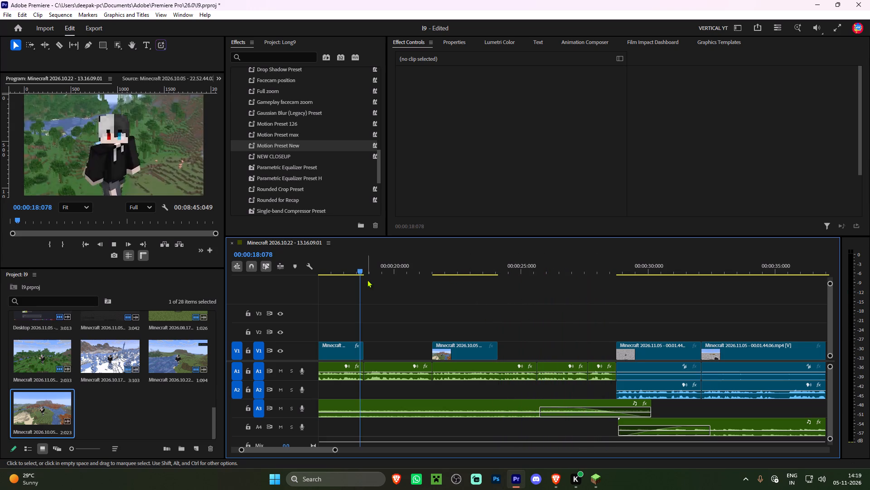
{"action": "scroll", "coordinate": [409, 310], "scroll_direction": "down", "scroll_amount": 1, "text": "alt"}
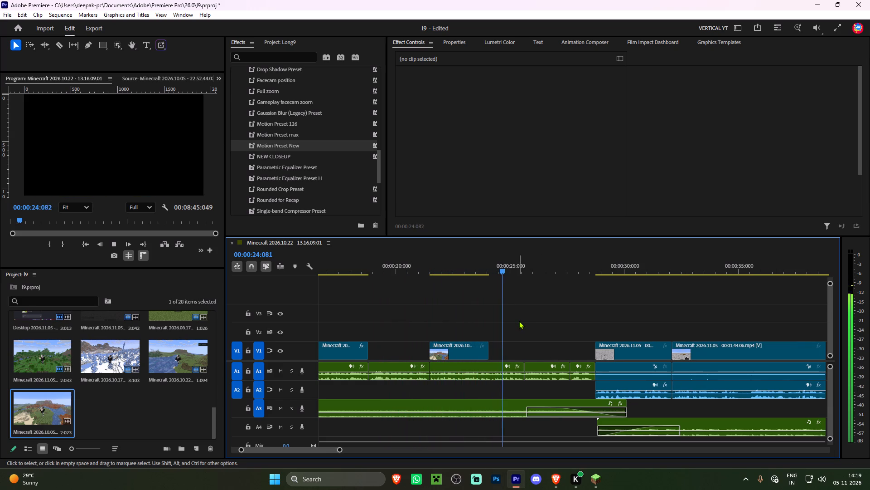
{"action": "key", "text": "space"}
Delete the A1 voice-over segment just after 00:00:25:065 and ripple-delete the gap it leaves.
{"action": "left_click", "coordinate": [540, 367]}
{"action": "right_click", "coordinate": [540, 369]}
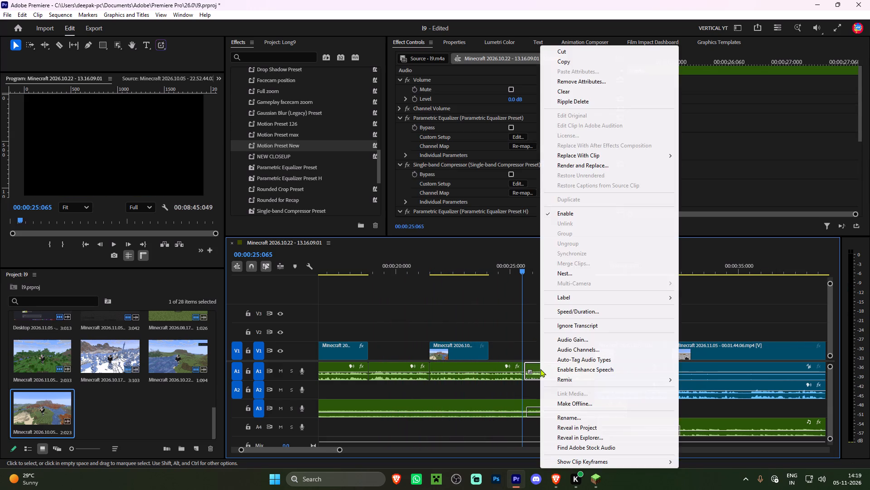
{"action": "left_click", "coordinate": [576, 91]}
{"action": "left_click", "coordinate": [549, 367]}
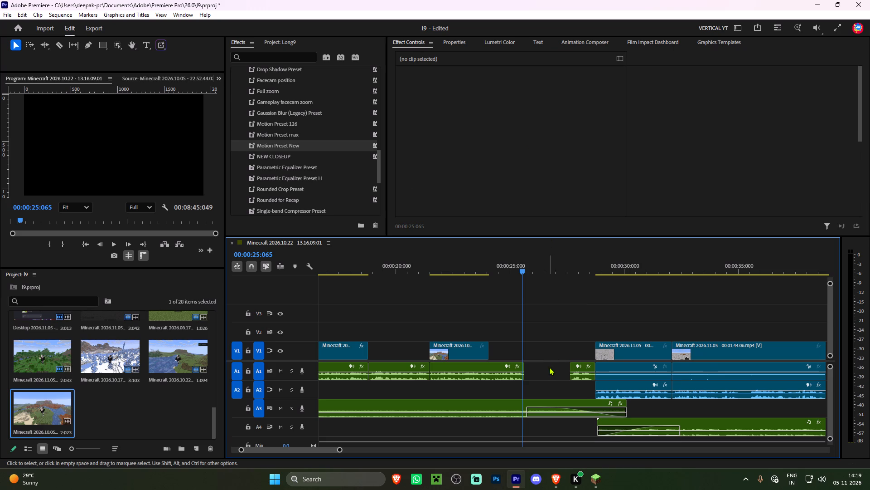
{"action": "right_click", "coordinate": [549, 367]}
{"action": "left_click", "coordinate": [579, 372]}
Play across the closed voice-over cut and shorten the A3 music's end to about 00:00:28.
{"action": "left_click", "coordinate": [509, 263]}
{"action": "key", "text": "space"}
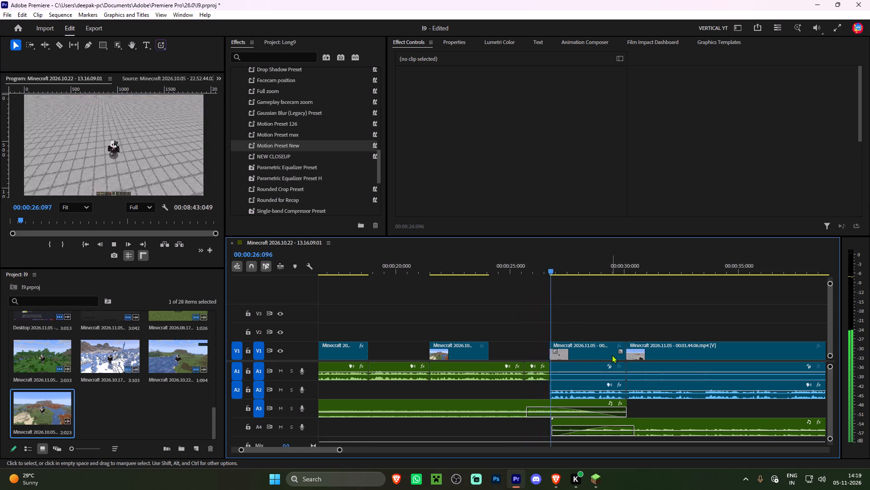
{"action": "scroll", "coordinate": [612, 355], "scroll_direction": "down", "scroll_amount": 7, "text": "alt"}
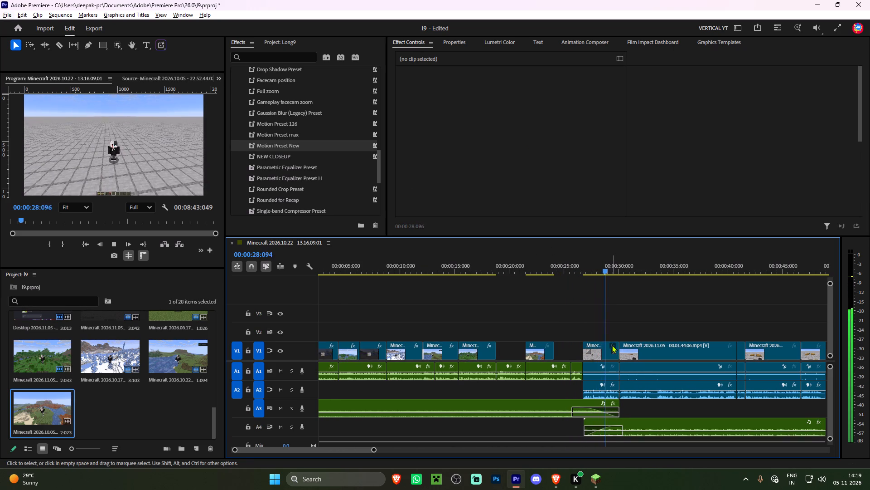
{"action": "key", "text": "space"}
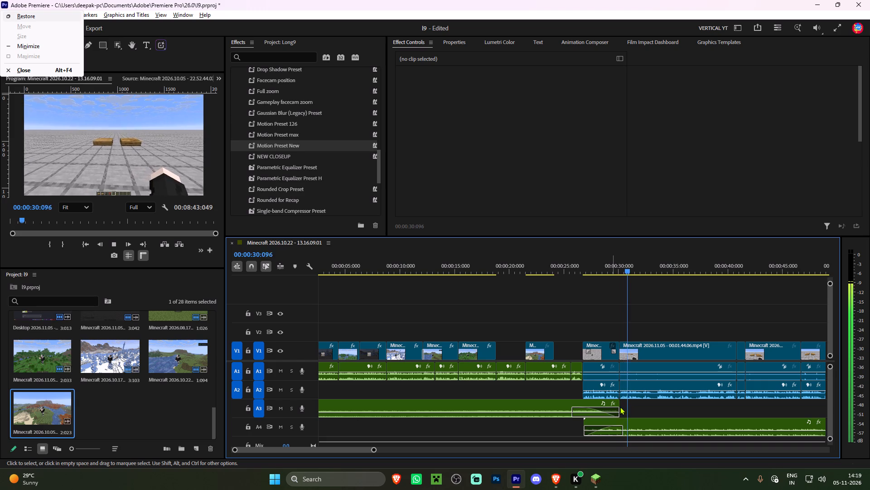
{"action": "left_click", "coordinate": [582, 310]}
{"action": "left_click_drag", "start_coordinate": [624, 408], "coordinate": [600, 408]}
{"action": "key", "text": "space"}
{"action": "left_click", "coordinate": [561, 270]}
{"action": "key", "text": "space"}
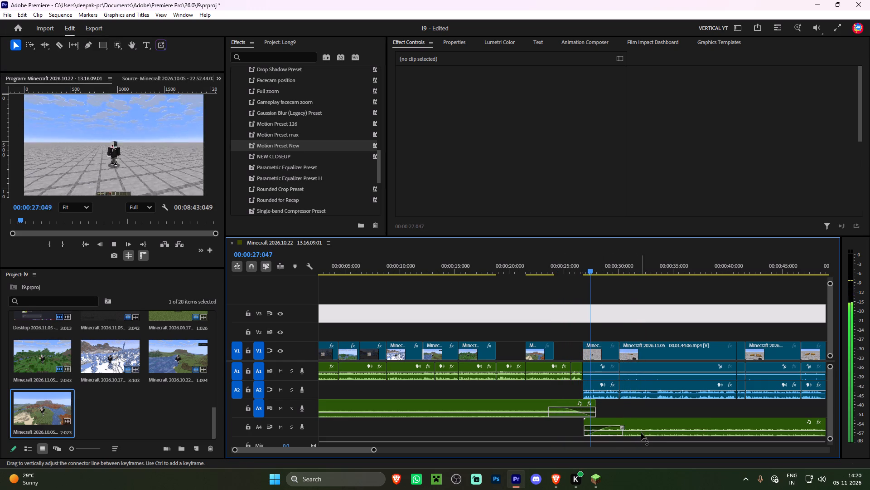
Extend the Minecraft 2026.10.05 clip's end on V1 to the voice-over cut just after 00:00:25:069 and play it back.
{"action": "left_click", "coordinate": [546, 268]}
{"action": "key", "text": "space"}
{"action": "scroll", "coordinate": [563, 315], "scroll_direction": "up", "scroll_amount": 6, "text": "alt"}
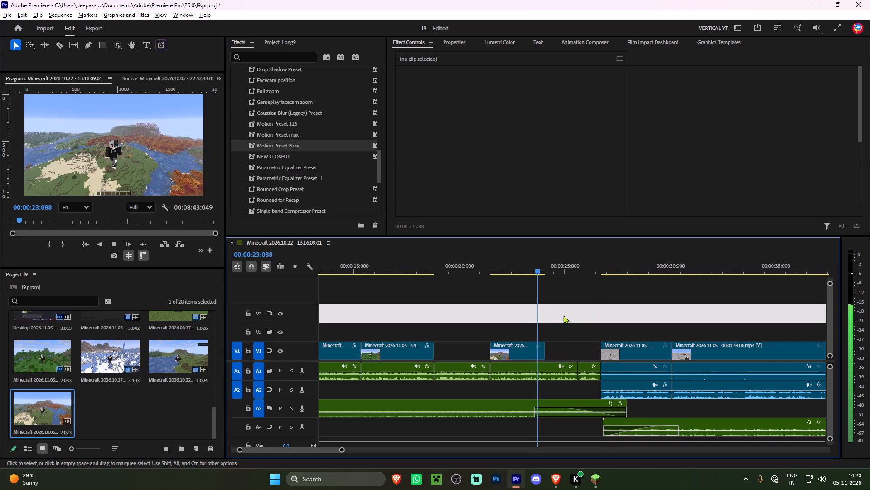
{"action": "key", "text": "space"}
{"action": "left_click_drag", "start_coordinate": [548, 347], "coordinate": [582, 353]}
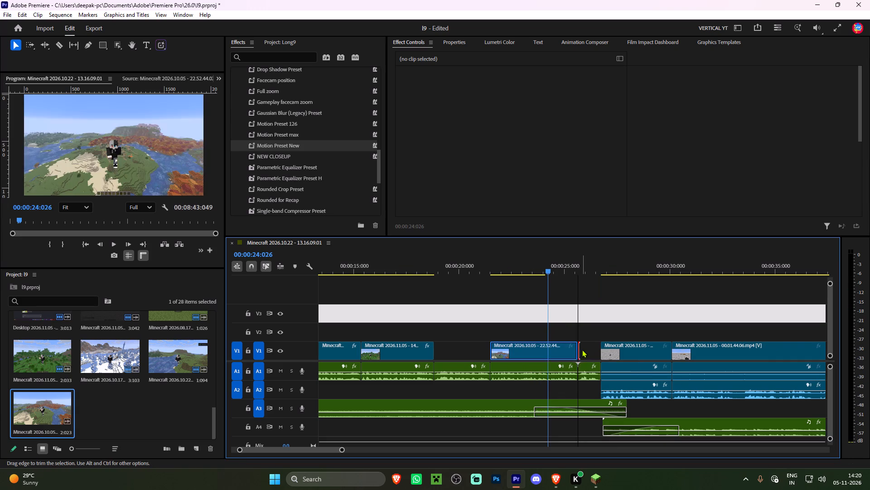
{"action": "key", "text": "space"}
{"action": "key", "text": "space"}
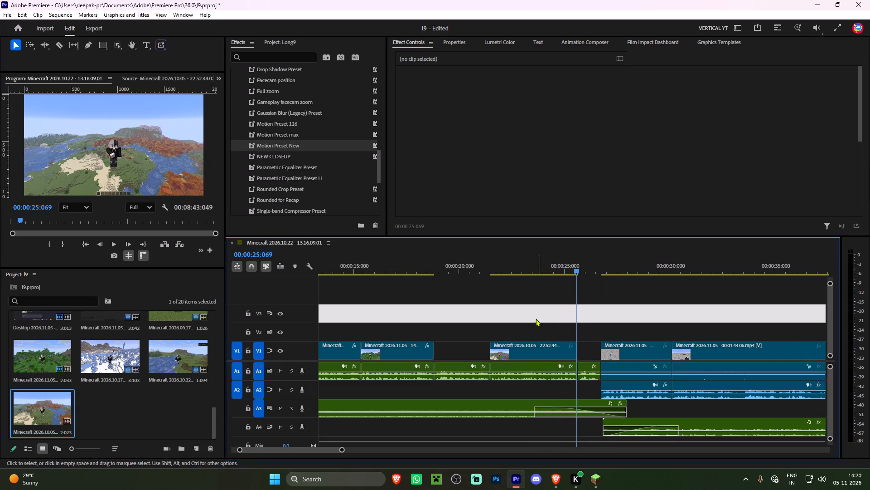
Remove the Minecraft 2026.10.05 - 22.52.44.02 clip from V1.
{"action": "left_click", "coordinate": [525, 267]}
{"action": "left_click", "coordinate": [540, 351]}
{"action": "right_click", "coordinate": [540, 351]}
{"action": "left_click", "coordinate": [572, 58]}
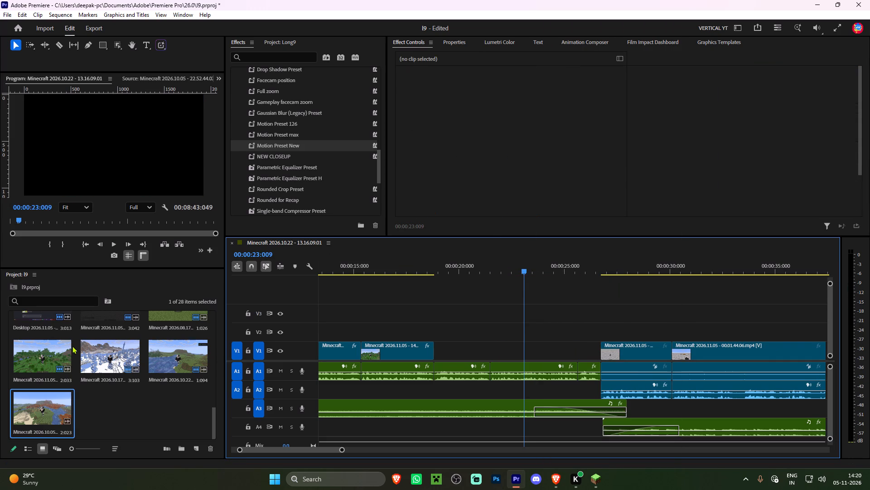
Place the marked section of the snowy clip Minecraft 2026.10.17 - 13.22.55.07.mp4 on V1 at the 00:00:21:059 voice-over cut.
{"action": "left_click", "coordinate": [169, 366]}
{"action": "left_click", "coordinate": [166, 365]}
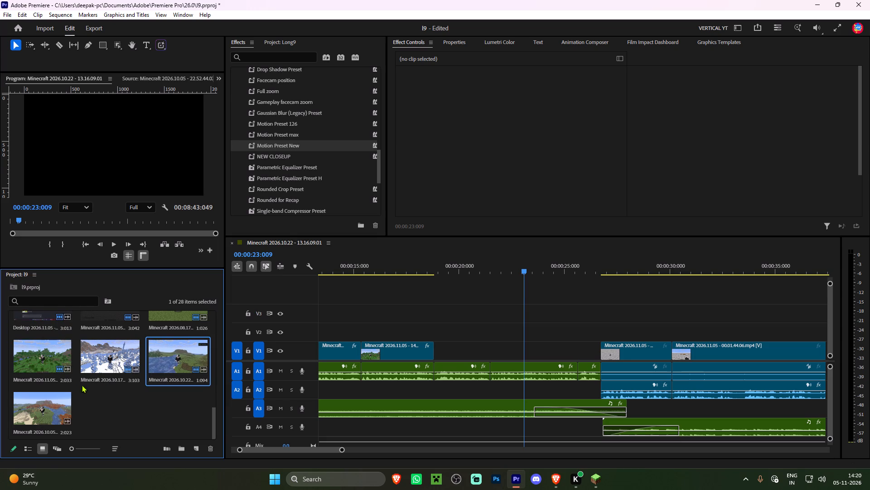
{"action": "double_click", "coordinate": [106, 360]}
{"action": "key", "text": "space"}
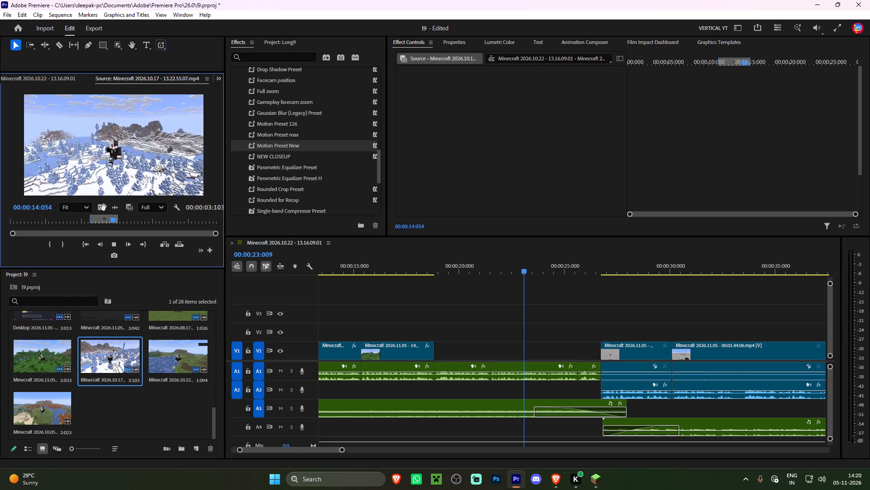
{"action": "left_click_drag", "start_coordinate": [103, 207], "coordinate": [489, 354]}
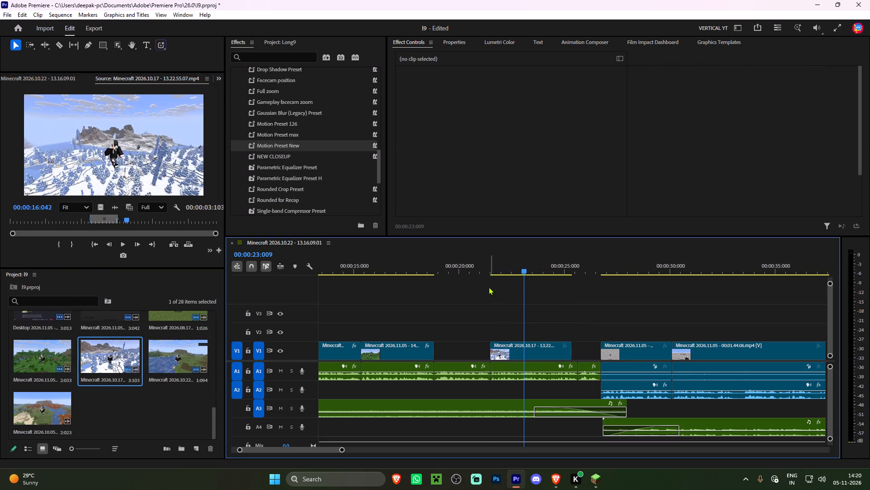
Play the second snowy clip and extend its end to the next voice-over cut, for a duration of 00:00:04:016.
{"action": "left_click", "coordinate": [484, 269]}
{"action": "key", "text": "space"}
{"action": "scroll", "coordinate": [504, 314], "scroll_direction": "up", "scroll_amount": 4, "text": "alt"}
{"action": "scroll", "coordinate": [504, 314], "scroll_direction": "down", "scroll_amount": 4, "text": "alt"}
{"action": "left_click", "coordinate": [572, 351]}
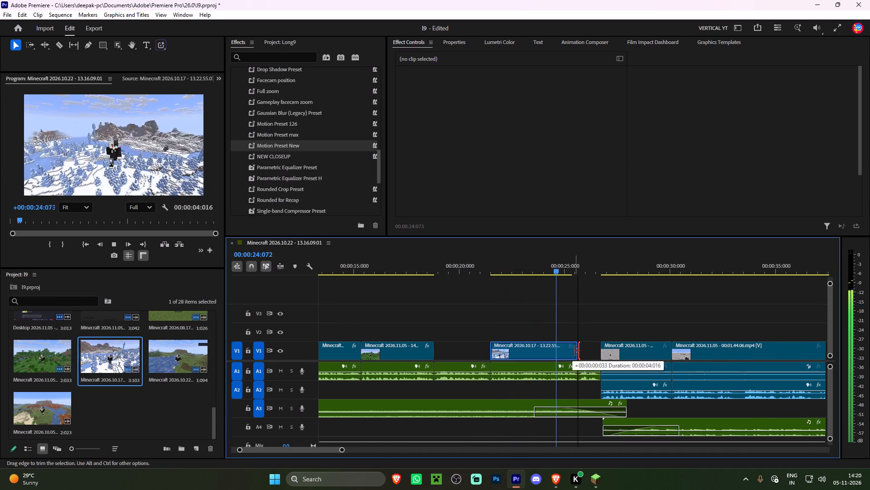
{"action": "key", "text": "space"}
Apply Motion Preset New to the second snowy clip on V1.
{"action": "left_click_drag", "start_coordinate": [287, 142], "coordinate": [286, 142]}
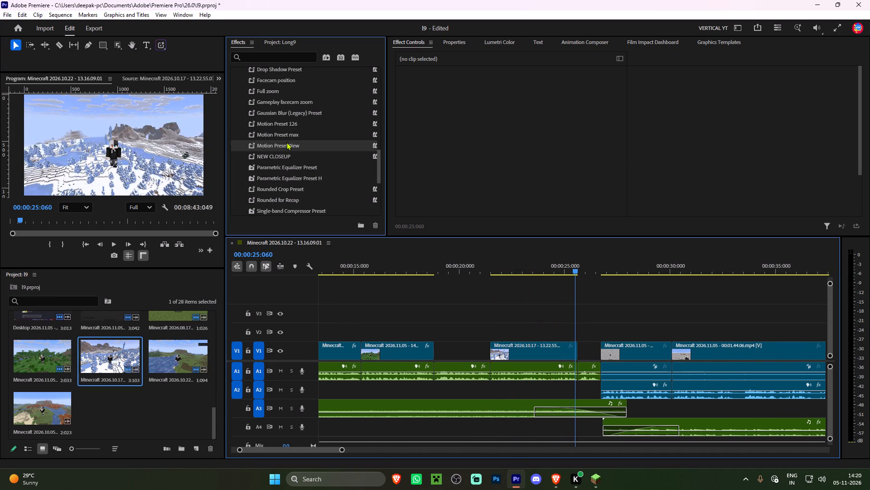
{"action": "left_click_drag", "start_coordinate": [286, 142], "coordinate": [525, 355]}
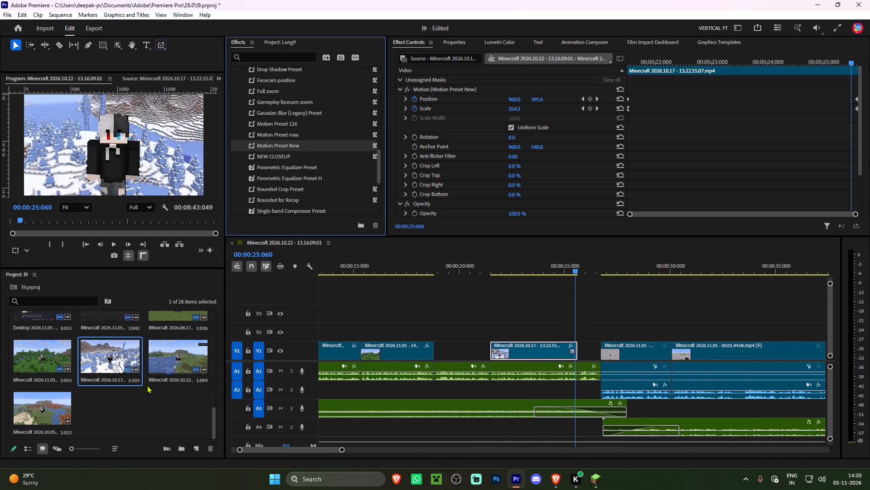
Import Minecraft 2026.09.25 - 13.43.48.01.mp4 from the Minecraft captures folder into the project.
{"action": "double_click", "coordinate": [135, 394]}
{"action": "double_click", "coordinate": [361, 132]}
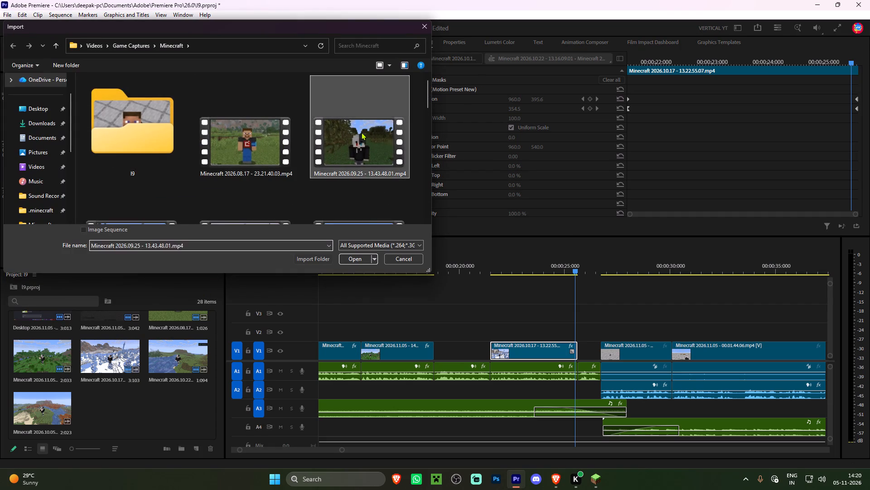
Preview Minecraft 2026.09.25 - 13.43.48.01.mp4 and mark its section from 00:00:03:058 to 00:00:04:113.
{"action": "double_click", "coordinate": [107, 407]}
{"action": "key", "text": "space"}
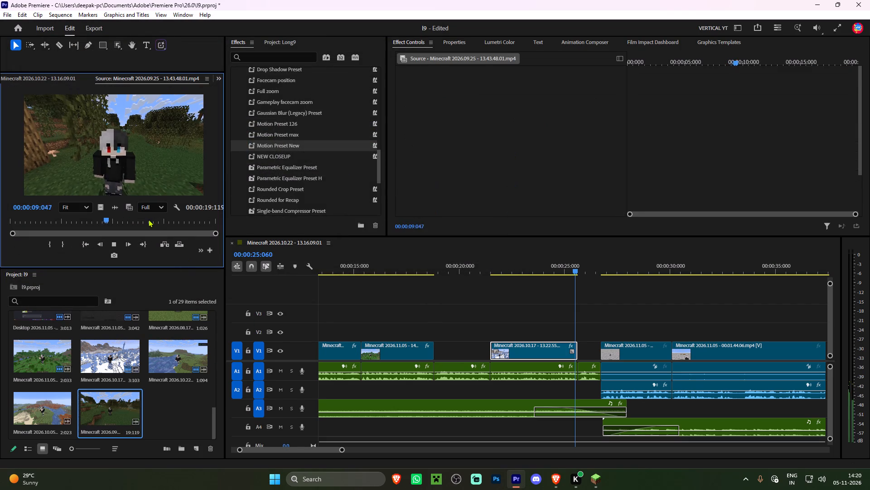
{"action": "left_click_drag", "start_coordinate": [148, 219], "coordinate": [182, 219]}
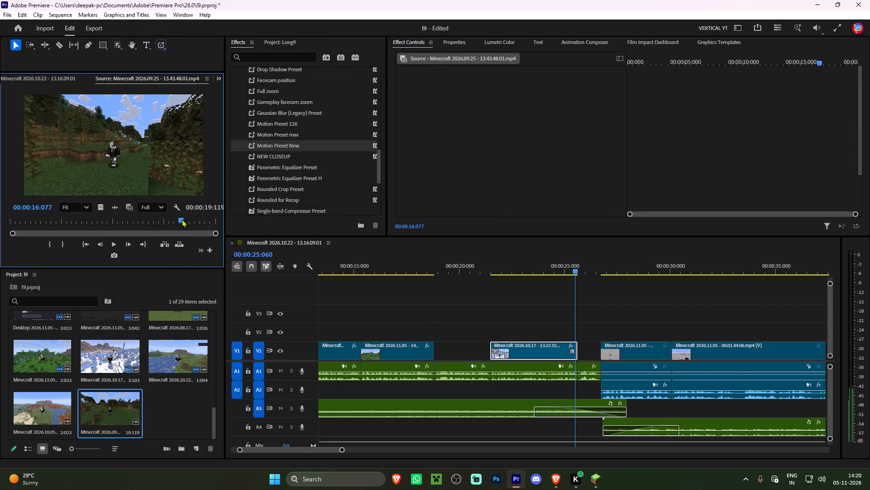
{"action": "left_click_drag", "start_coordinate": [182, 219], "coordinate": [152, 230]}
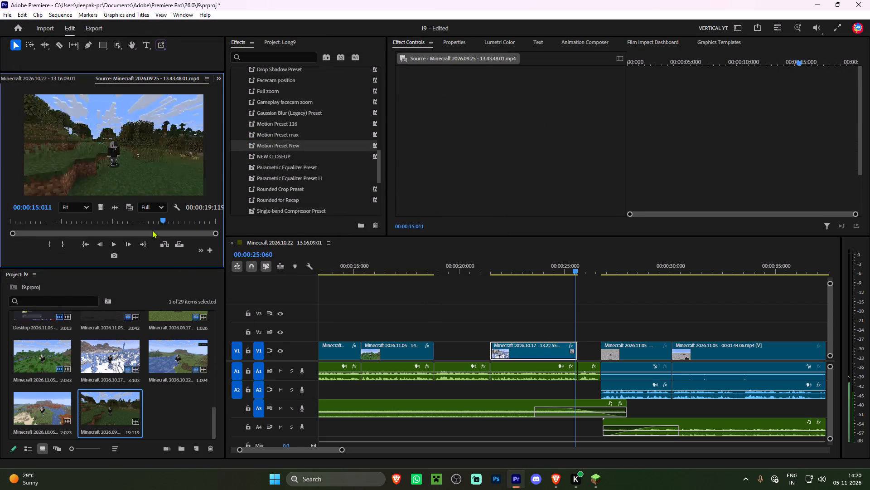
{"action": "left_click_drag", "start_coordinate": [152, 230], "coordinate": [44, 230]}
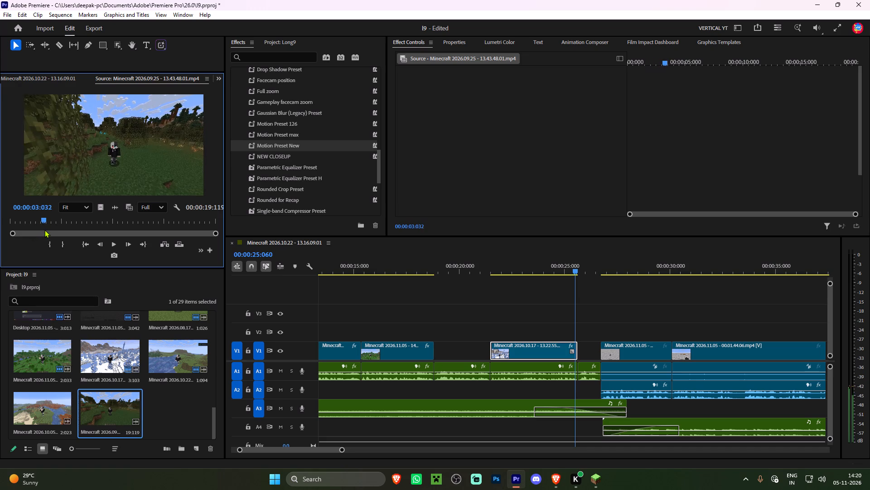
{"action": "left_click_drag", "start_coordinate": [44, 230], "coordinate": [47, 229]}
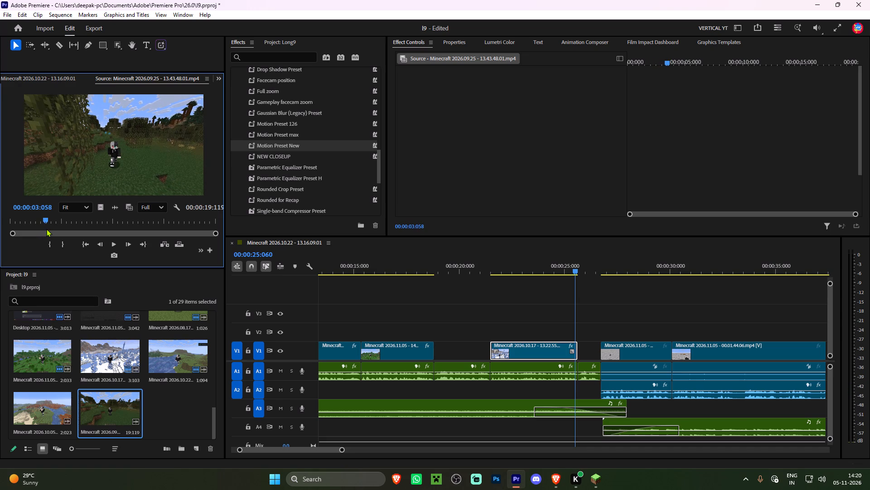
{"action": "key", "text": "i"}
{"action": "key", "text": "space"}
{"action": "key", "text": "space"}
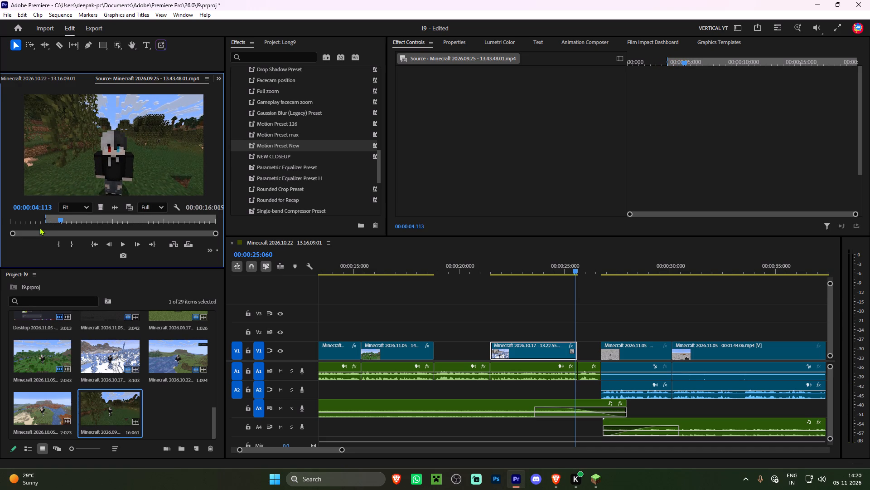
{"action": "key", "text": "o"}
Place the marked forest section on V2 at the voice-over cut where the second snowy clip ends, and play it.
{"action": "left_click_drag", "start_coordinate": [101, 203], "coordinate": [581, 326]}
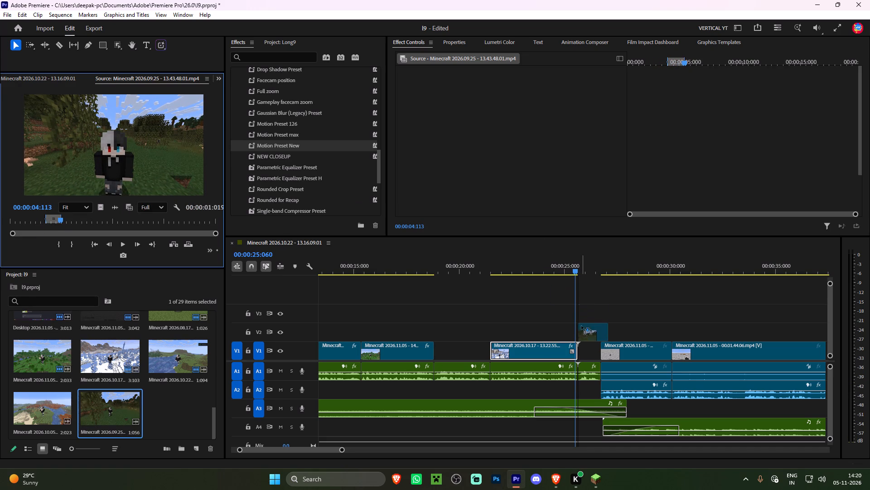
{"action": "left_click_drag", "start_coordinate": [581, 326], "coordinate": [581, 333]}
{"action": "key", "text": "space"}
{"action": "scroll", "coordinate": [603, 314], "scroll_direction": "up", "scroll_amount": 6, "text": "alt"}
{"action": "key", "text": "space"}
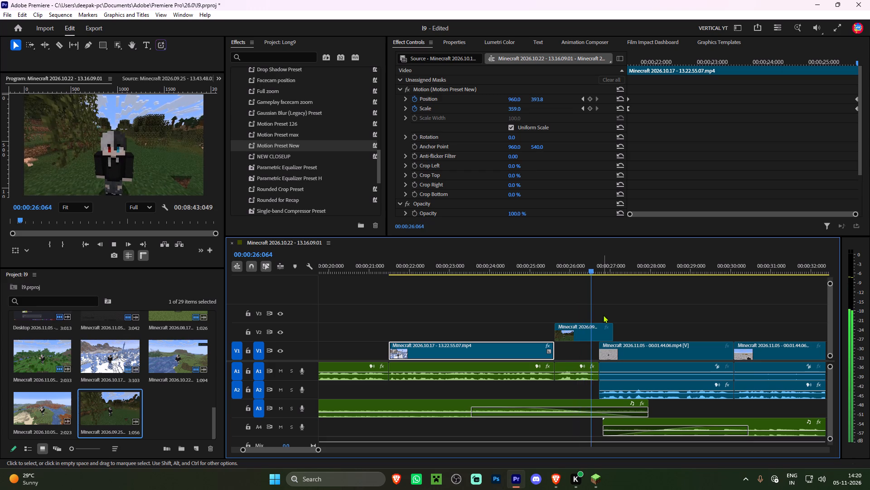
Trim the forest clip's start, slide it back to the snowy clip's end, and trim its end to the next V1 clip.
{"action": "scroll", "coordinate": [607, 329], "scroll_direction": "up", "scroll_amount": 6, "text": "alt"}
{"action": "left_click_drag", "start_coordinate": [531, 266], "coordinate": [532, 271]}
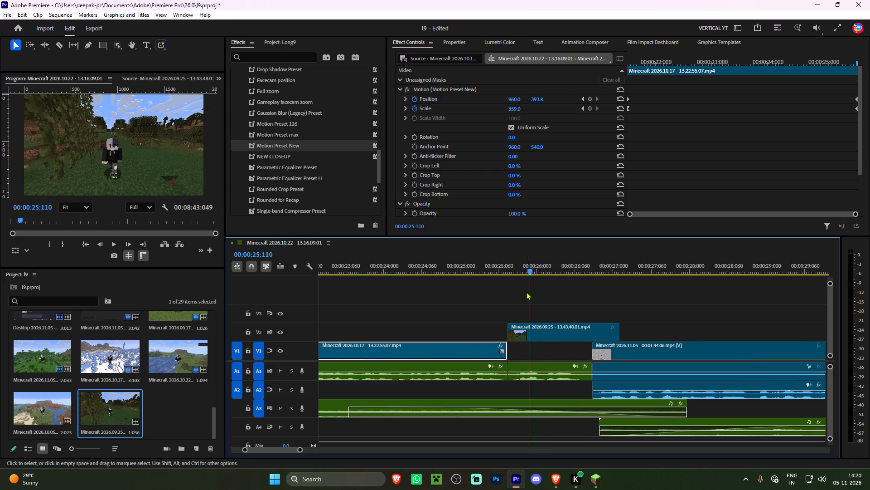
{"action": "left_click_drag", "start_coordinate": [511, 327], "coordinate": [531, 329]}
{"action": "left_click_drag", "start_coordinate": [566, 332], "coordinate": [542, 333]}
{"action": "left_click", "coordinate": [501, 262]}
{"action": "key", "text": "space"}
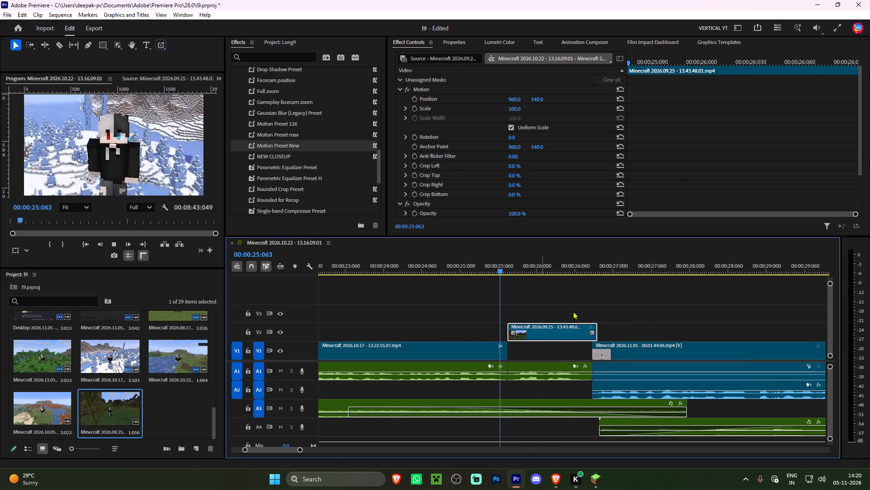
{"action": "key", "text": "space"}
{"action": "left_click_drag", "start_coordinate": [604, 333], "coordinate": [594, 333]}
{"action": "left_click", "coordinate": [593, 333]}
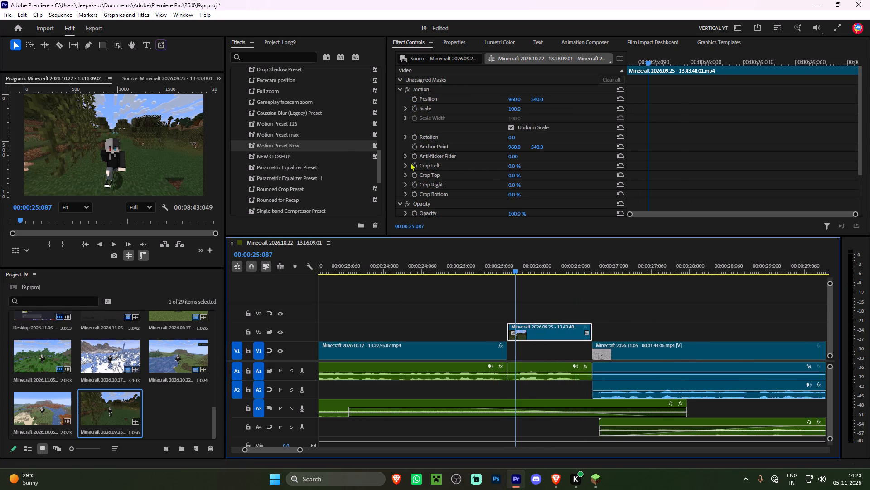
{"action": "key", "text": "space"}
{"action": "key", "text": "space"}
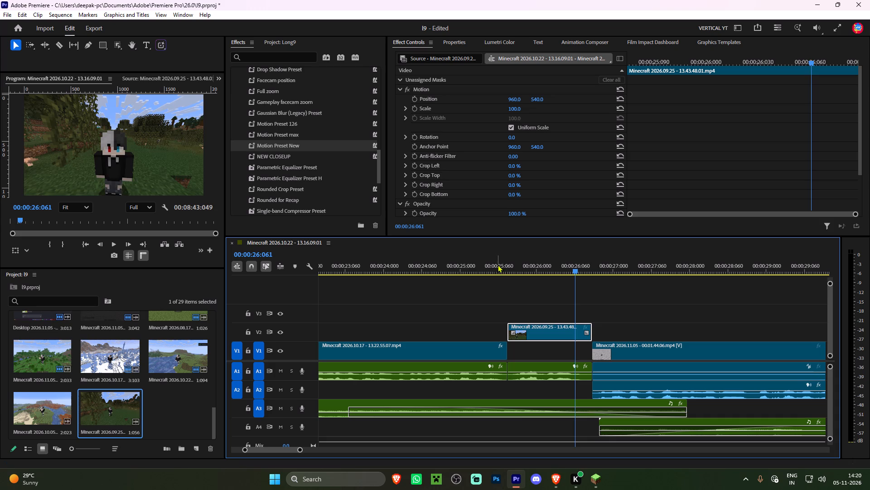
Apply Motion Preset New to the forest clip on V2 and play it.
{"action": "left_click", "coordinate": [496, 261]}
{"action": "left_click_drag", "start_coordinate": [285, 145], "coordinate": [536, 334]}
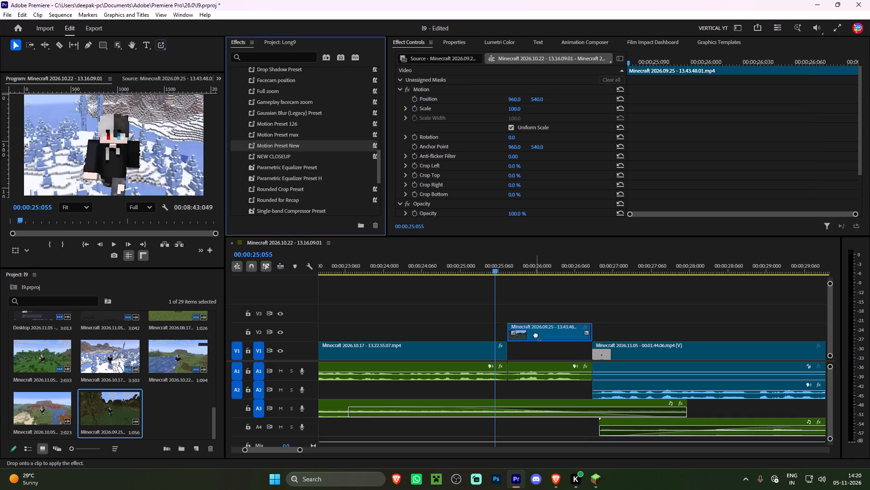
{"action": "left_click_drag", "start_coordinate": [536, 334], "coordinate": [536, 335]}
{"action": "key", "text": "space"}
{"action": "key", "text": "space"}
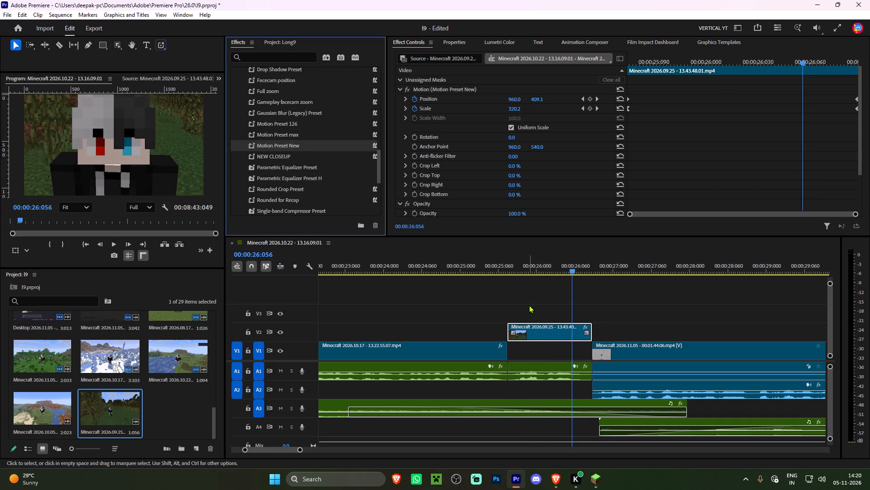
Apply Motion Preset max to the forest clip on V2 and play it back.
{"action": "left_click_drag", "start_coordinate": [292, 138], "coordinate": [540, 327]}
{"action": "left_click", "coordinate": [498, 261]}
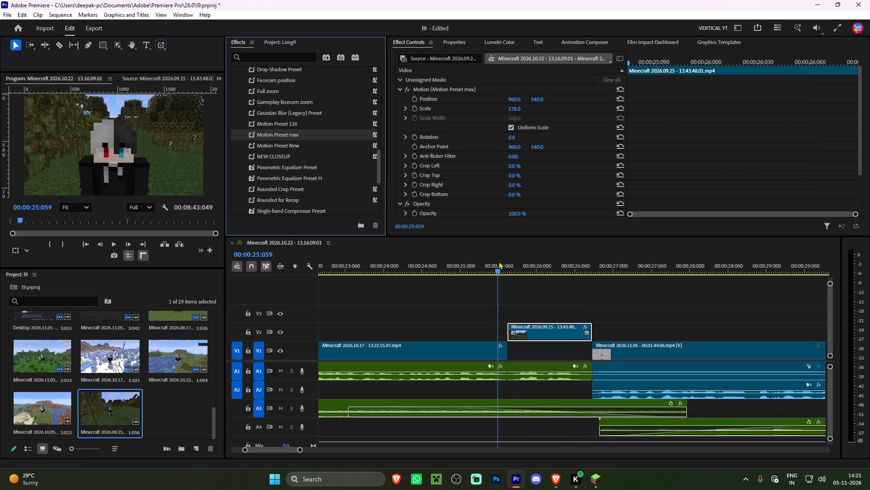
{"action": "key", "text": "space"}
{"action": "key", "text": "space"}
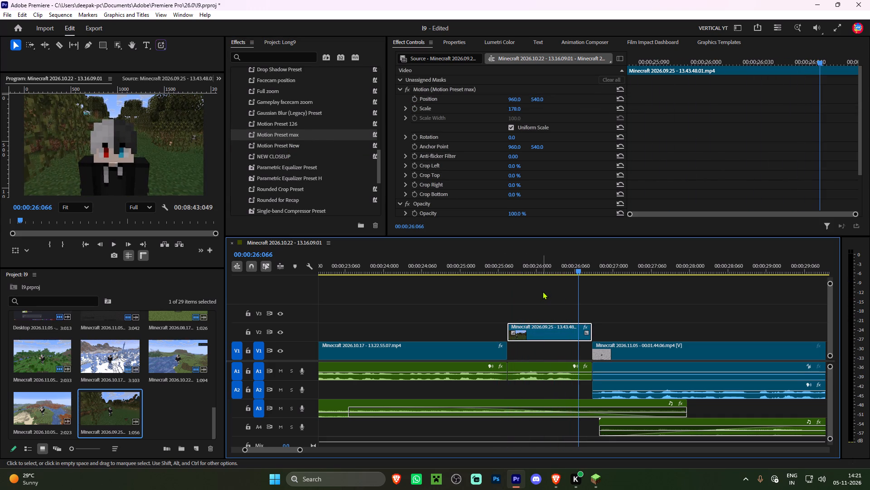
{"action": "left_click", "coordinate": [501, 265]}
{"action": "key", "text": "space"}
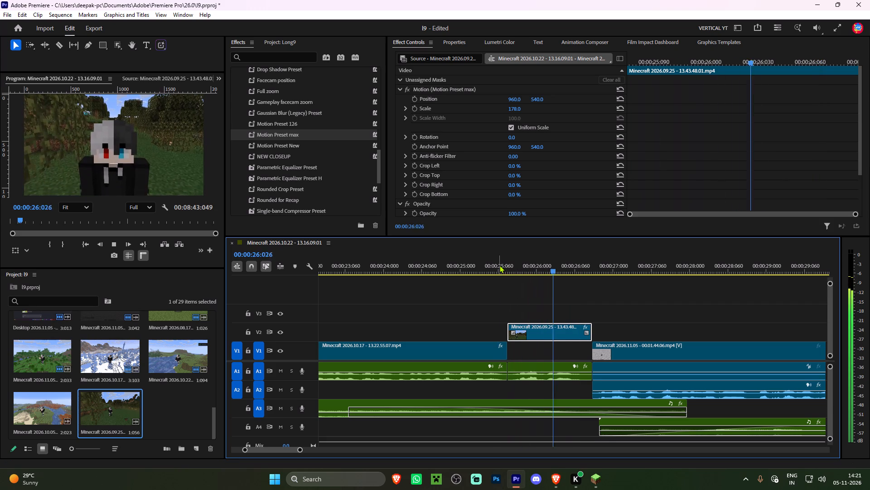
{"action": "key", "text": "space"}
Play back the forest clip's transition into the next clip, the empty V1 gap, and the sequence's opening.
{"action": "key", "text": "space"}
{"action": "scroll", "coordinate": [530, 278], "scroll_direction": "down", "scroll_amount": 2, "text": "alt"}
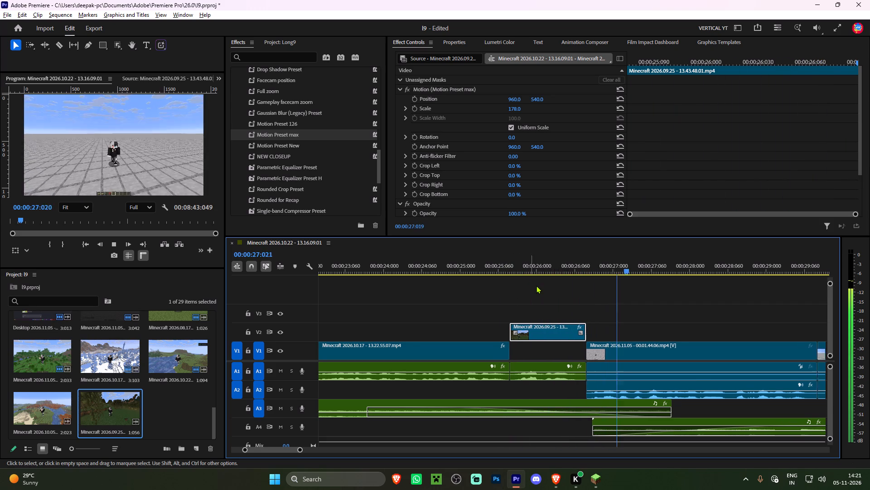
{"action": "scroll", "coordinate": [536, 285], "scroll_direction": "down", "scroll_amount": 6, "text": "alt"}
{"action": "left_click_drag", "start_coordinate": [411, 272], "coordinate": [278, 270]}
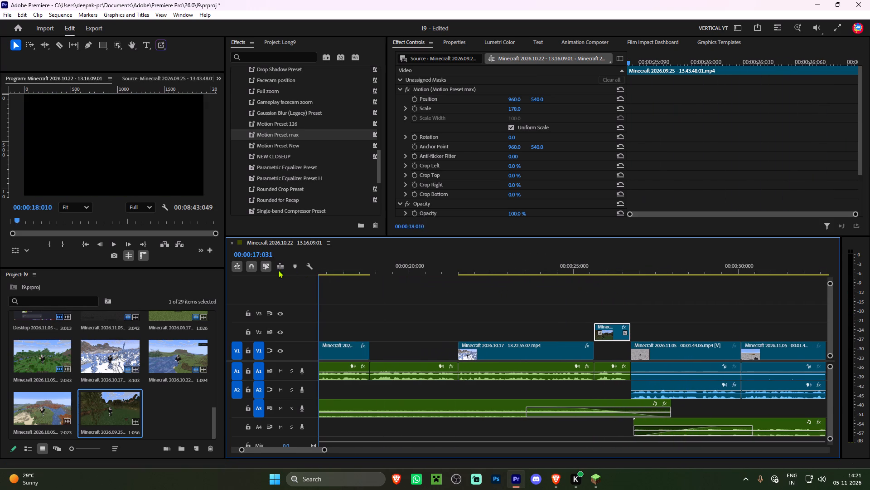
{"action": "left_click_drag", "start_coordinate": [278, 270], "coordinate": [502, 276]}
{"action": "key", "text": "space"}
{"action": "scroll", "coordinate": [528, 302], "scroll_direction": "down", "scroll_amount": 10, "text": "alt"}
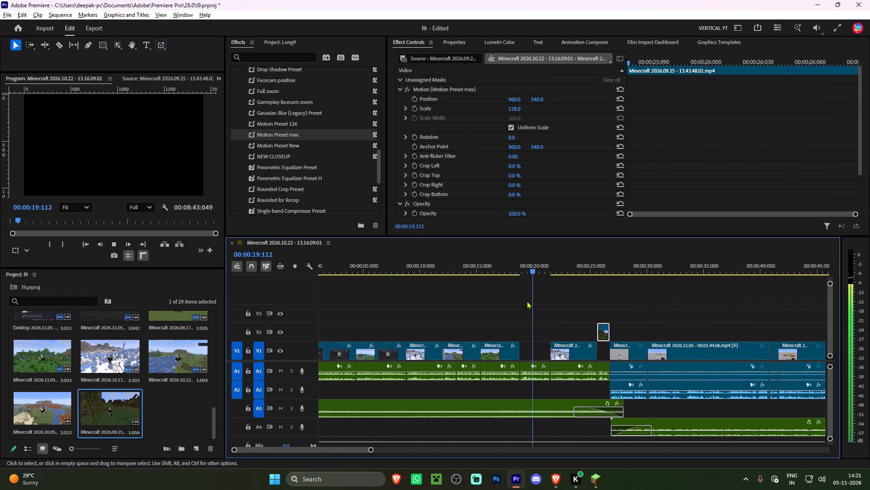
{"action": "scroll", "coordinate": [531, 330], "scroll_direction": "up", "scroll_amount": 7}
{"action": "key", "text": "space"}
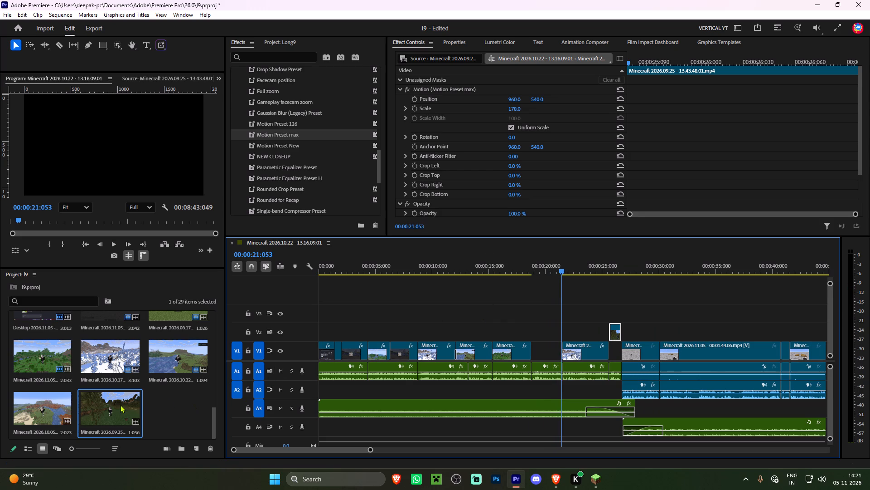
{"action": "left_click", "coordinate": [82, 247]}
{"action": "key", "text": "space"}
{"action": "scroll", "coordinate": [358, 309], "scroll_direction": "up", "scroll_amount": 6, "text": "alt"}
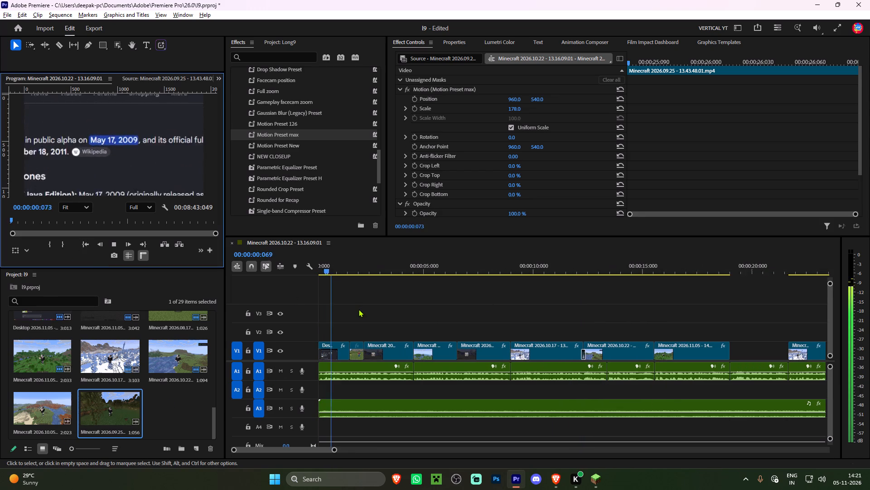
{"action": "key", "text": "space"}
{"action": "left_click_drag", "start_coordinate": [341, 270], "coordinate": [304, 270]}
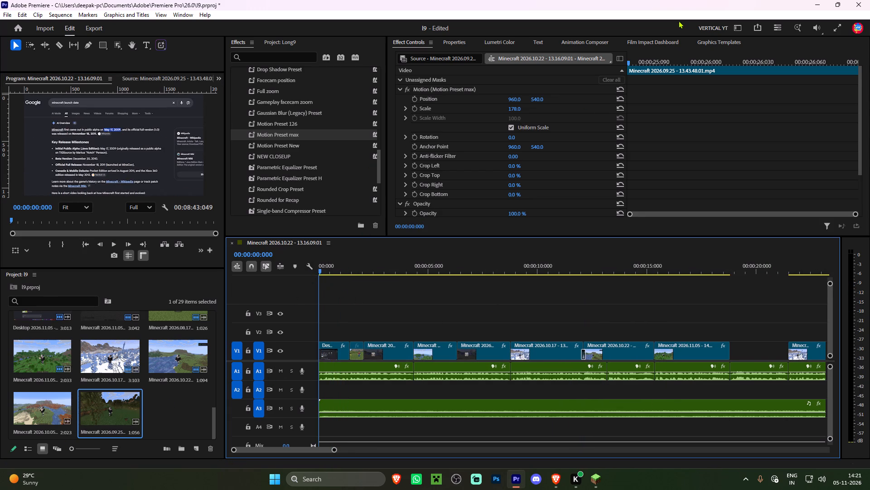
Browse the Lights & Glows effects in the Film Impact Dashboard.
{"action": "left_click", "coordinate": [652, 38]}
{"action": "scroll", "coordinate": [436, 130], "scroll_direction": "up", "scroll_amount": 2}
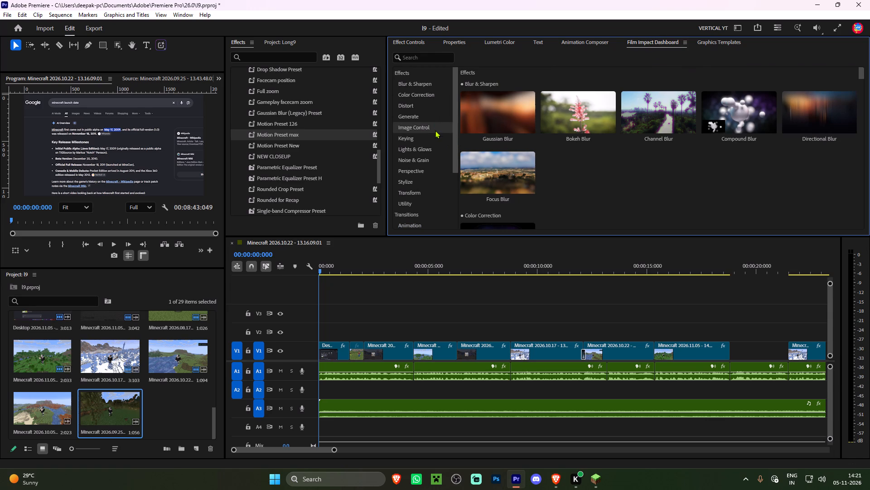
{"action": "scroll", "coordinate": [435, 130], "scroll_direction": "up", "scroll_amount": 1}
{"action": "left_click", "coordinate": [421, 155]}
{"action": "left_click", "coordinate": [421, 153]}
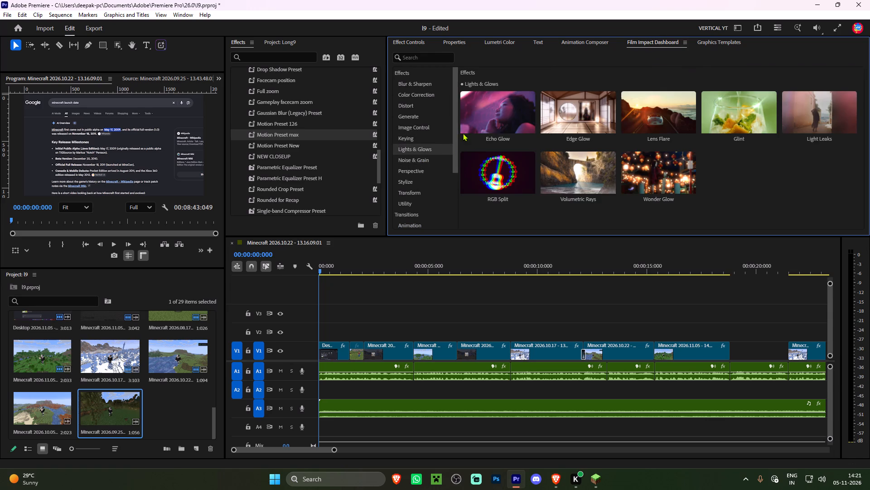
{"action": "scroll", "coordinate": [409, 128], "scroll_direction": "up", "scroll_amount": 4}
Add Electric V2 14 from Animation Composer's 2D Special Effects on V2 at the sequence start, and scrub through it.
{"action": "left_click", "coordinate": [583, 47]}
{"action": "scroll", "coordinate": [436, 195], "scroll_direction": "down", "scroll_amount": 1}
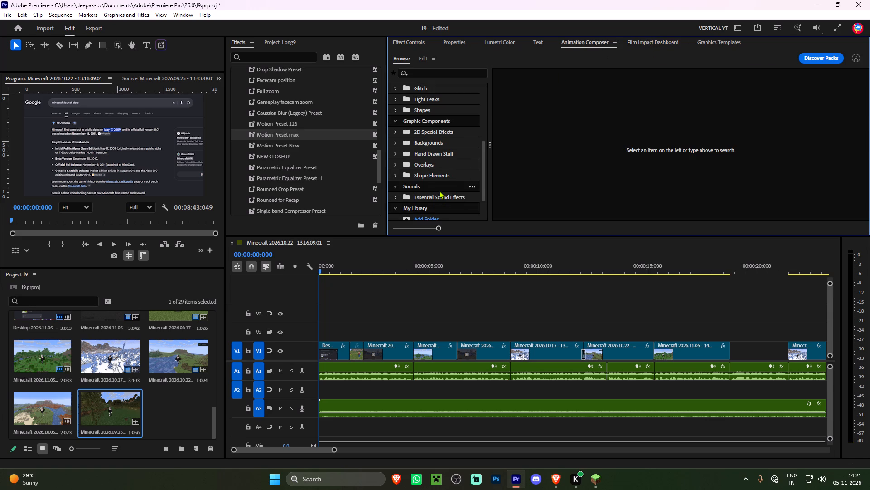
{"action": "left_click", "coordinate": [430, 131]}
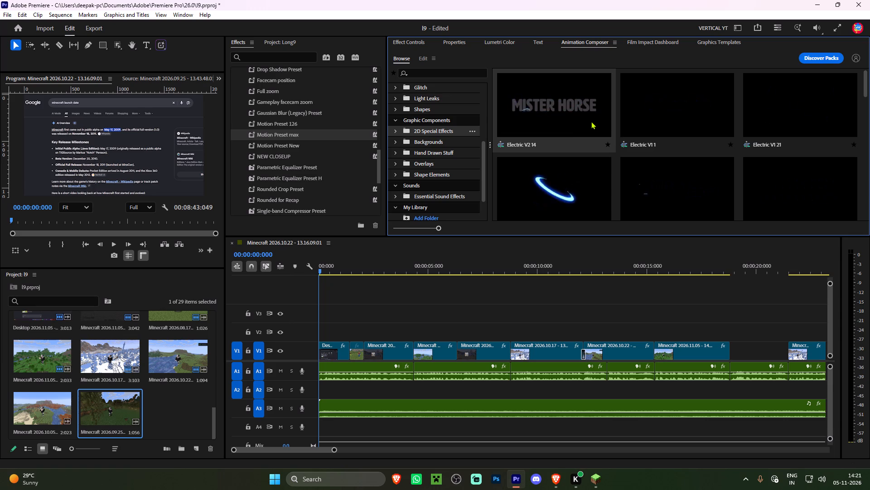
{"action": "double_click", "coordinate": [555, 101]}
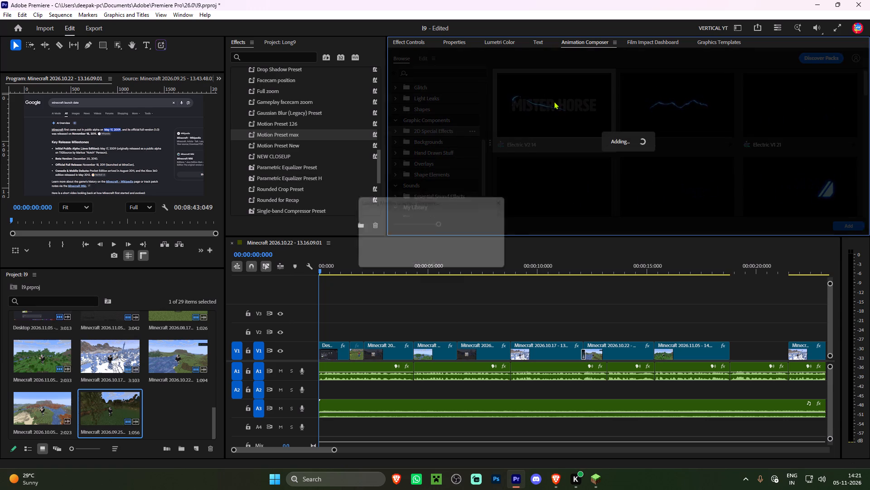
{"action": "scroll", "coordinate": [355, 323], "scroll_direction": "up", "scroll_amount": 6, "text": "alt"}
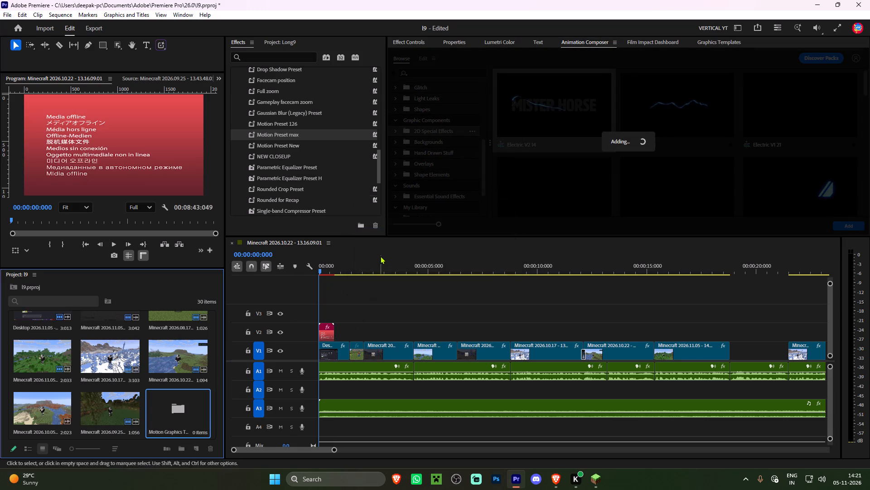
{"action": "scroll", "coordinate": [357, 308], "scroll_direction": "up", "scroll_amount": 12, "text": "alt"}
{"action": "scroll", "coordinate": [359, 307], "scroll_direction": "down", "scroll_amount": 1}
{"action": "scroll", "coordinate": [359, 307], "scroll_direction": "up", "scroll_amount": 10}
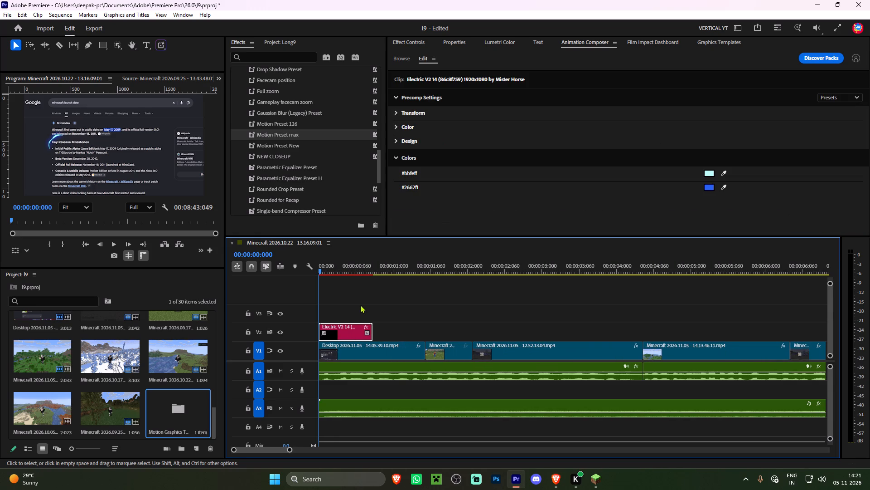
{"action": "scroll", "coordinate": [360, 305], "scroll_direction": "up", "scroll_amount": 6}
{"action": "left_click_drag", "start_coordinate": [328, 268], "coordinate": [366, 269]}
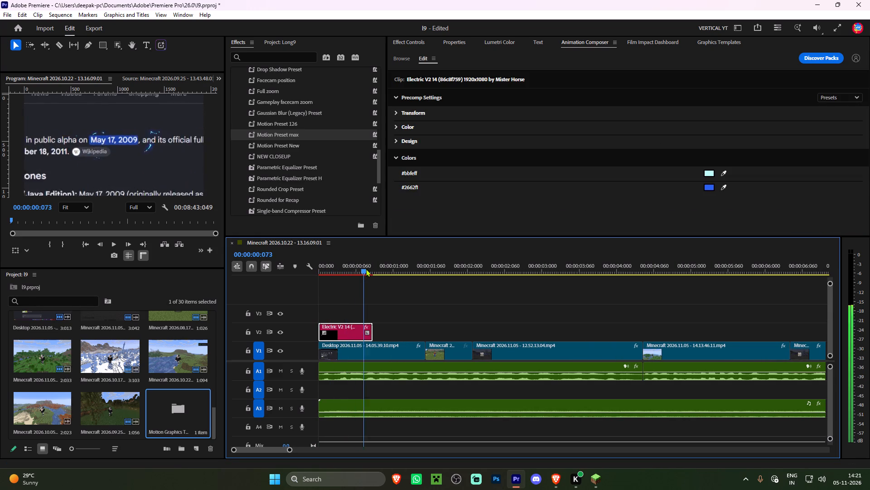
{"action": "left_click_drag", "start_coordinate": [366, 269], "coordinate": [426, 269]}
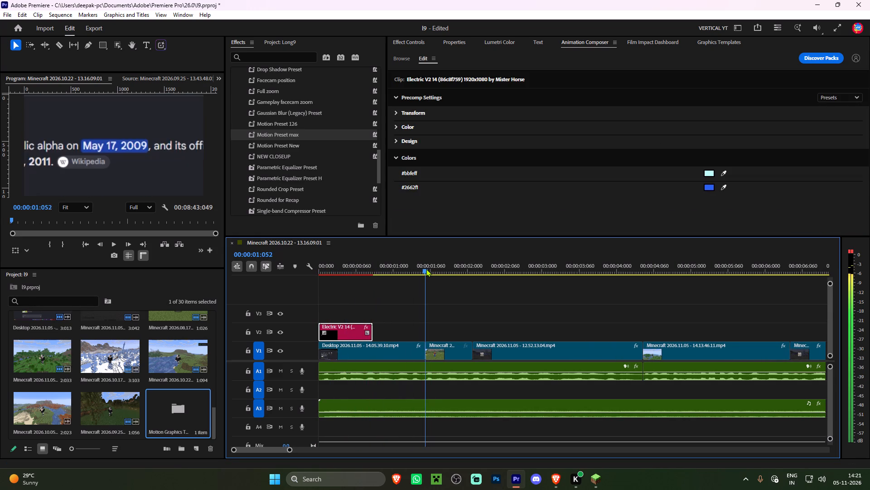
{"action": "left_click_drag", "start_coordinate": [426, 269], "coordinate": [425, 269]}
Move the second Position and Scale keyframes of the opening Desktop clip earlier, to about 00:00:00:033, and play back the opening.
{"action": "left_click", "coordinate": [403, 359]}
{"action": "left_click_drag", "start_coordinate": [421, 271], "coordinate": [417, 271]}
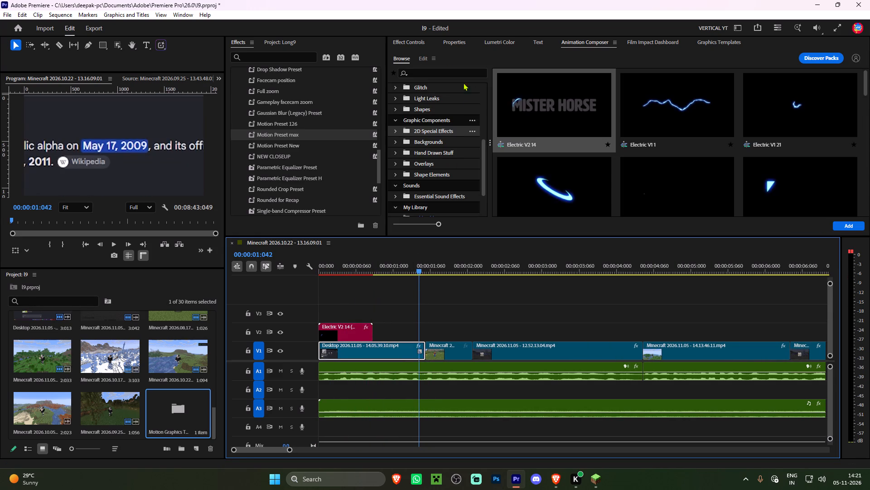
{"action": "left_click", "coordinate": [407, 40]}
{"action": "left_click_drag", "start_coordinate": [749, 78], "coordinate": [837, 132]}
{"action": "left_click_drag", "start_coordinate": [817, 98], "coordinate": [817, 99]}
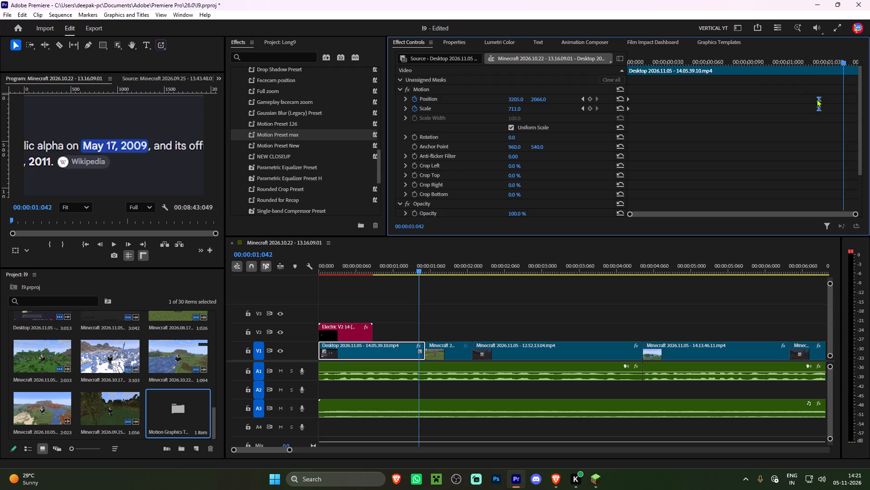
{"action": "left_click_drag", "start_coordinate": [817, 99], "coordinate": [672, 124]}
{"action": "left_click_drag", "start_coordinate": [341, 264], "coordinate": [280, 268]}
{"action": "key", "text": "space"}
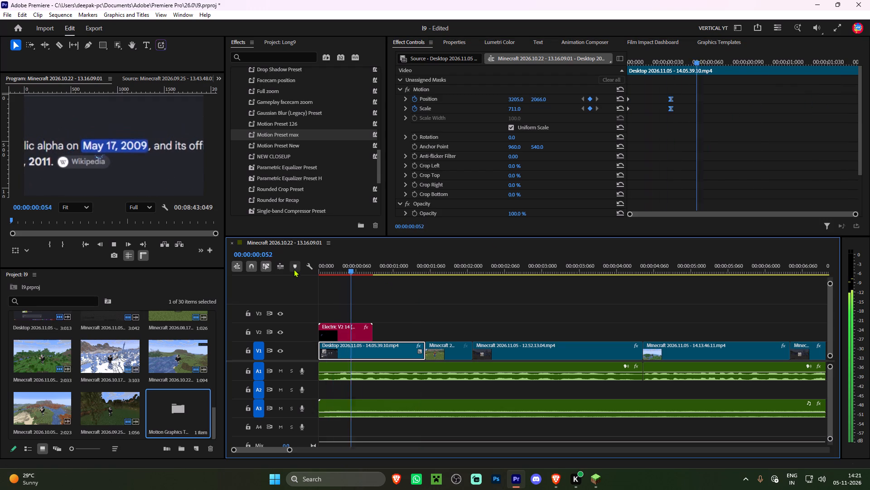
{"action": "key", "text": "space"}
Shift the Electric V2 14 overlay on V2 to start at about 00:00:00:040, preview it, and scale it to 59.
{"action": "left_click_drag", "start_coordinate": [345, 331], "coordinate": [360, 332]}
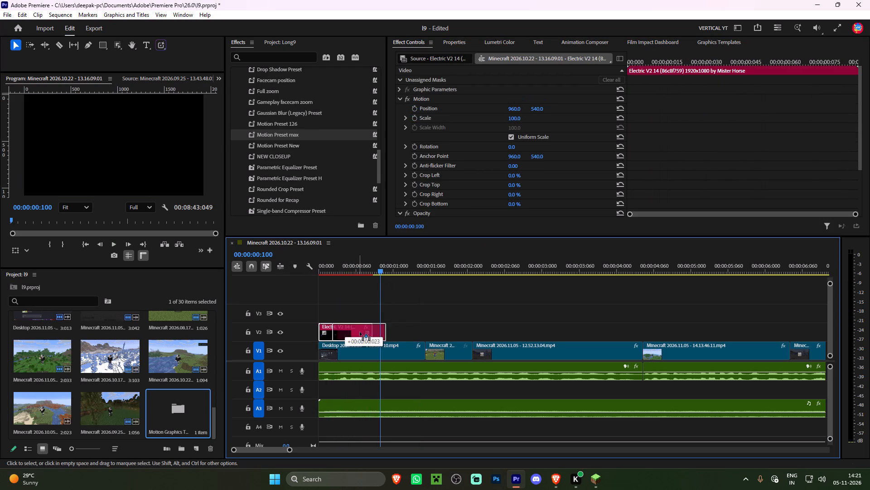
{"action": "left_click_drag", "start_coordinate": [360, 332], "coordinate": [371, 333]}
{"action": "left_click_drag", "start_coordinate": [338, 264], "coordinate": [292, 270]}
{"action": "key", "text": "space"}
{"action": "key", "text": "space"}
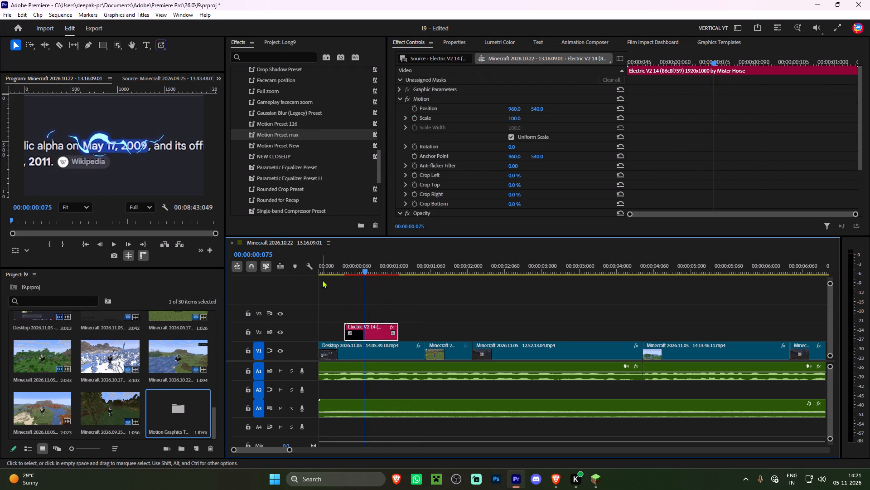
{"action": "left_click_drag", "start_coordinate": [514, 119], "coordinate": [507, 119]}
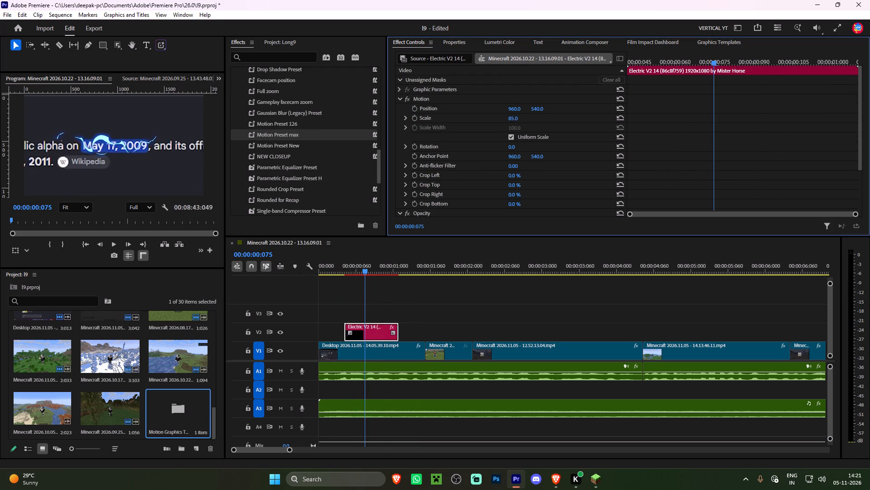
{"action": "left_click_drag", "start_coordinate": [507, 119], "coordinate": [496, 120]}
Delete the Electric V2 14 overlay from V2.
{"action": "right_click", "coordinate": [358, 327]}
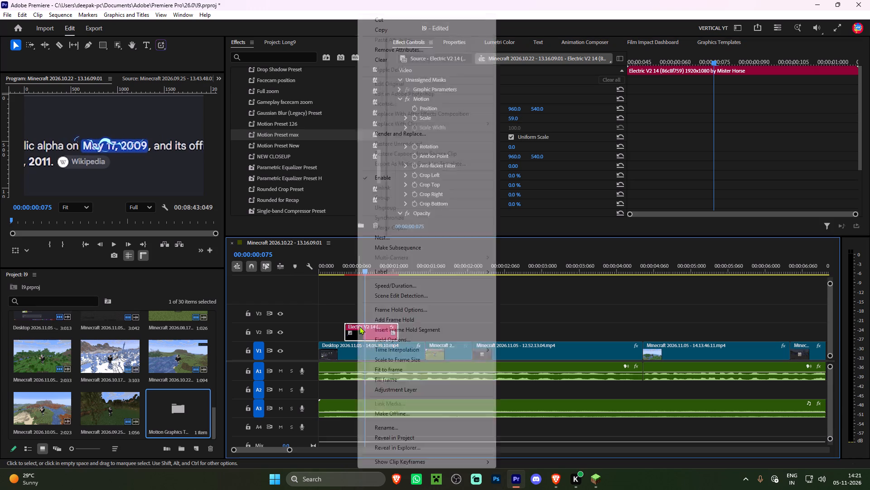
{"action": "left_click", "coordinate": [390, 62]}
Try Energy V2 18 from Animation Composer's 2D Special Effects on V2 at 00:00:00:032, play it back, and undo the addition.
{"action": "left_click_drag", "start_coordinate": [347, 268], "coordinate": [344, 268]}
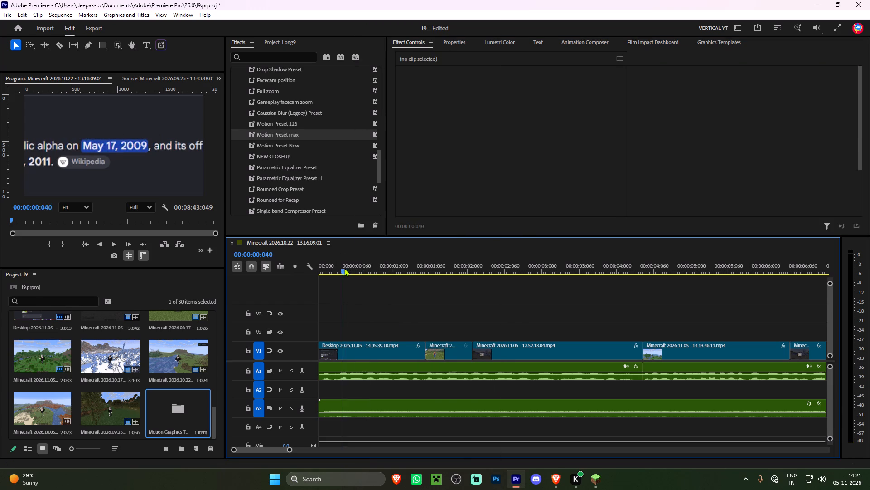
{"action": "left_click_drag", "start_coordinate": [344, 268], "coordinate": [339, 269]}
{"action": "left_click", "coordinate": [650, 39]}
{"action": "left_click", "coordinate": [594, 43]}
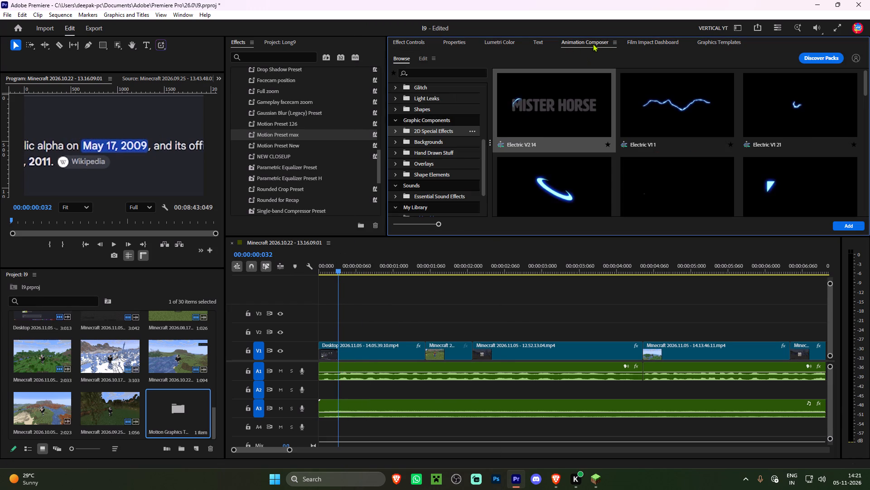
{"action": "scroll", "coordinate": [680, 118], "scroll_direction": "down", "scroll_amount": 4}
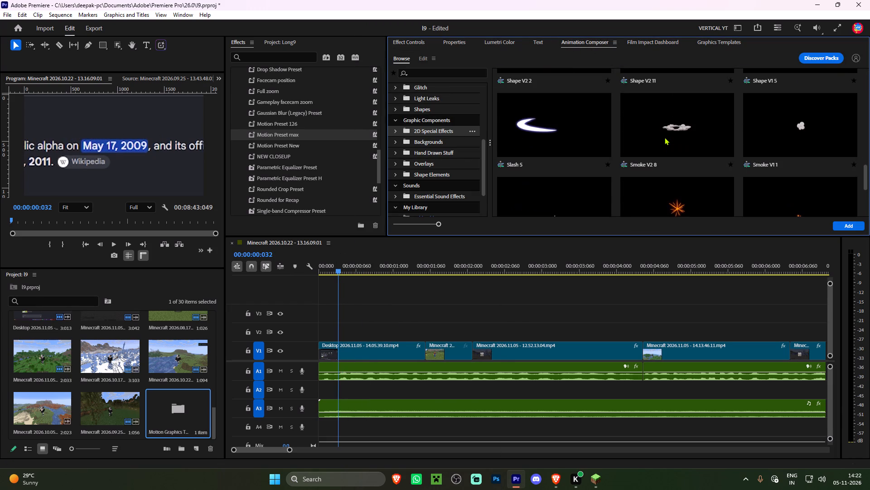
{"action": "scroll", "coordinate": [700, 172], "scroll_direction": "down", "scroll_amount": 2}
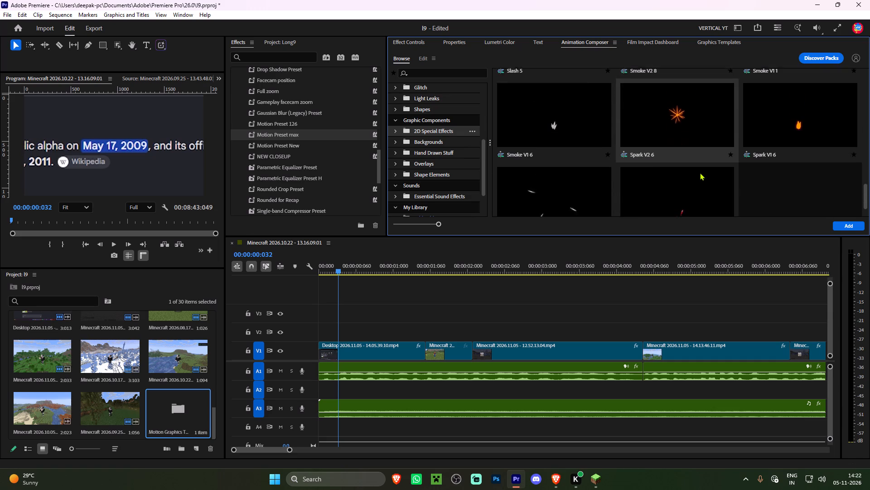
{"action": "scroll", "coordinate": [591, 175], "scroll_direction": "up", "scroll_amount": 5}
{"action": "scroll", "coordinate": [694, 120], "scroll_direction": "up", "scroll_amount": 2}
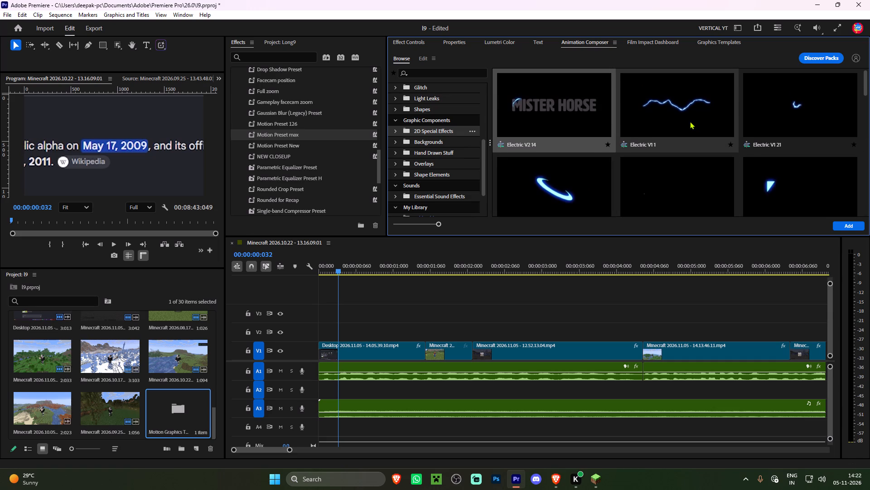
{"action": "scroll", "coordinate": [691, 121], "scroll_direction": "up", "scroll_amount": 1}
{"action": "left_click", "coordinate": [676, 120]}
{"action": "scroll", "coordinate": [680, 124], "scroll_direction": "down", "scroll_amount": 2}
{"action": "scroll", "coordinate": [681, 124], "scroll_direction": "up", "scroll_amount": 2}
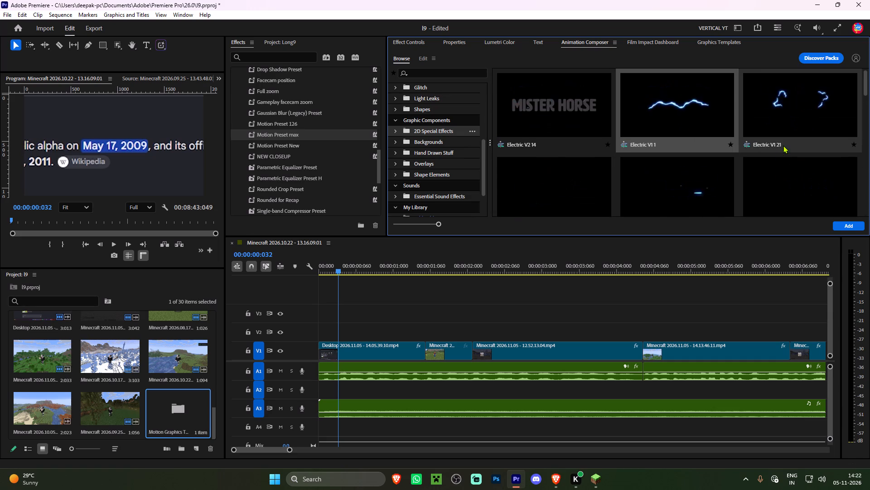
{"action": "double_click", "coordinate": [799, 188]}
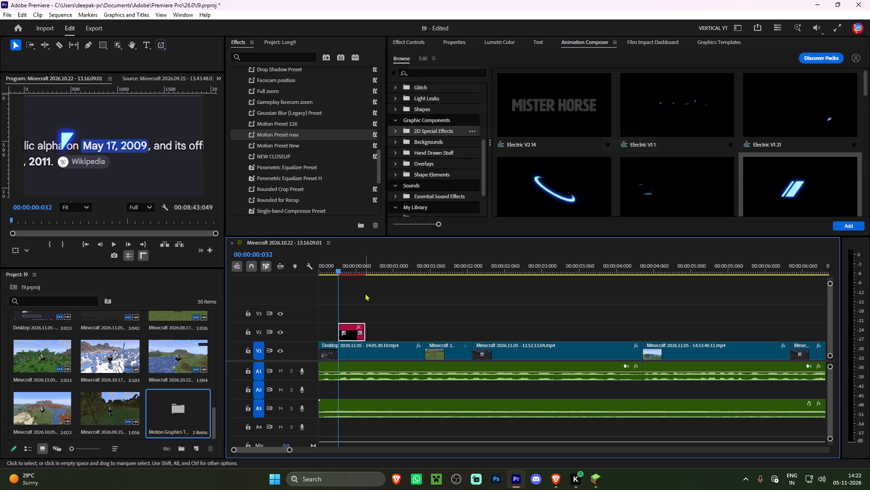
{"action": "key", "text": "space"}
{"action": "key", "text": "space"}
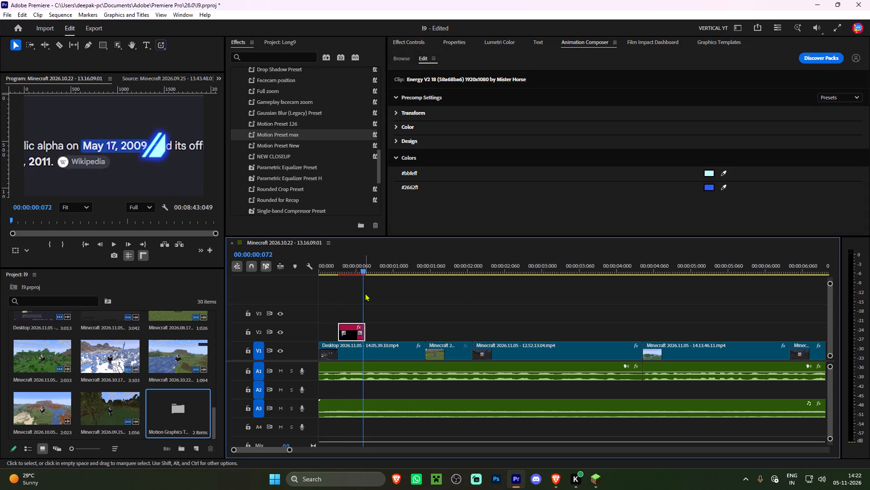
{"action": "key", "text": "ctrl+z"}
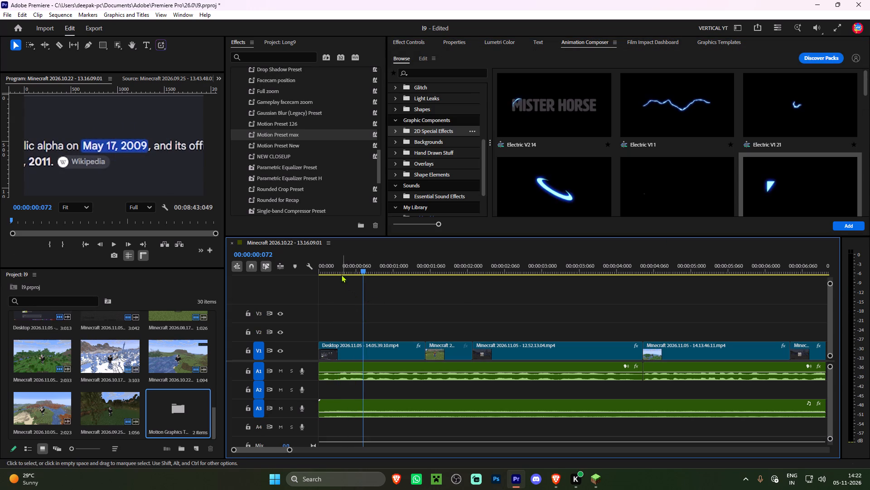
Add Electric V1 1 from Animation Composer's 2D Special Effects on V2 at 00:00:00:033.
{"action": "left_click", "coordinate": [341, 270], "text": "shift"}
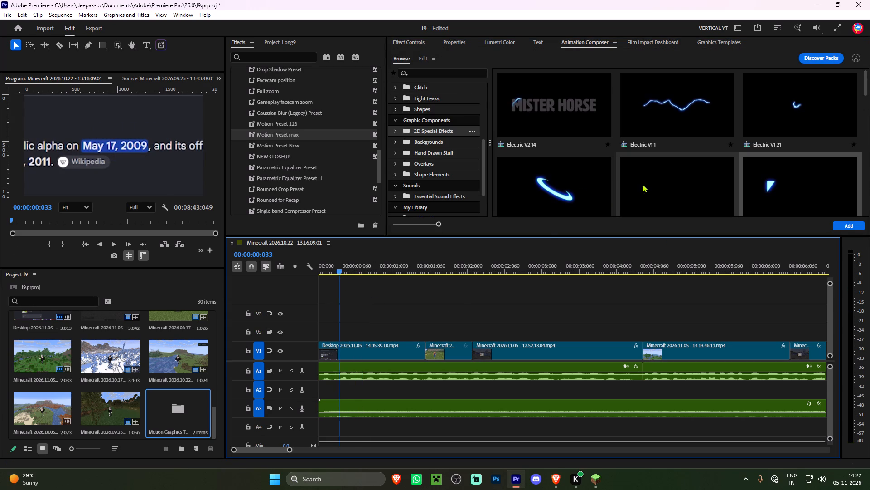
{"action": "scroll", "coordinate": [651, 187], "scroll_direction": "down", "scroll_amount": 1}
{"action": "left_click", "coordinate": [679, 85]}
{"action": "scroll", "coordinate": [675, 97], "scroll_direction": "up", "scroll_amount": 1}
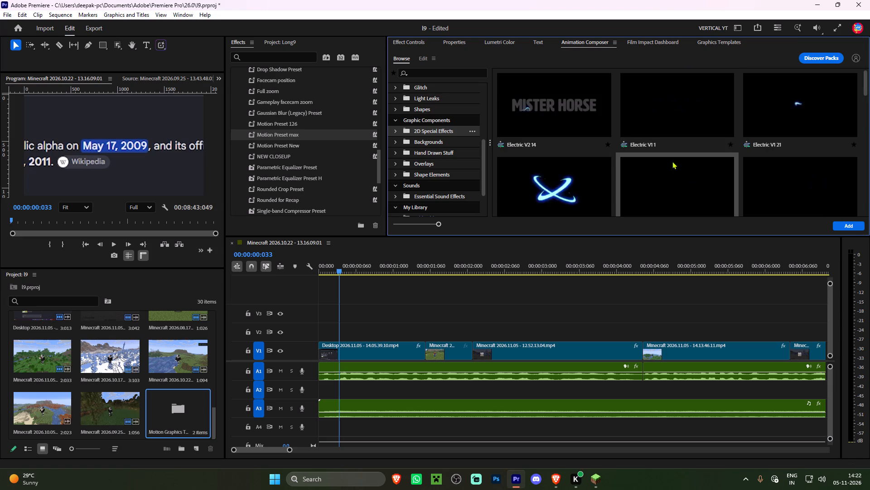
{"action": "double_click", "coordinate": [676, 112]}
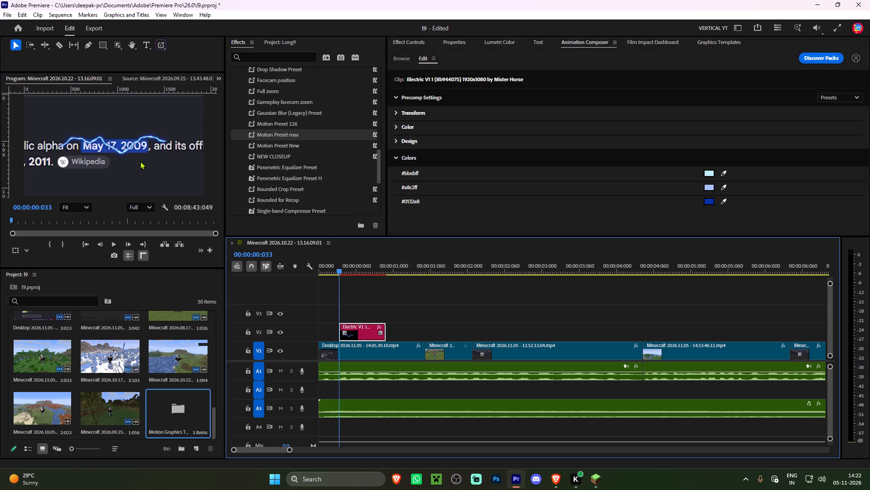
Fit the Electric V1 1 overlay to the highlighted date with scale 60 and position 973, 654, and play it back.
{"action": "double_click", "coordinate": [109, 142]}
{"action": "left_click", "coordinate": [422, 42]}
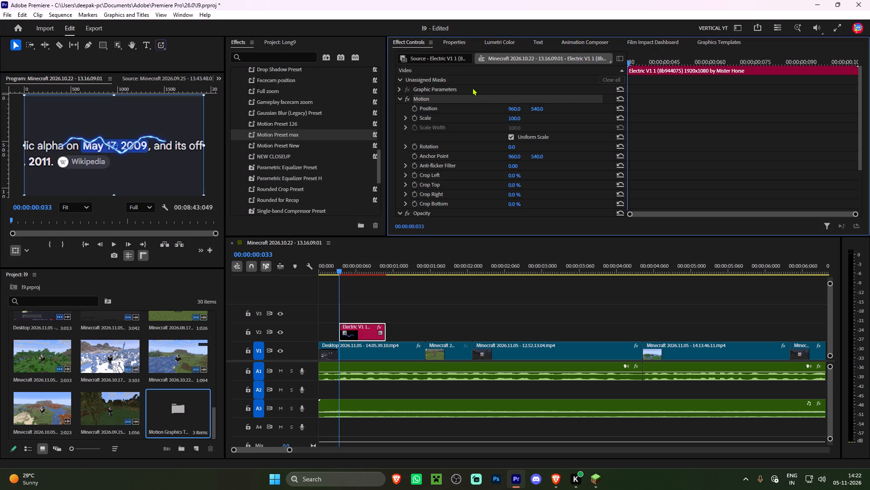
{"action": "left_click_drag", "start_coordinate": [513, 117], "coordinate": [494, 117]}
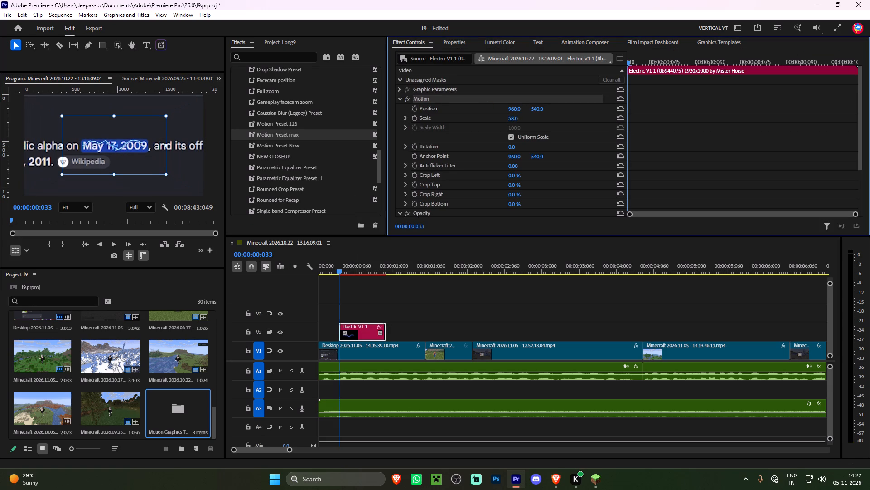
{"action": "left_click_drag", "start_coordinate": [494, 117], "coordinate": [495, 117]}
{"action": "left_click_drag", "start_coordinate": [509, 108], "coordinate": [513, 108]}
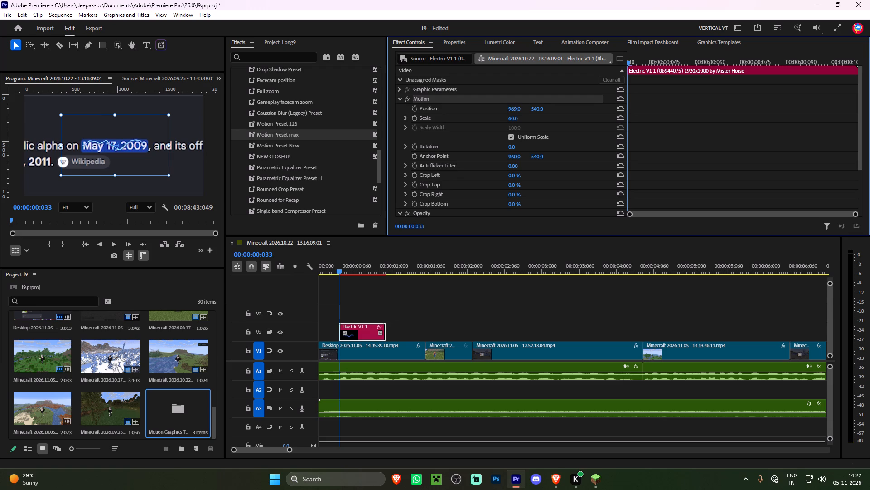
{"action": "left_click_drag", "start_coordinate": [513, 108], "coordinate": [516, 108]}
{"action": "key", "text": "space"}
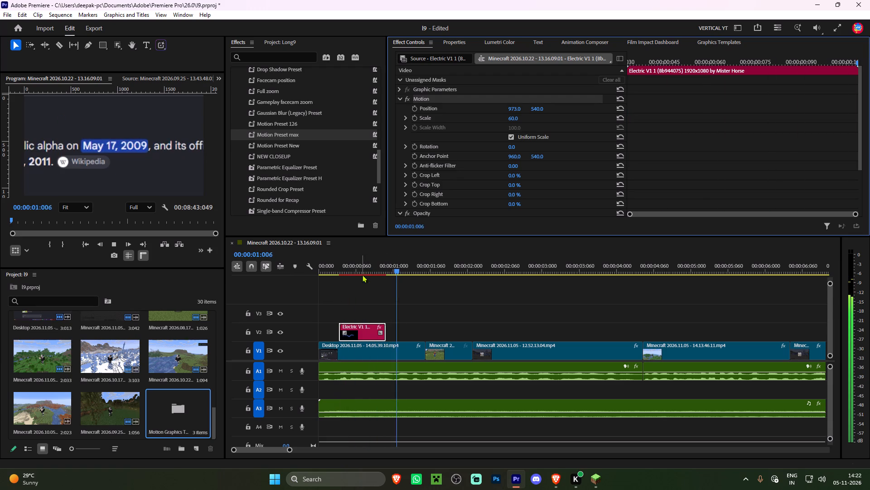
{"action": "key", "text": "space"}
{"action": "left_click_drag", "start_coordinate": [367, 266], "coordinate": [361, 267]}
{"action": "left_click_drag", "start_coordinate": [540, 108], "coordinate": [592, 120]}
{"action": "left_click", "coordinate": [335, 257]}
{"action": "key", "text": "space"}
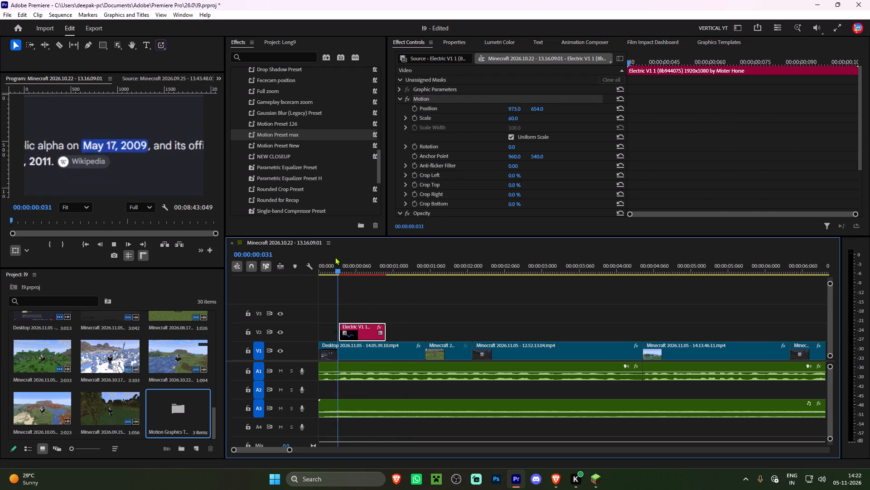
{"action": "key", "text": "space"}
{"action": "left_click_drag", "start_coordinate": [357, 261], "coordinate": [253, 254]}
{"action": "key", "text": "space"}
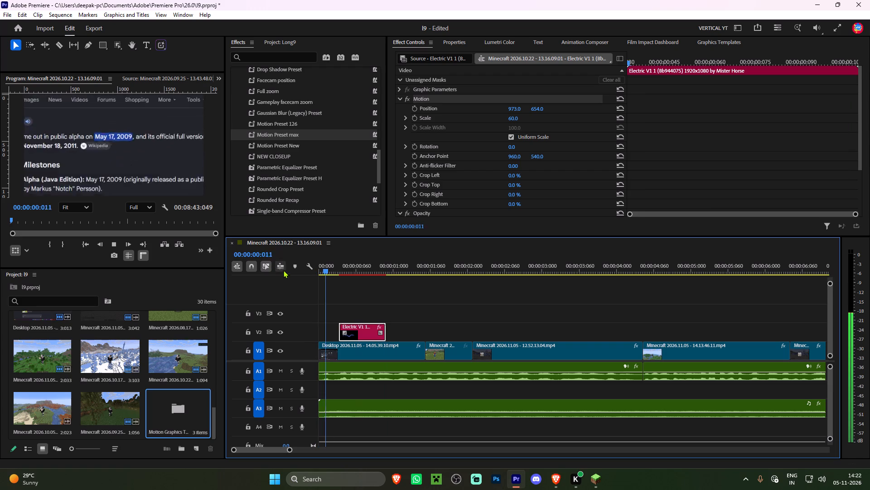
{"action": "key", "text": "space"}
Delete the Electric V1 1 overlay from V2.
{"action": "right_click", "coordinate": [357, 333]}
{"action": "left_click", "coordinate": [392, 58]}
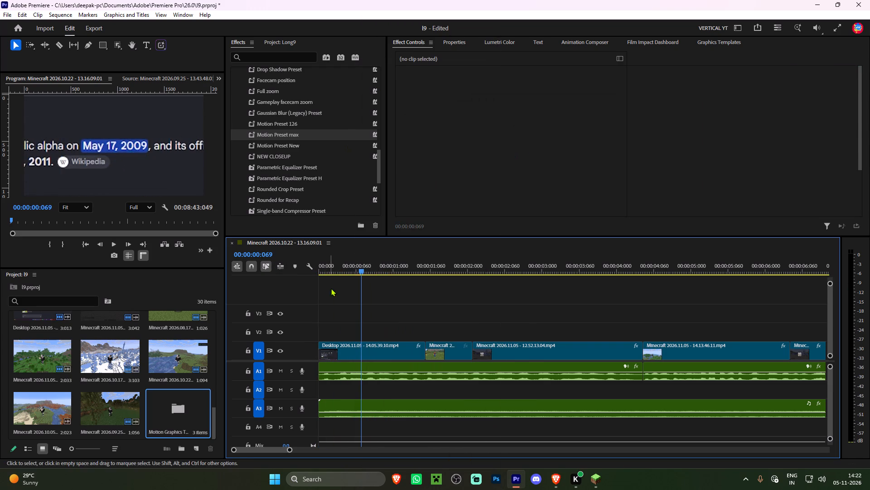
Browse Animation Composer's 2D Special Effects, Backgrounds, Hand Drawn Stuff and Overlays for an effect to emphasise the highlighted date.
{"action": "left_click_drag", "start_coordinate": [339, 262], "coordinate": [289, 263]}
{"action": "left_click", "coordinate": [580, 43]}
{"action": "scroll", "coordinate": [588, 132], "scroll_direction": "down", "scroll_amount": 6}
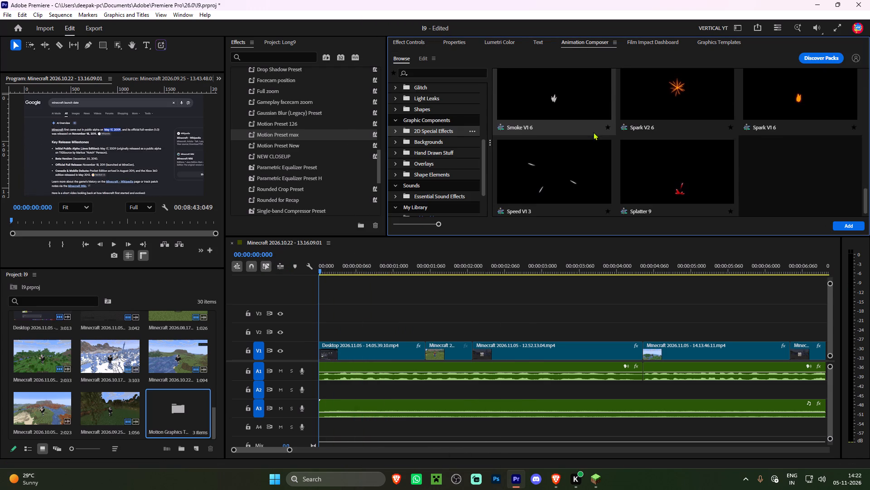
{"action": "scroll", "coordinate": [593, 132], "scroll_direction": "down", "scroll_amount": 4}
{"action": "left_click", "coordinate": [435, 145]}
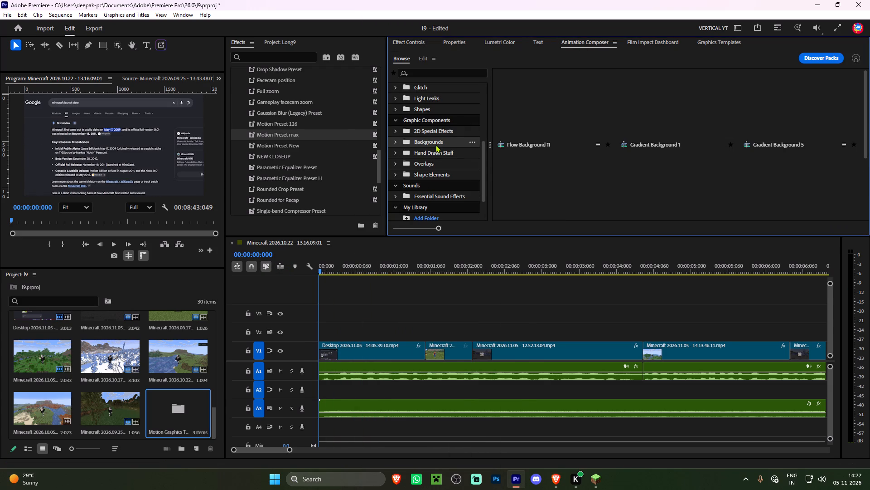
{"action": "left_click", "coordinate": [434, 151]}
{"action": "scroll", "coordinate": [654, 147], "scroll_direction": "down", "scroll_amount": 6}
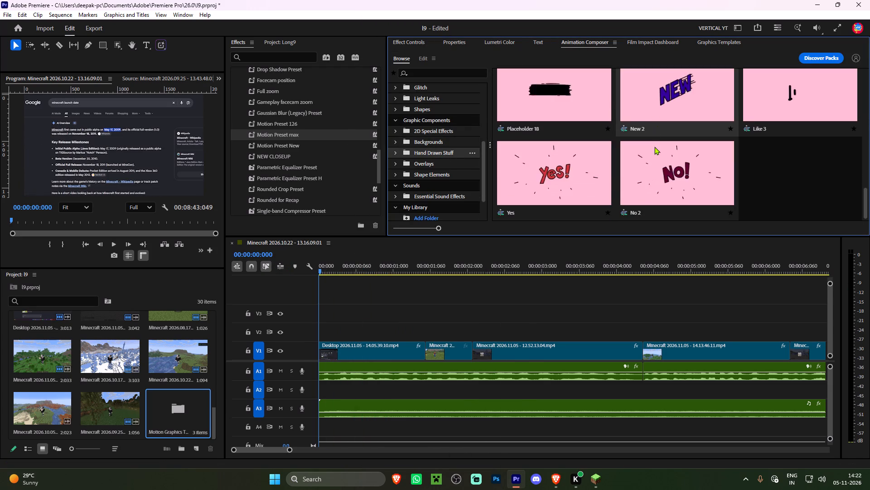
{"action": "scroll", "coordinate": [657, 145], "scroll_direction": "up", "scroll_amount": 2}
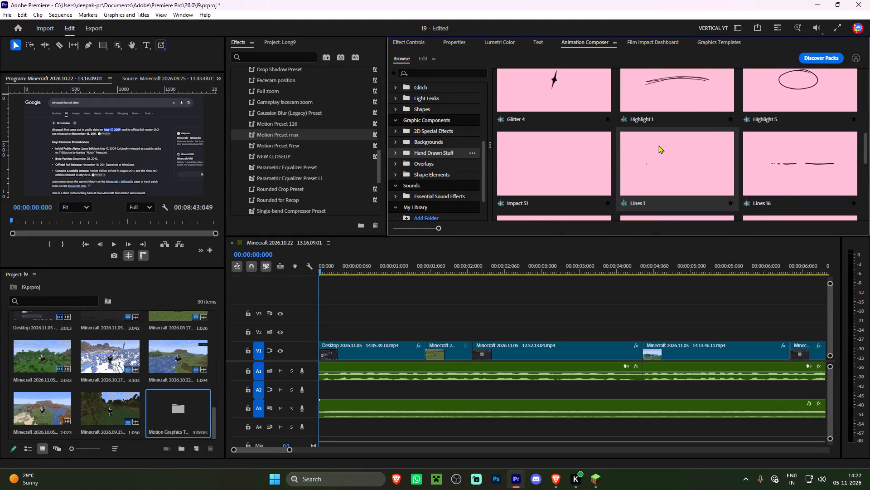
{"action": "scroll", "coordinate": [658, 145], "scroll_direction": "up", "scroll_amount": 1}
{"action": "left_click", "coordinate": [427, 163]}
{"action": "scroll", "coordinate": [622, 142], "scroll_direction": "down", "scroll_amount": 8}
Add Line 2 - Left To Right 1 from Animation Composer's Shape Elements on V2 at the sequence start, and scrub to the highlighted date.
{"action": "left_click", "coordinate": [434, 184]}
{"action": "left_click", "coordinate": [434, 179]}
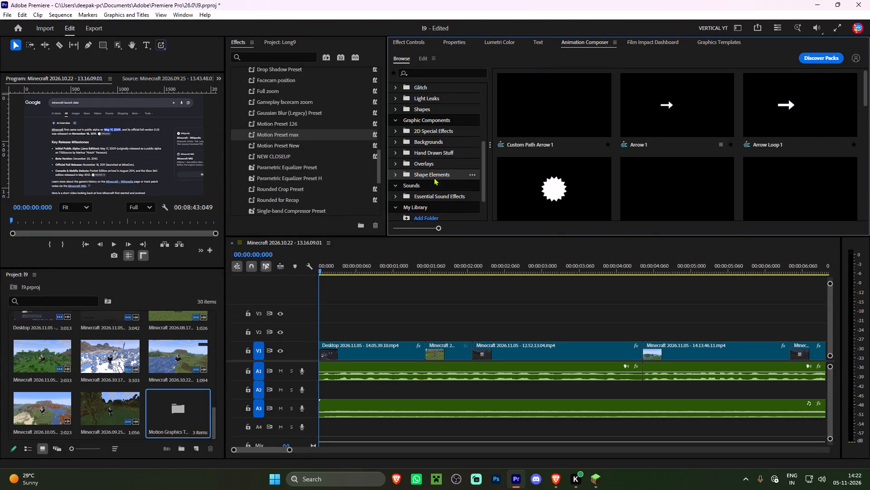
{"action": "scroll", "coordinate": [643, 147], "scroll_direction": "down", "scroll_amount": 5}
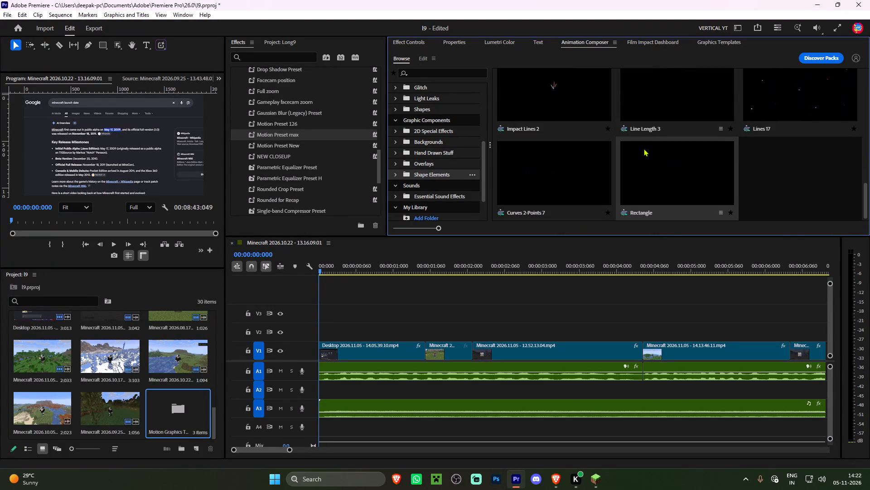
{"action": "scroll", "coordinate": [643, 148], "scroll_direction": "up", "scroll_amount": 3}
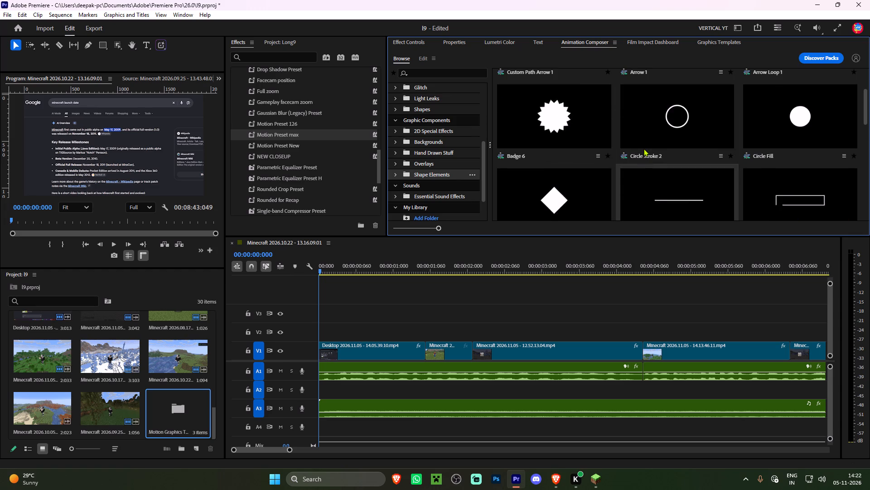
{"action": "double_click", "coordinate": [669, 191]}
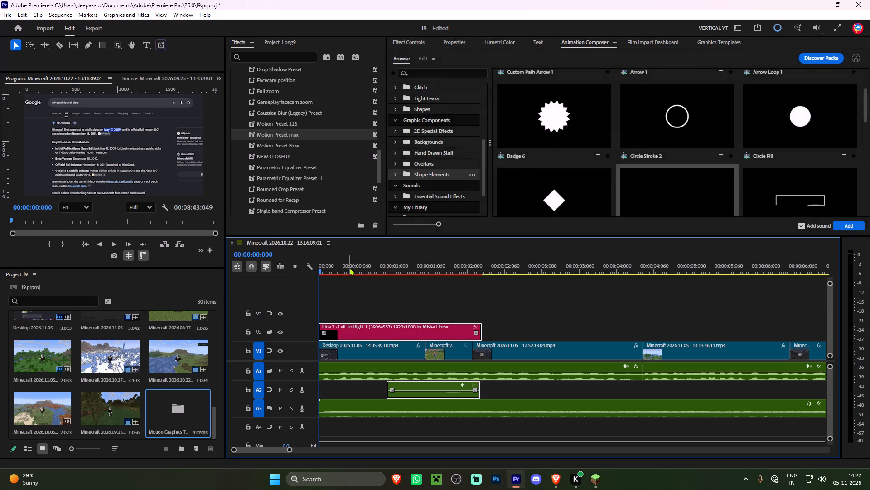
{"action": "left_click_drag", "start_coordinate": [343, 271], "coordinate": [355, 271]}
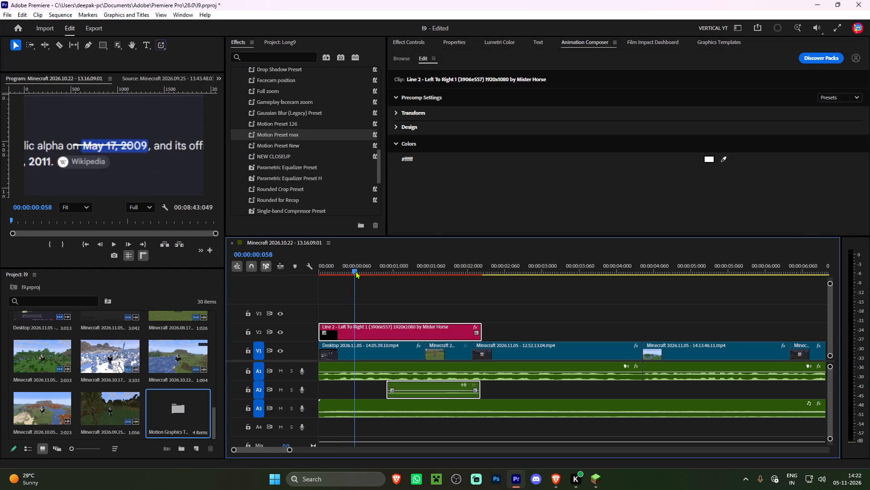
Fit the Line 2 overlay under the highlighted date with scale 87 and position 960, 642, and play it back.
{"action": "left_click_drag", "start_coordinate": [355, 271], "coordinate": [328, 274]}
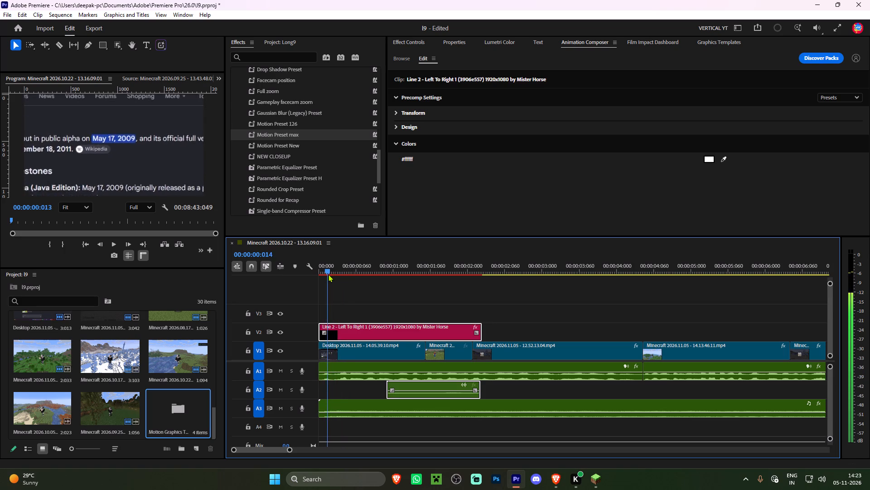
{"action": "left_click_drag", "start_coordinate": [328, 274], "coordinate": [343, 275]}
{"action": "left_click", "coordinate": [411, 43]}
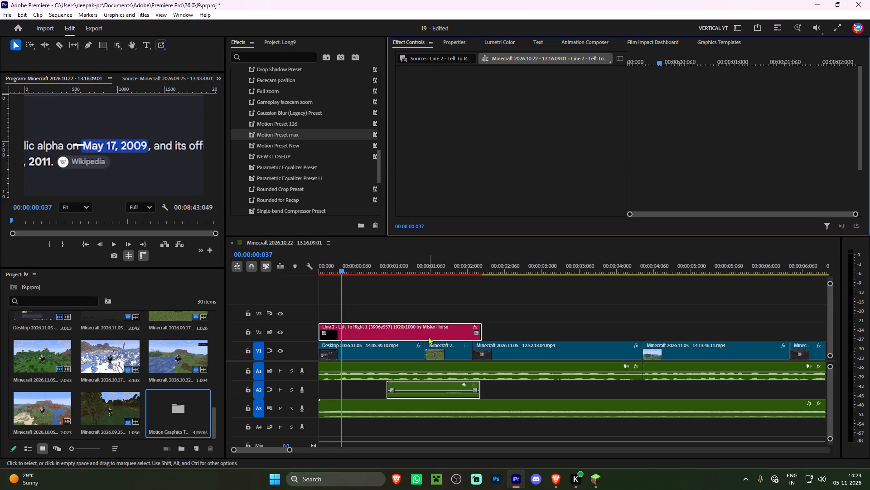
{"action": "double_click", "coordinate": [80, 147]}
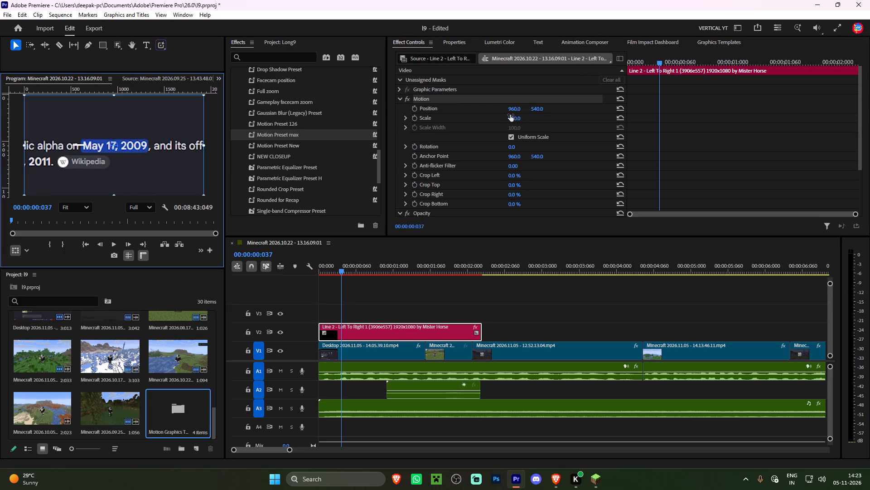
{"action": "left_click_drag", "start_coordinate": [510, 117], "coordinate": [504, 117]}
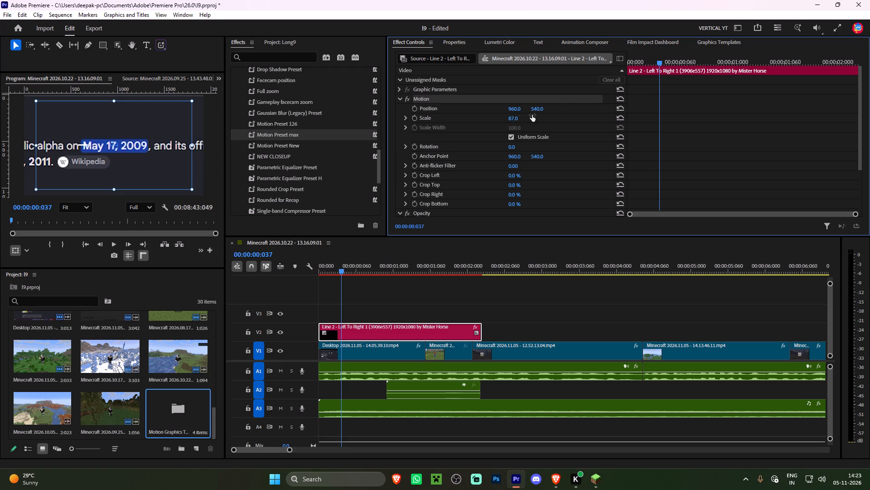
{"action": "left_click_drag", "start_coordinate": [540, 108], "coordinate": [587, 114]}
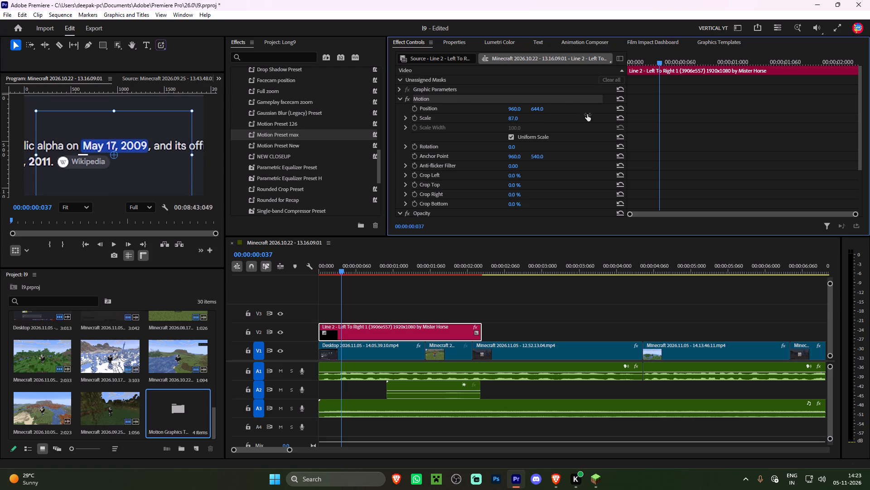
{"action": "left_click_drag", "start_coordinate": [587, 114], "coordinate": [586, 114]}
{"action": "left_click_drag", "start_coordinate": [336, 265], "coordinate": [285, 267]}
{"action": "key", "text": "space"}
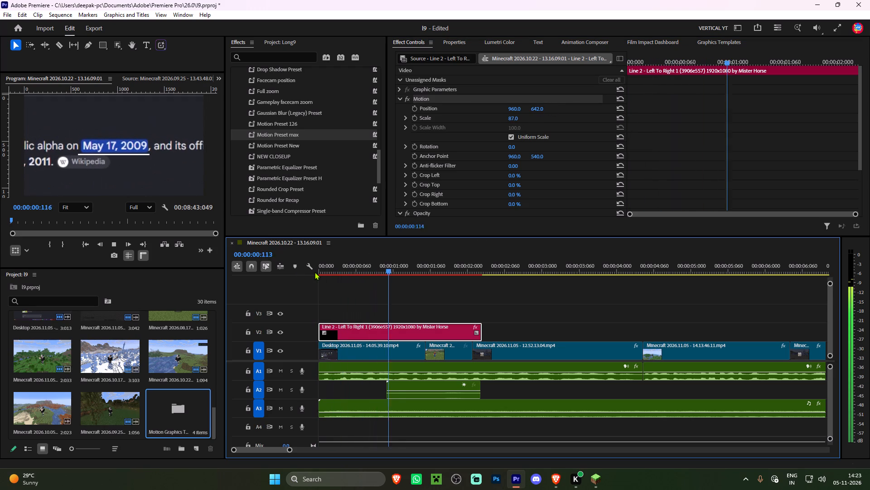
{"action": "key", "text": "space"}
Delete the Line 2 - Left To Right 1 overlay from V2.
{"action": "right_click", "coordinate": [350, 333]}
{"action": "left_click", "coordinate": [385, 61]}
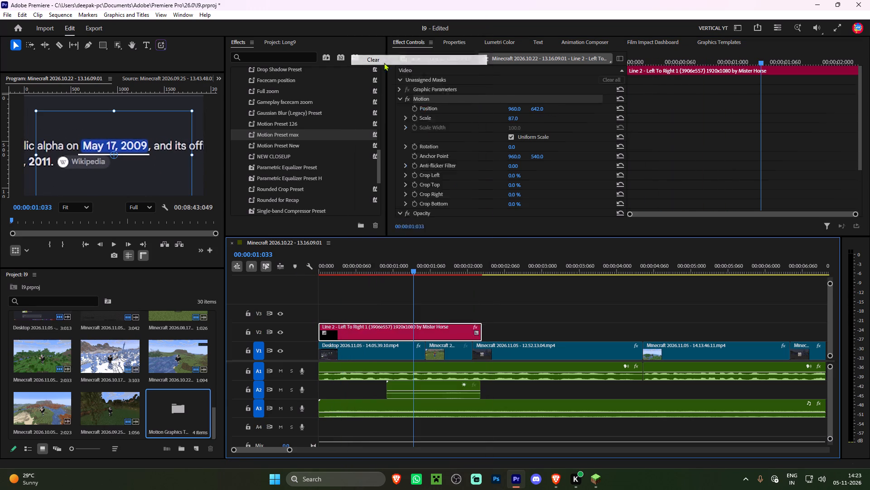
Add Smoke V2 8 from Animation Composer's 2D Special Effects on V2 near the sequence start.
{"action": "left_click", "coordinate": [584, 42]}
{"action": "scroll", "coordinate": [552, 132], "scroll_direction": "down", "scroll_amount": 5}
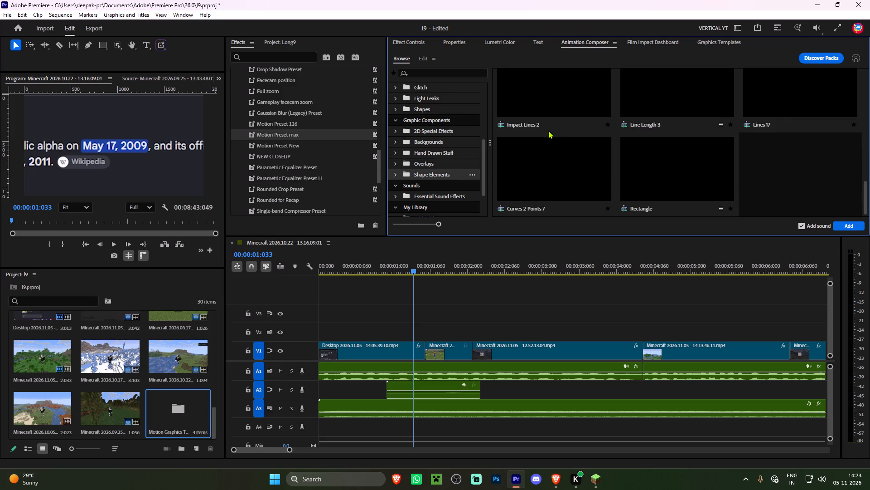
{"action": "left_click", "coordinate": [430, 147]}
{"action": "left_click", "coordinate": [425, 133]}
{"action": "scroll", "coordinate": [589, 142], "scroll_direction": "down", "scroll_amount": 3}
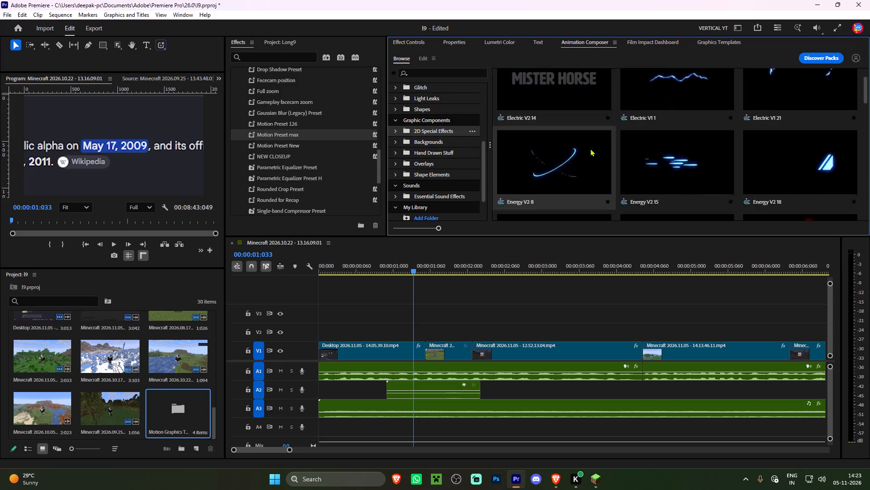
{"action": "scroll", "coordinate": [590, 148], "scroll_direction": "down", "scroll_amount": 3}
{"action": "scroll", "coordinate": [590, 148], "scroll_direction": "up", "scroll_amount": 5}
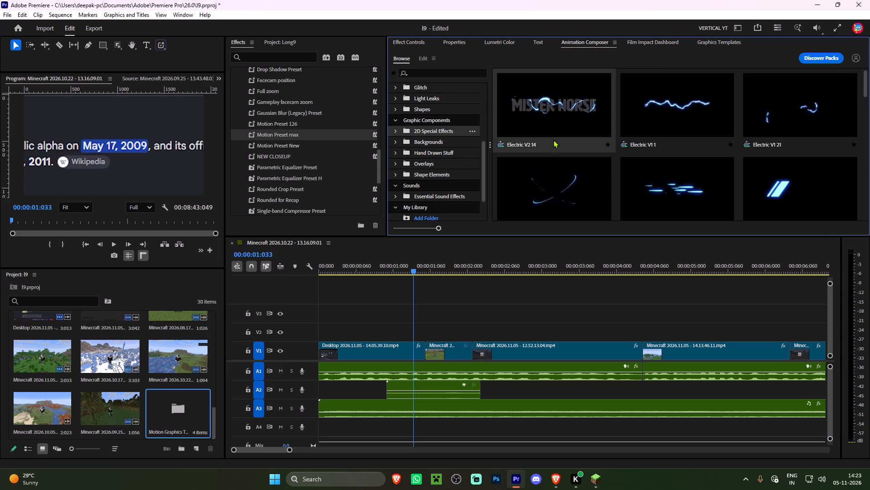
{"action": "scroll", "coordinate": [576, 152], "scroll_direction": "down", "scroll_amount": 4}
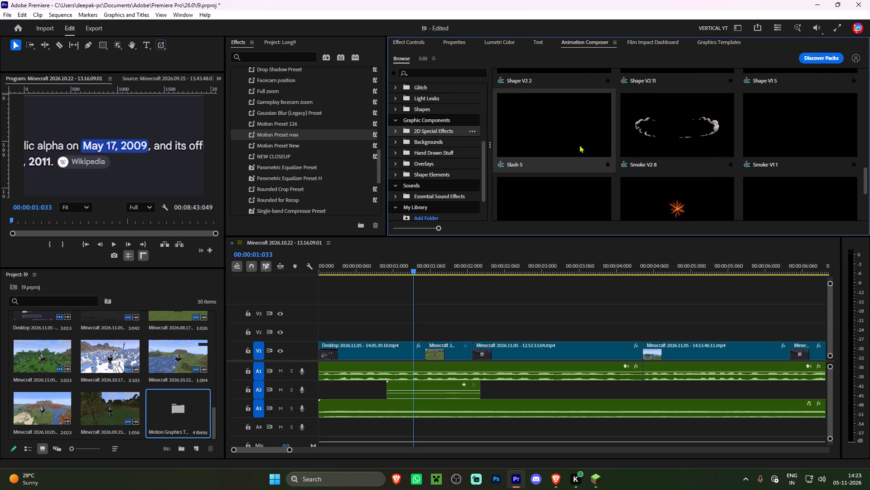
{"action": "scroll", "coordinate": [593, 149], "scroll_direction": "down", "scroll_amount": 2}
{"action": "scroll", "coordinate": [580, 165], "scroll_direction": "up", "scroll_amount": 1}
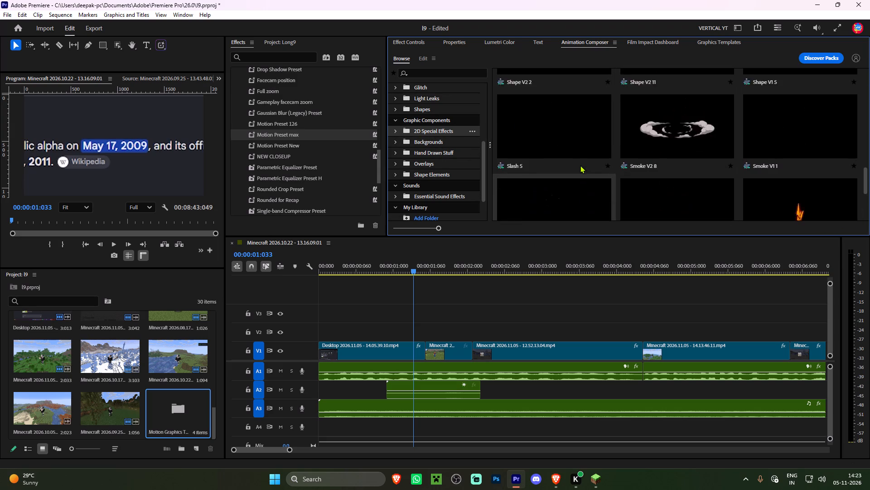
{"action": "scroll", "coordinate": [578, 170], "scroll_direction": "down", "scroll_amount": 1}
{"action": "scroll", "coordinate": [565, 160], "scroll_direction": "up", "scroll_amount": 1}
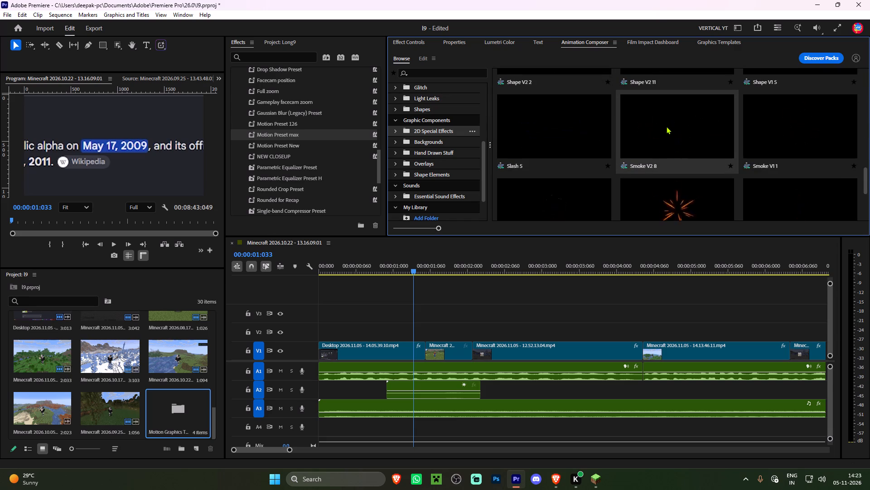
{"action": "double_click", "coordinate": [666, 126]}
{"action": "left_click_drag", "start_coordinate": [437, 328], "coordinate": [348, 323]}
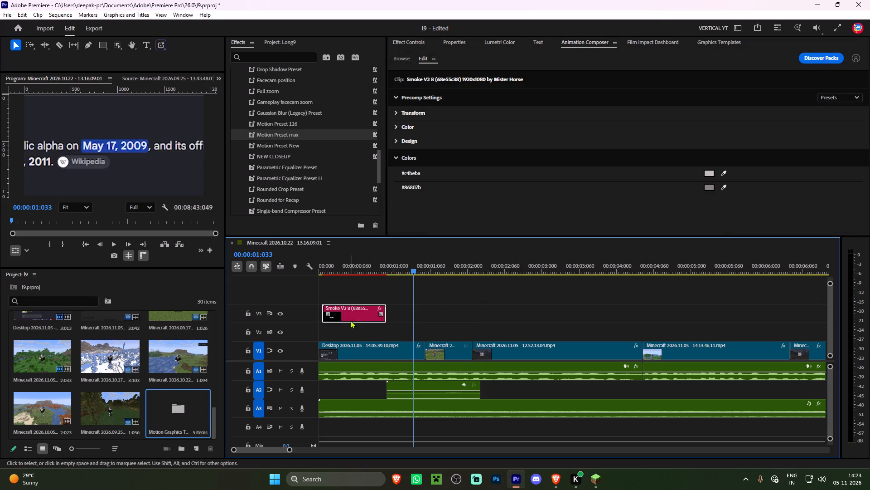
{"action": "left_click_drag", "start_coordinate": [349, 313], "coordinate": [351, 323]}
Move the Smoke V2 8 clip on V2 to start at 00:00:00:041, once the zoom reaches the date, and play it back.
{"action": "left_click_drag", "start_coordinate": [346, 272], "coordinate": [324, 277]}
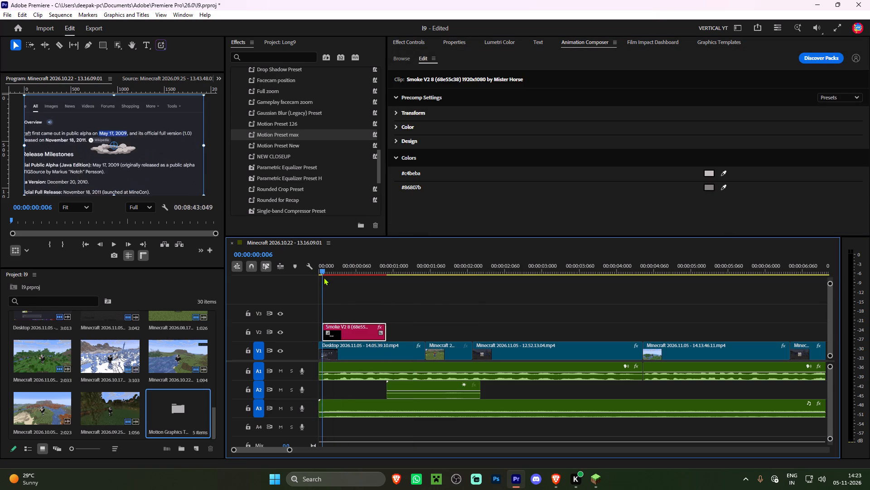
{"action": "left_click_drag", "start_coordinate": [324, 277], "coordinate": [345, 284]}
{"action": "scroll", "coordinate": [357, 302], "scroll_direction": "up", "scroll_amount": 11, "text": "alt"}
{"action": "left_click_drag", "start_coordinate": [360, 328], "coordinate": [389, 328]}
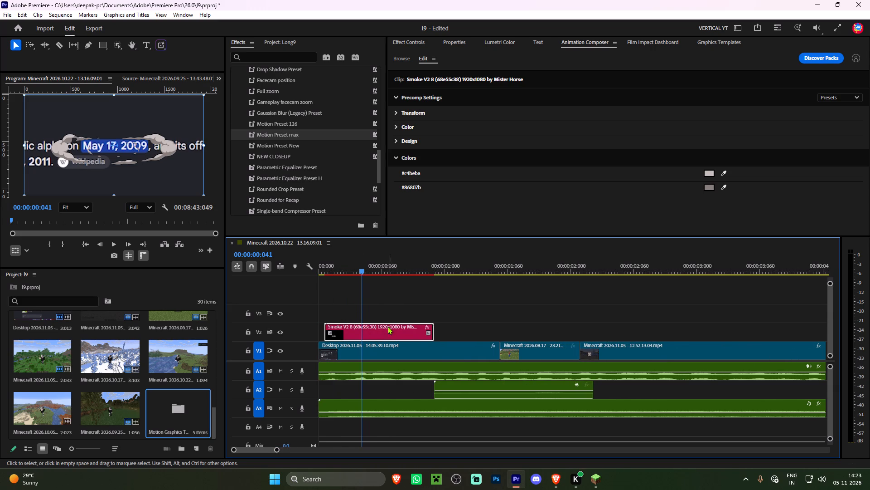
{"action": "left_click", "coordinate": [379, 296]}
{"action": "left_click_drag", "start_coordinate": [367, 334], "coordinate": [400, 334]}
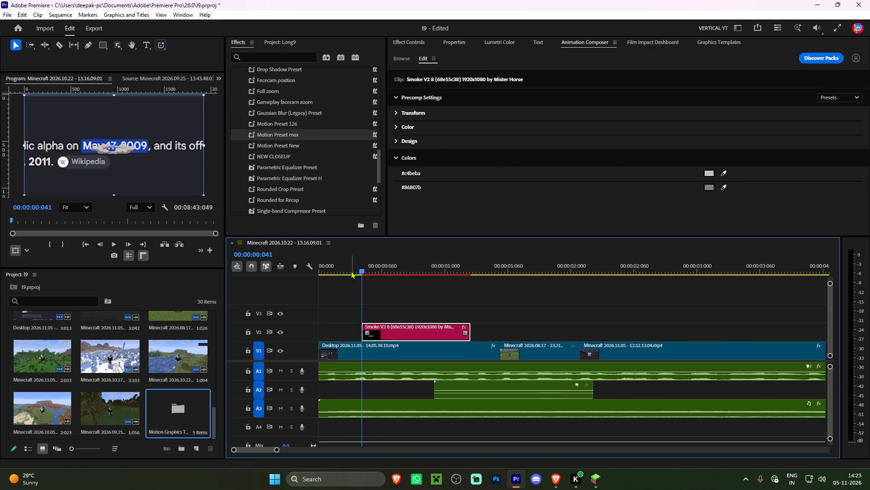
{"action": "left_click", "coordinate": [346, 271]}
{"action": "key", "text": "space"}
{"action": "key", "text": "space"}
Centre the smoke on the highlighted date by setting its position to 960, 510, and play it back.
{"action": "left_click_drag", "start_coordinate": [351, 269], "coordinate": [345, 269]}
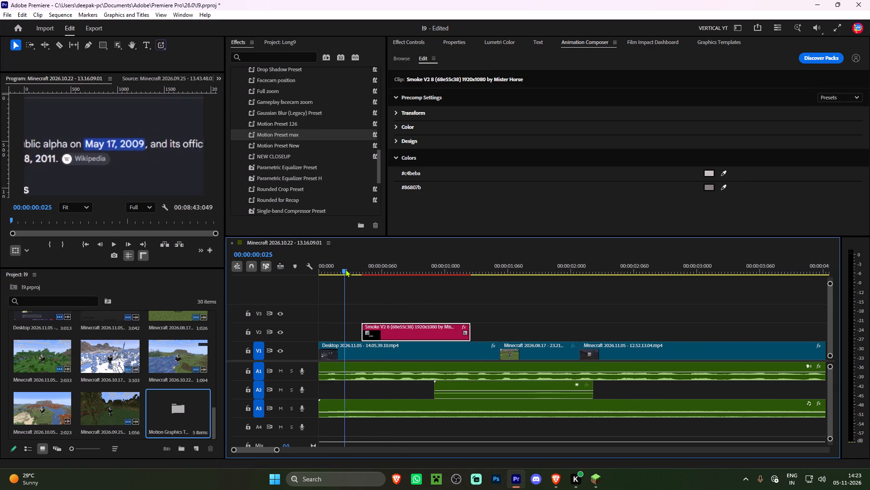
{"action": "left_click_drag", "start_coordinate": [345, 269], "coordinate": [370, 272]}
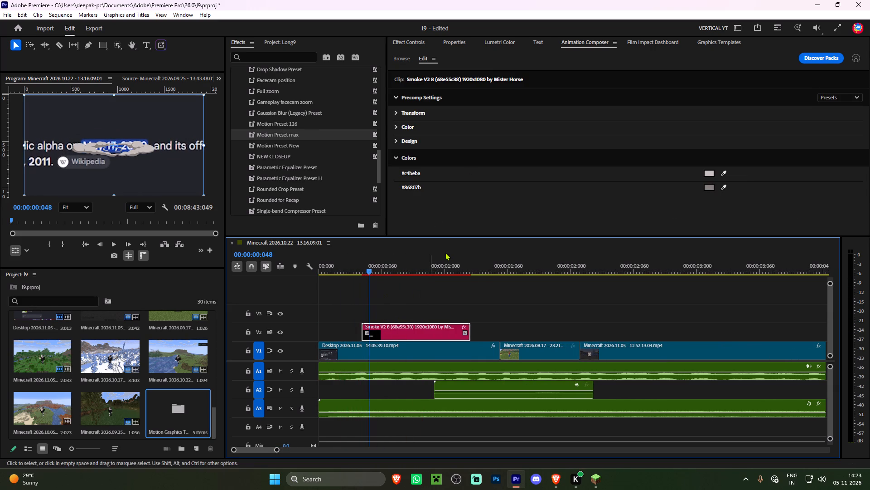
{"action": "left_click", "coordinate": [405, 48]}
{"action": "left_click", "coordinate": [409, 38]}
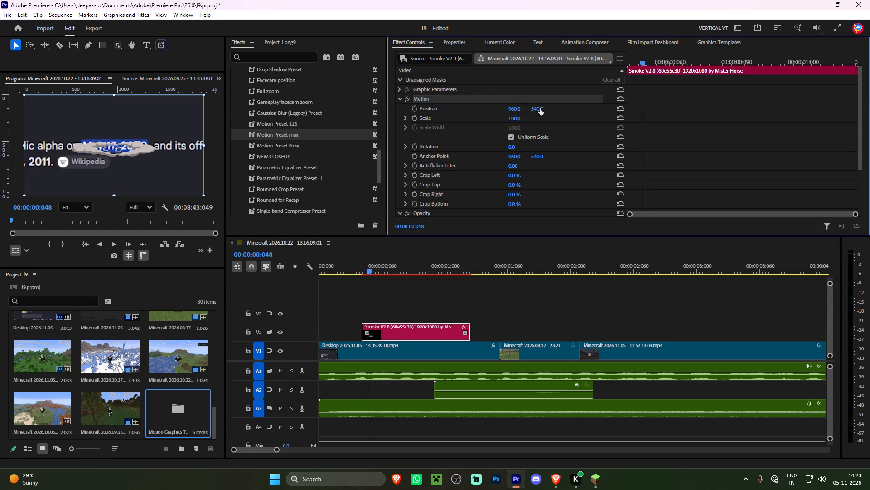
{"action": "left_click_drag", "start_coordinate": [540, 108], "coordinate": [529, 114]}
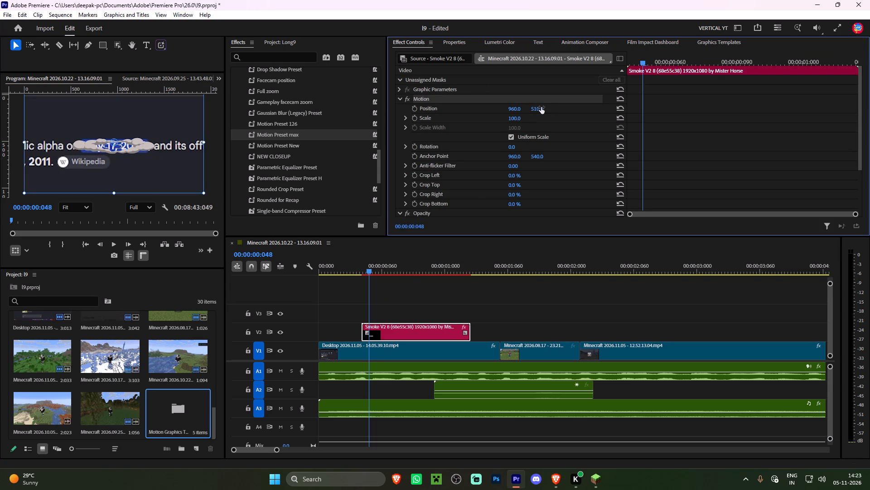
{"action": "left_click_drag", "start_coordinate": [362, 262], "coordinate": [275, 264]}
{"action": "key", "text": "space"}
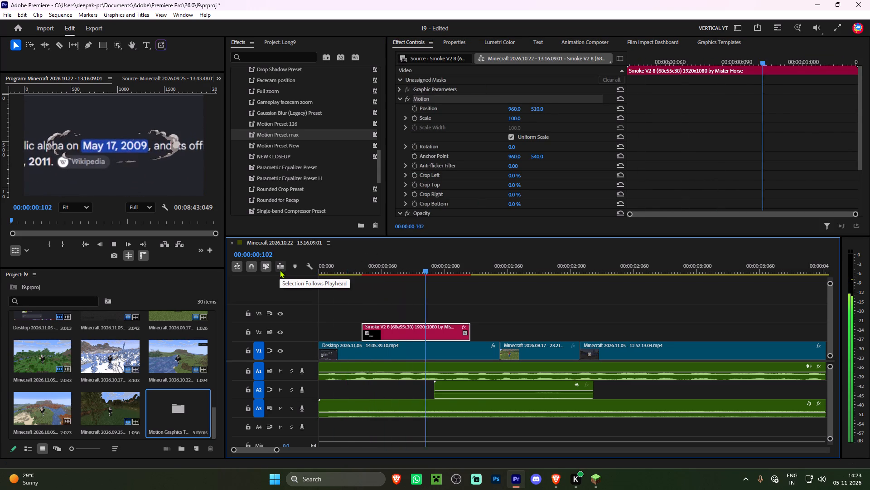
{"action": "key", "text": "space"}
Replay the opening from the sequence start into the following Minecraft clips to check the smoke effect and its sound timing.
{"action": "left_click_drag", "start_coordinate": [356, 270], "coordinate": [270, 264]}
{"action": "key", "text": "space"}
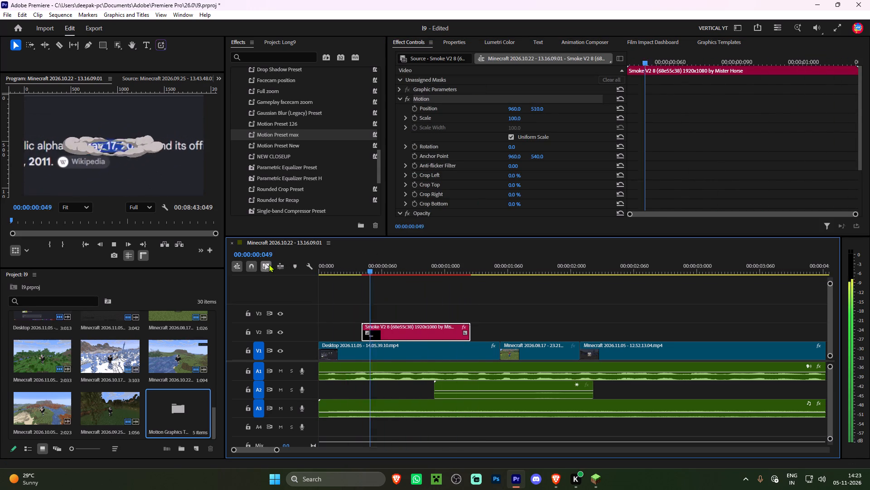
{"action": "key", "text": "space"}
{"action": "key", "text": "space"}
{"action": "key", "text": "space"}
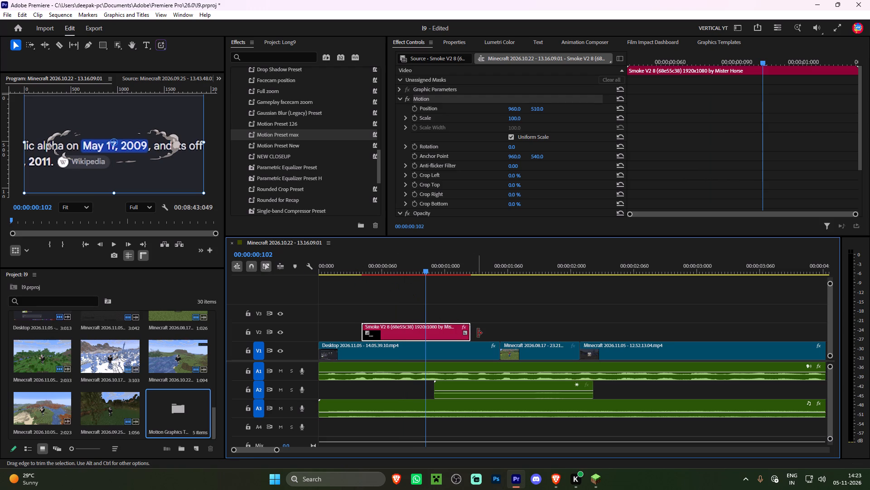
{"action": "key", "text": "space"}
{"action": "key", "text": "space"}
{"action": "key", "text": "space"}
{"action": "key", "text": "space"}
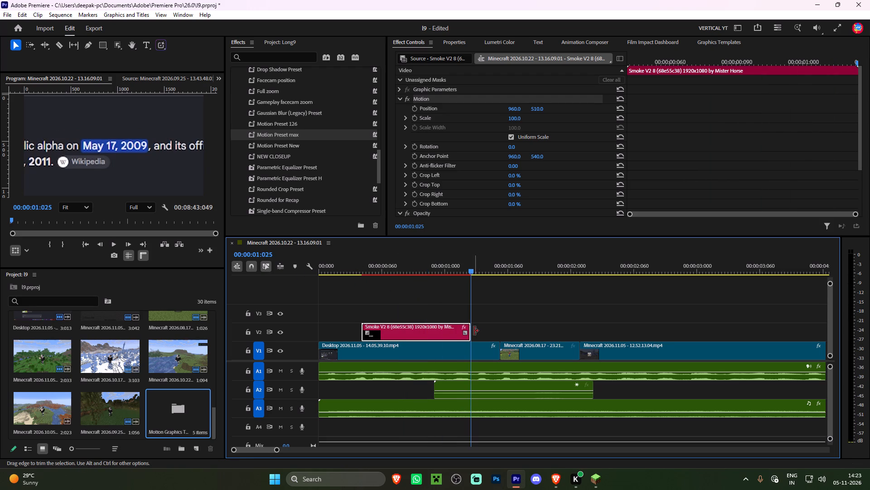
{"action": "key", "text": "space"}
{"action": "scroll", "coordinate": [474, 331], "scroll_direction": "down", "scroll_amount": 4, "text": "alt"}
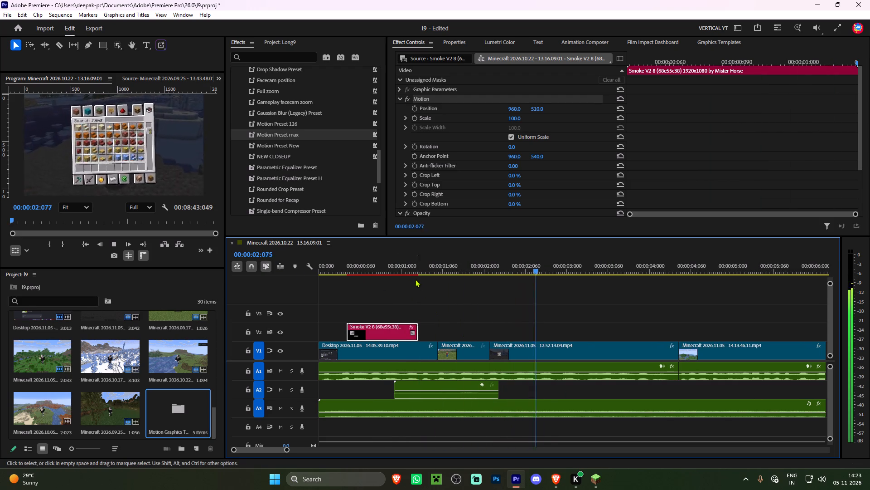
{"action": "left_click", "coordinate": [407, 265]}
{"action": "key", "text": "space"}
{"action": "key", "text": "space"}
{"action": "key", "text": "space"}
{"action": "key", "text": "space"}
{"action": "key", "text": "space"}
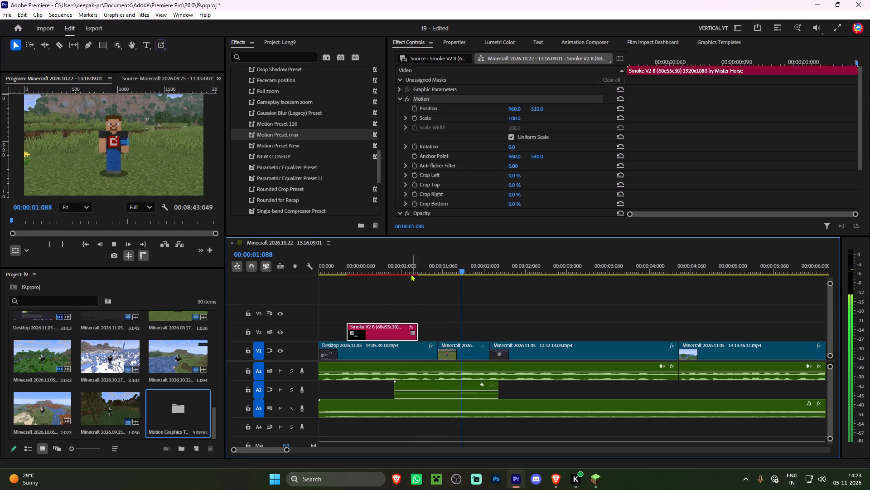
{"action": "left_click_drag", "start_coordinate": [396, 264], "coordinate": [199, 266]}
{"action": "key", "text": "space"}
{"action": "scroll", "coordinate": [376, 294], "scroll_direction": "down", "scroll_amount": 4, "text": "alt"}
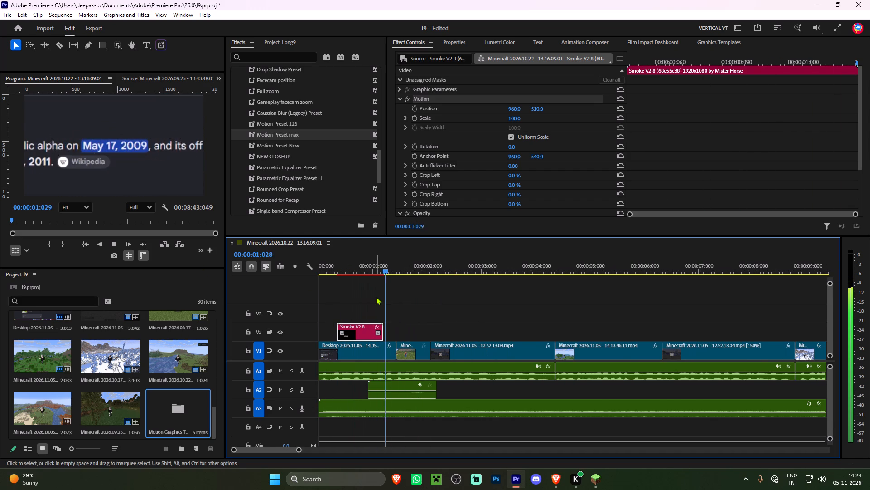
{"action": "key", "text": "space"}
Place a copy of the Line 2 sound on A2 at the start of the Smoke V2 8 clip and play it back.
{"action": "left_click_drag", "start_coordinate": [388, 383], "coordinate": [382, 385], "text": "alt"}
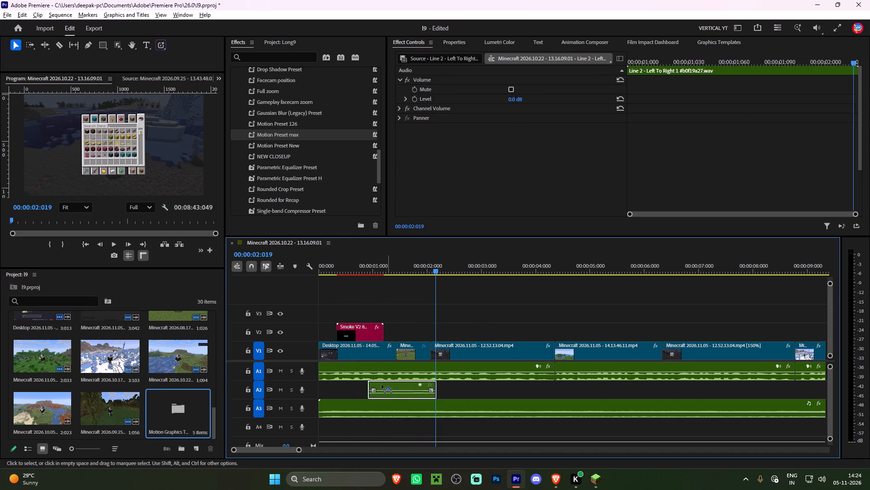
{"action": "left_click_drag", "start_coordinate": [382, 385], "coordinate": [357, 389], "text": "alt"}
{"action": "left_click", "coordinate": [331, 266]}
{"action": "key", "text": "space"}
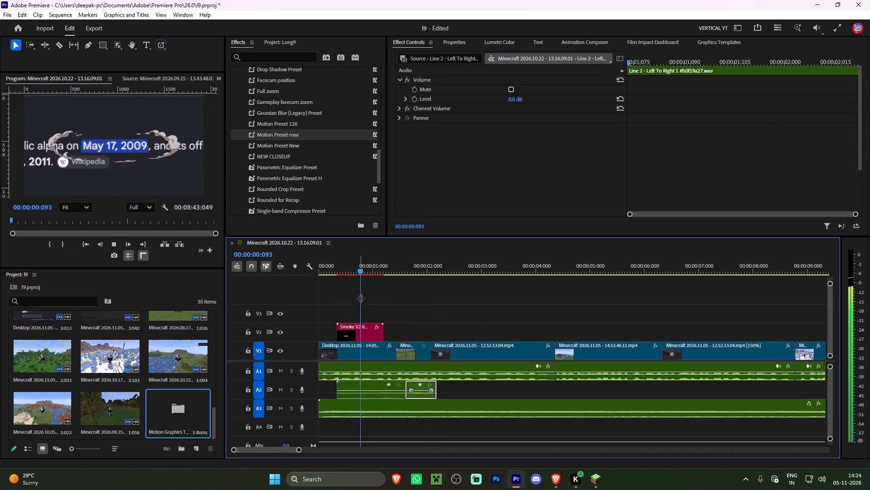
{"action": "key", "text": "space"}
Delete both Line 2 sound clips from A2 and play the opening back from the sequence start.
{"action": "right_click", "coordinate": [419, 387]}
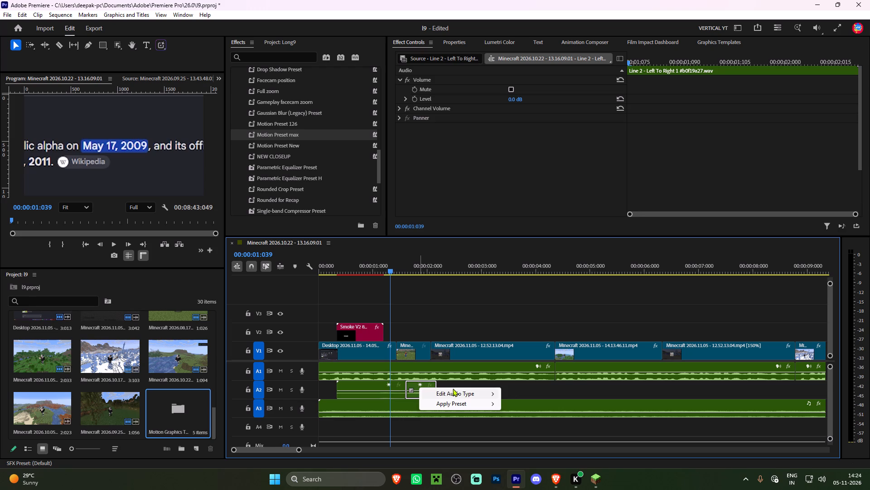
{"action": "left_click", "coordinate": [458, 386]}
{"action": "left_click_drag", "start_coordinate": [458, 390], "coordinate": [380, 393], "text": "alt"}
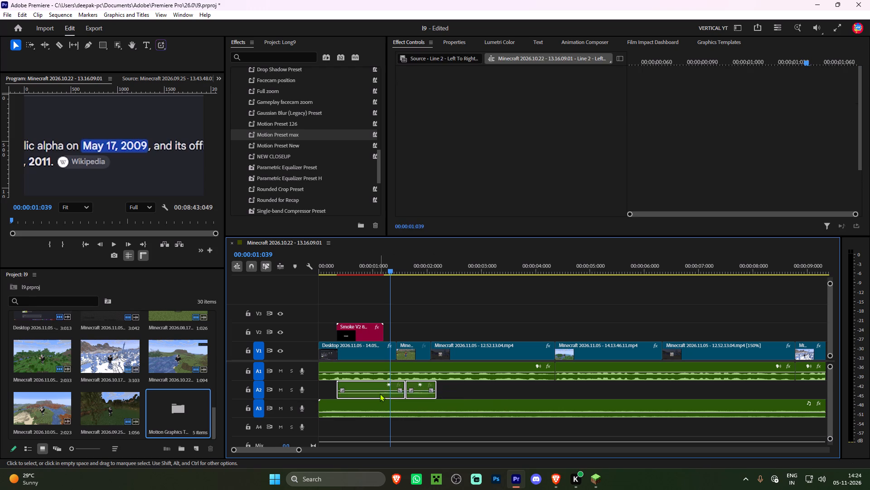
{"action": "key", "text": "Delete"}
{"action": "left_click_drag", "start_coordinate": [377, 266], "coordinate": [252, 265]}
{"action": "key", "text": "space"}
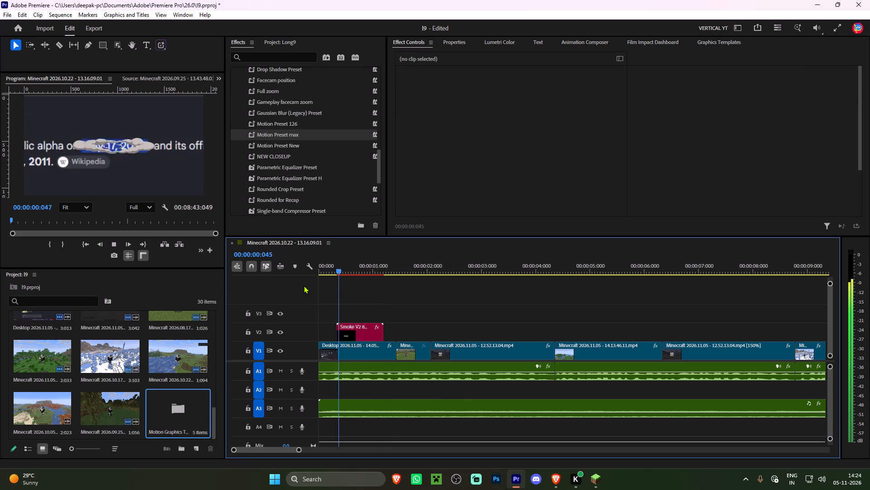
{"action": "key", "text": "space"}
{"action": "left_click_drag", "start_coordinate": [348, 260], "coordinate": [284, 260]}
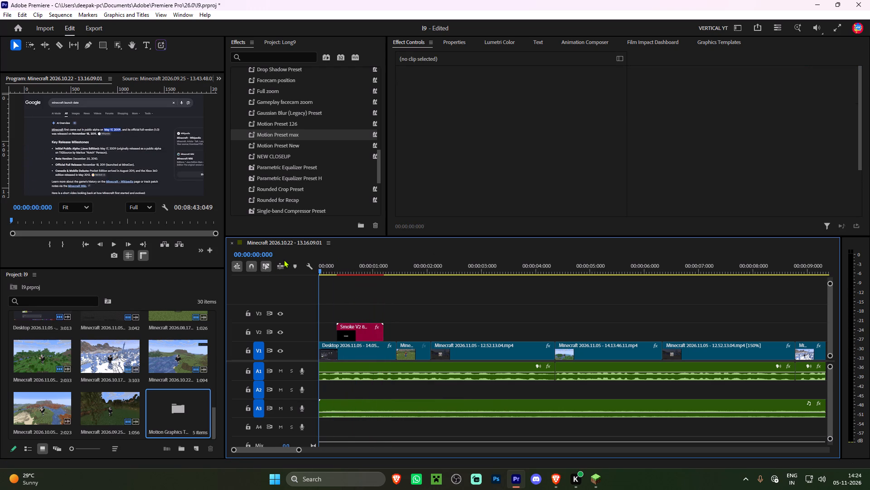
{"action": "key", "text": "space"}
{"action": "key", "text": "space"}
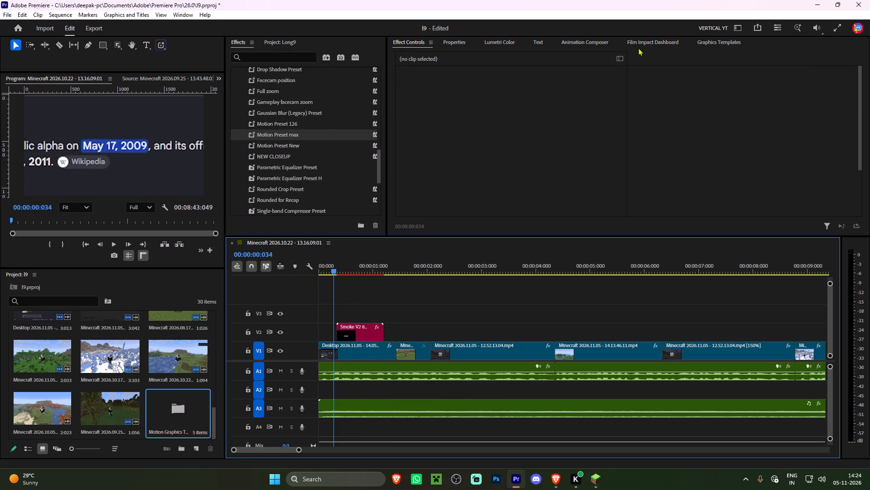
Add the hand-drawn Impact star burst on V3 above the smoke at 00:00:00:034 and play it back.
{"action": "left_click", "coordinate": [595, 40]}
{"action": "scroll", "coordinate": [579, 145], "scroll_direction": "up", "scroll_amount": 4}
{"action": "scroll", "coordinate": [674, 140], "scroll_direction": "up", "scroll_amount": 3}
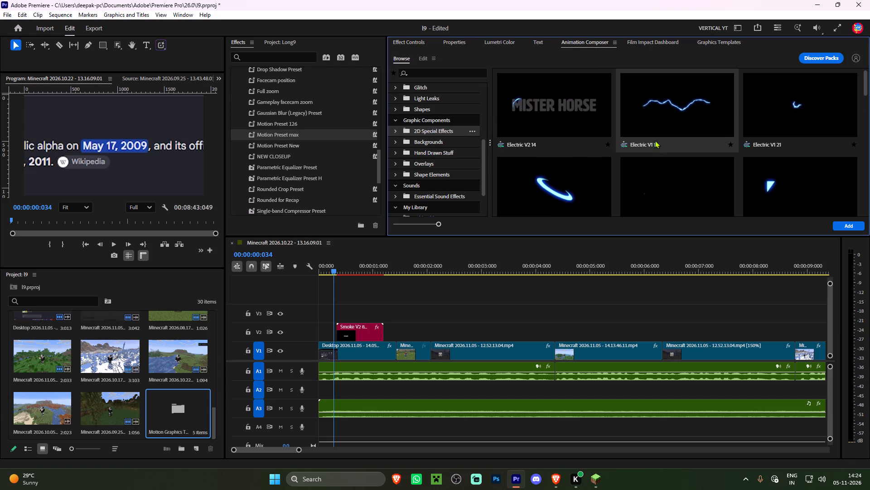
{"action": "left_click", "coordinate": [431, 140]}
{"action": "left_click", "coordinate": [425, 108]}
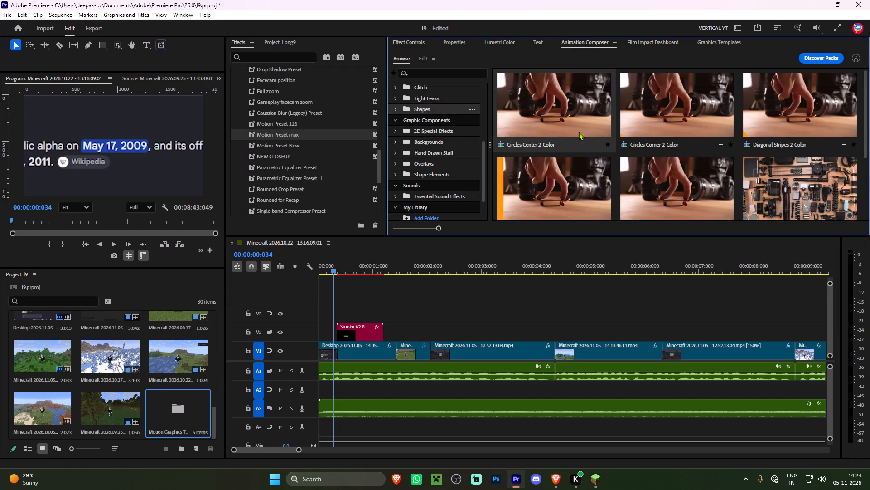
{"action": "scroll", "coordinate": [580, 136], "scroll_direction": "down", "scroll_amount": 5}
{"action": "left_click", "coordinate": [440, 149]}
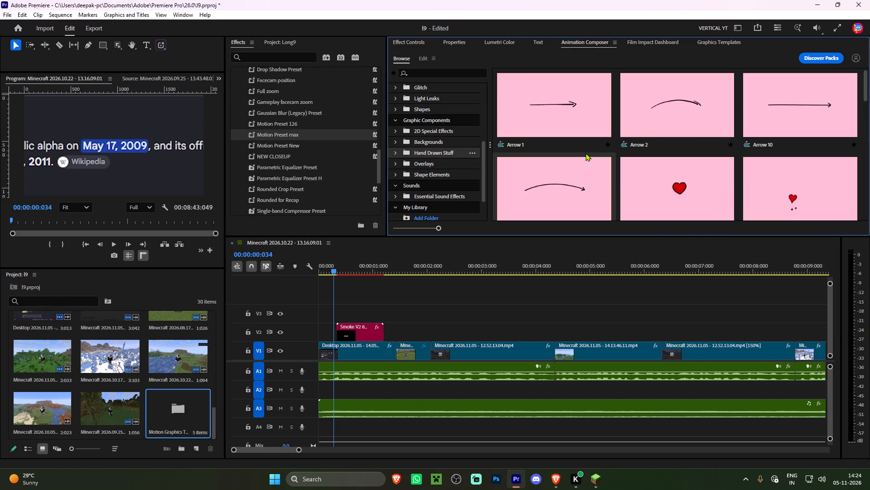
{"action": "scroll", "coordinate": [586, 152], "scroll_direction": "down", "scroll_amount": 2}
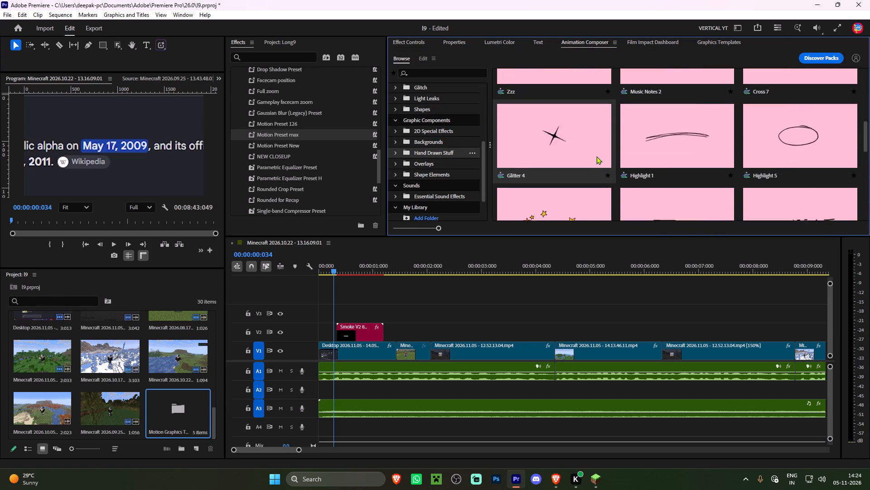
{"action": "double_click", "coordinate": [579, 193]}
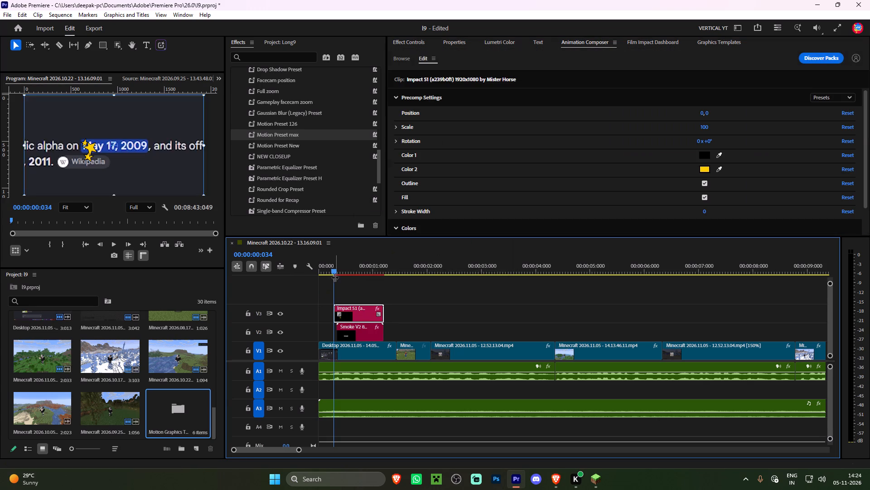
{"action": "left_click_drag", "start_coordinate": [332, 269], "coordinate": [289, 270]}
{"action": "key", "text": "space"}
{"action": "key", "text": "space"}
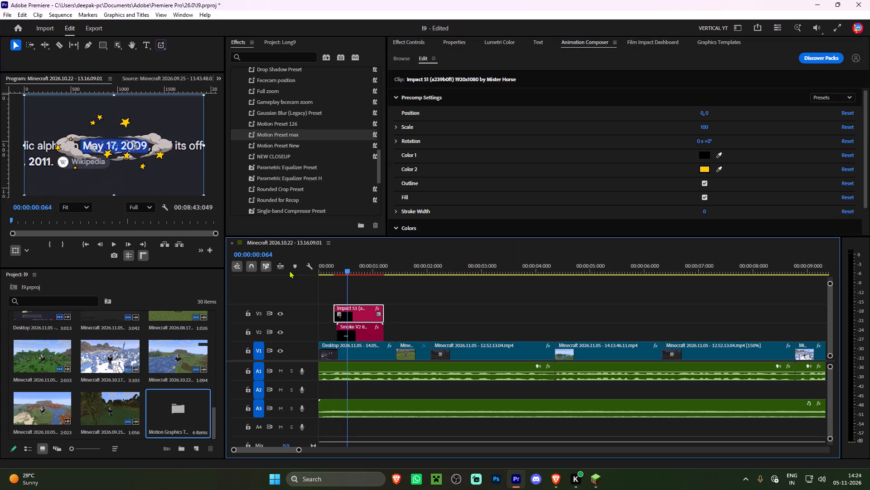
{"action": "key", "text": "space"}
{"action": "key", "text": "space"}
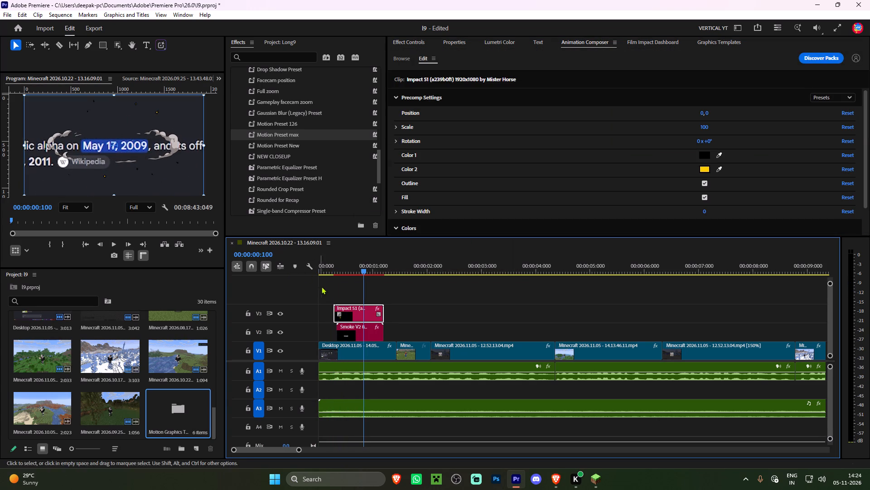
Set the Impact clip's scale to 138 and its position to 985, 540, and play the opening back.
{"action": "left_click", "coordinate": [353, 270]}
{"action": "left_click", "coordinate": [409, 43]}
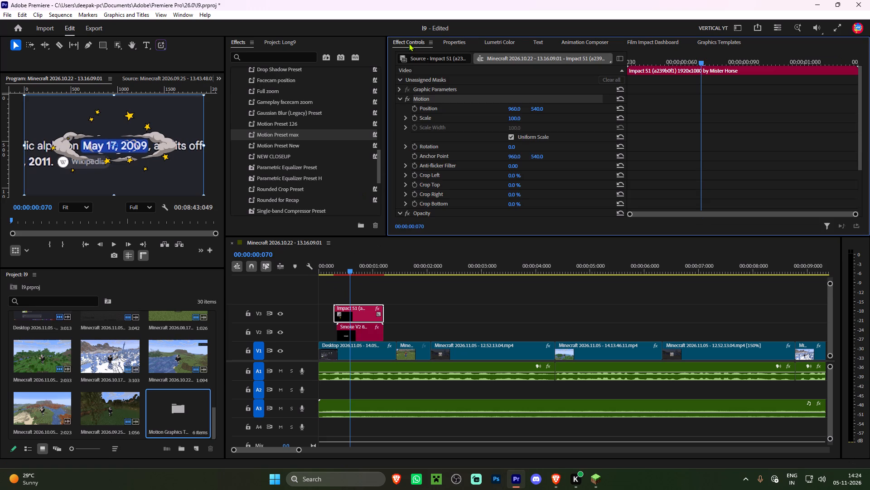
{"action": "left_click_drag", "start_coordinate": [514, 119], "coordinate": [531, 119]}
{"action": "left_click_drag", "start_coordinate": [515, 106], "coordinate": [527, 108]}
{"action": "left_click_drag", "start_coordinate": [357, 262], "coordinate": [269, 264]}
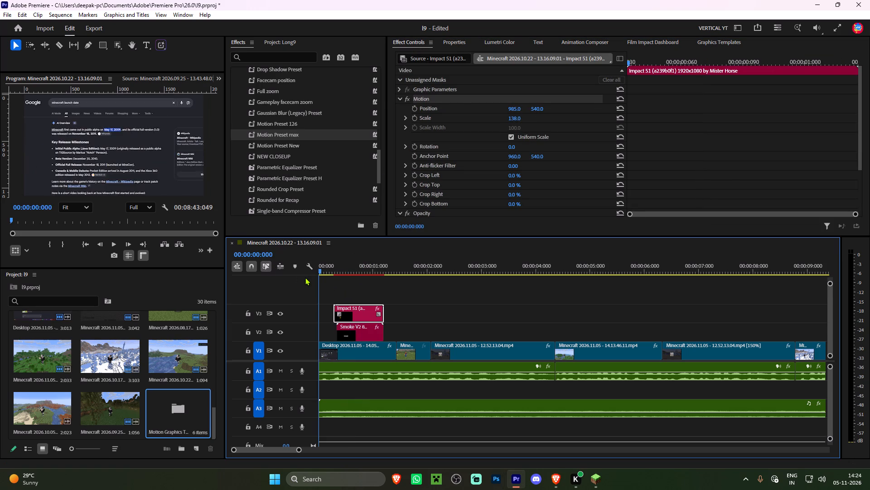
{"action": "key", "text": "space"}
{"action": "key", "text": "space"}
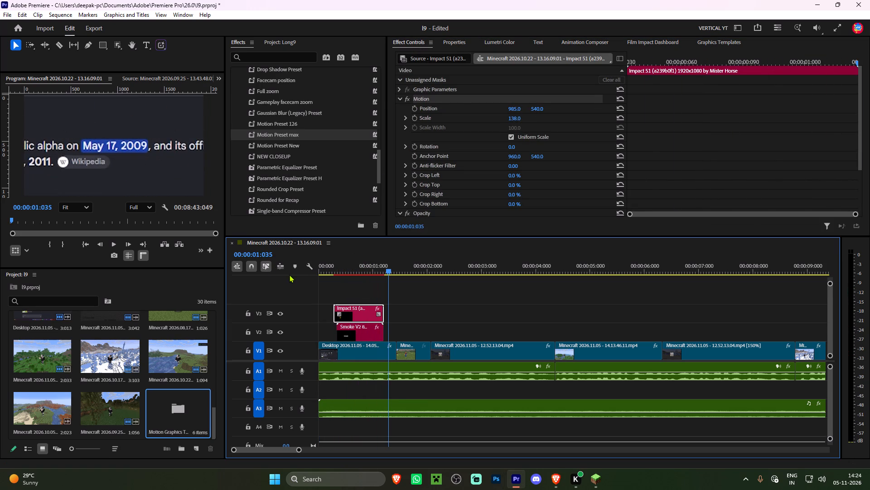
Replay the opening from the sequence start into the first Minecraft clips to check the star burst with the smoke.
{"action": "left_click_drag", "start_coordinate": [345, 262], "coordinate": [301, 263]}
{"action": "key", "text": "space"}
{"action": "key", "text": "space"}
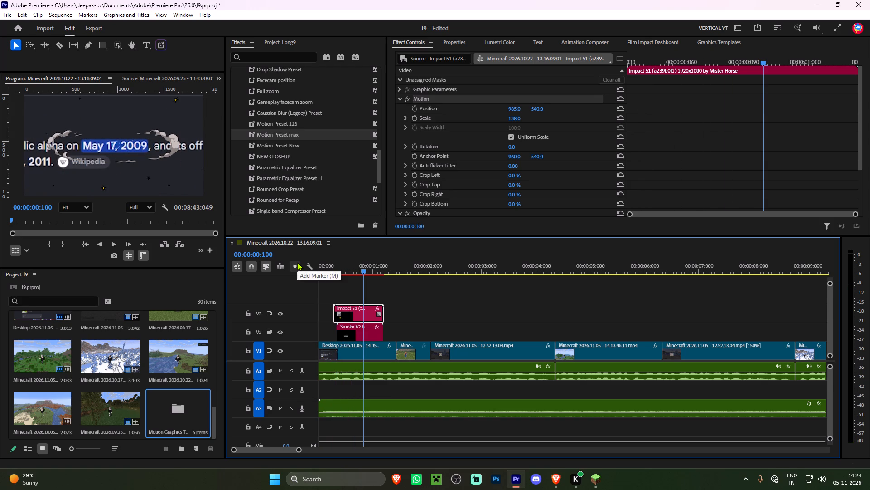
{"action": "left_click_drag", "start_coordinate": [348, 271], "coordinate": [294, 265]}
{"action": "key", "text": "space"}
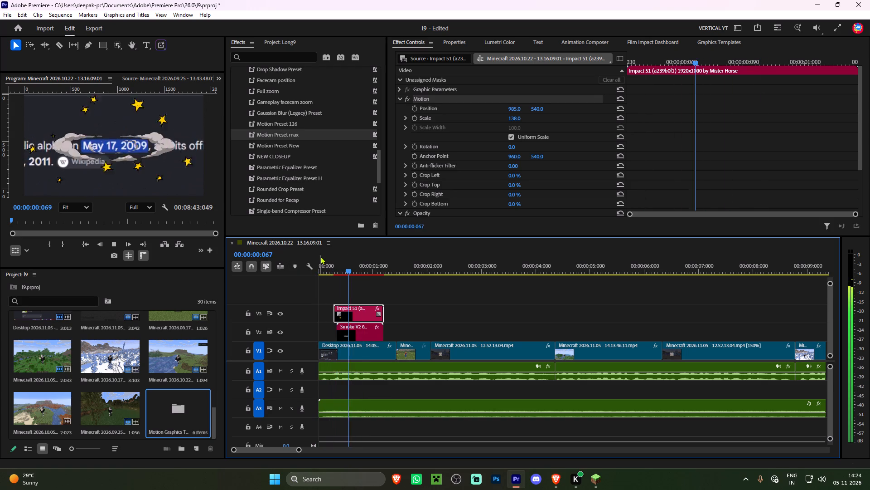
{"action": "key", "text": "space"}
{"action": "key", "text": "space"}
{"action": "scroll", "coordinate": [360, 267], "scroll_direction": "down", "scroll_amount": 2, "text": "alt"}
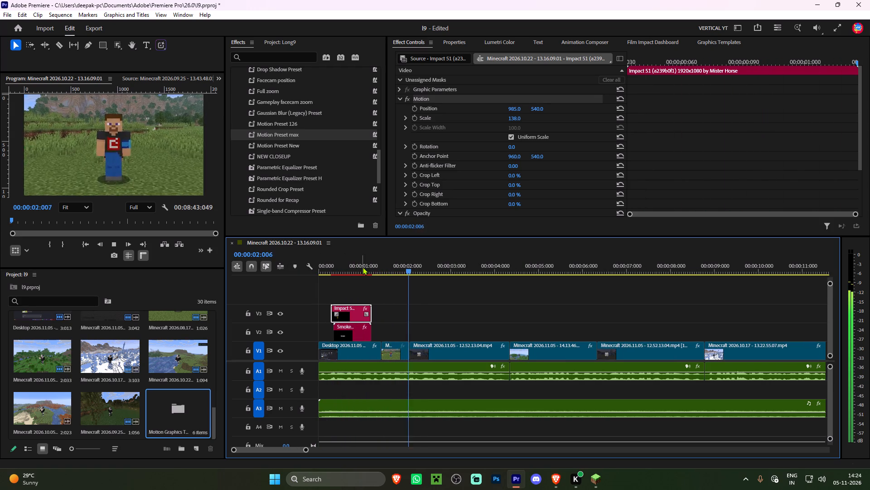
{"action": "key", "text": "space"}
{"action": "left_click_drag", "start_coordinate": [398, 262], "coordinate": [376, 265]}
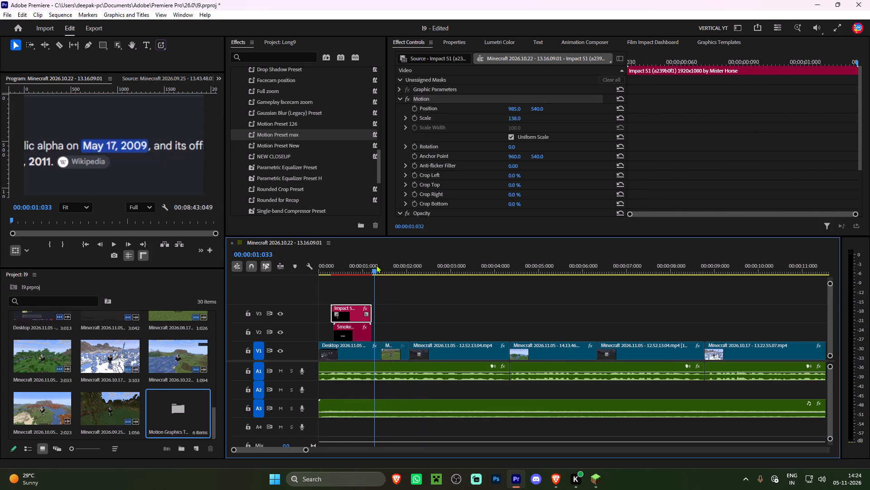
{"action": "left_click_drag", "start_coordinate": [376, 265], "coordinate": [372, 274]}
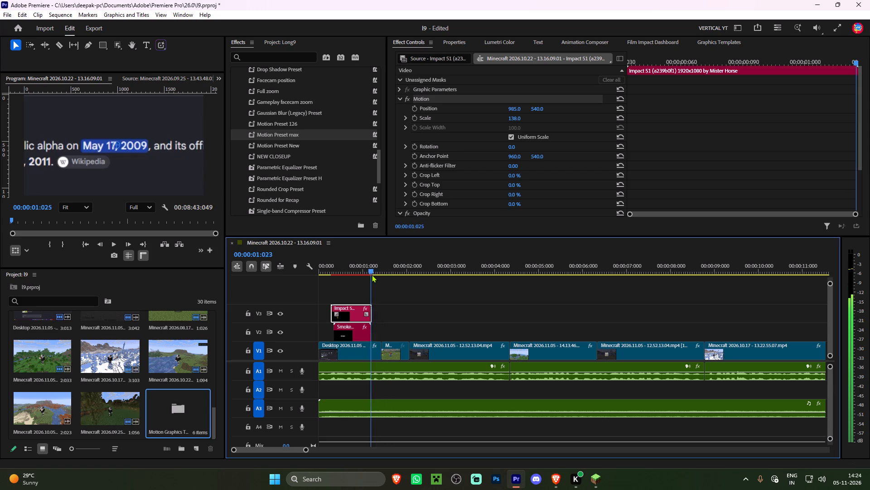
{"action": "left_click_drag", "start_coordinate": [372, 274], "coordinate": [294, 273]}
{"action": "key", "text": "space"}
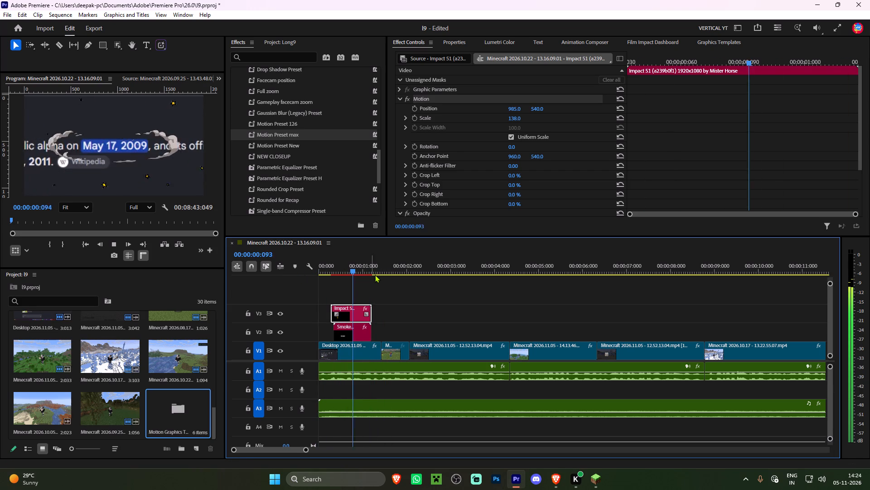
{"action": "key", "text": "space"}
Duplicate the Minecraft 2026.08.17 - 23.21.40.03 clip from V1 onto V3, directly above the original.
{"action": "scroll", "coordinate": [375, 279], "scroll_direction": "up", "scroll_amount": 10, "text": "alt"}
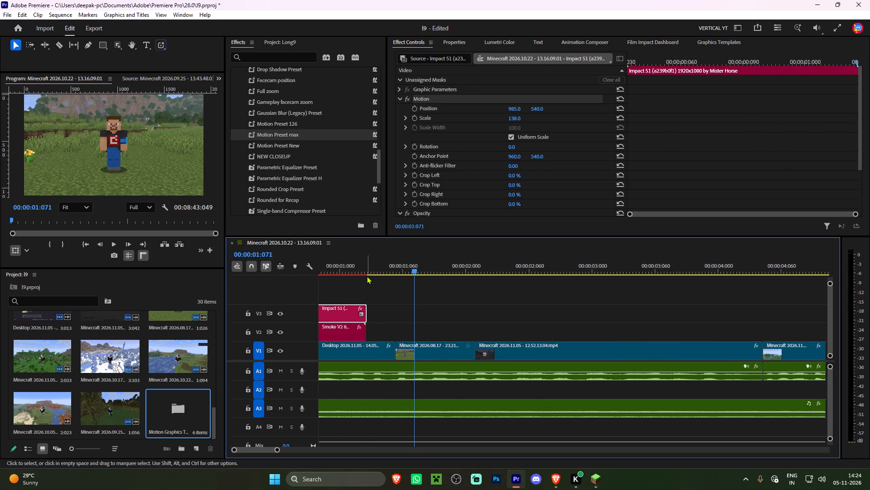
{"action": "scroll", "coordinate": [369, 281], "scroll_direction": "up", "scroll_amount": 5, "text": "alt"}
{"action": "left_click", "coordinate": [454, 347]}
{"action": "left_click", "coordinate": [454, 325]}
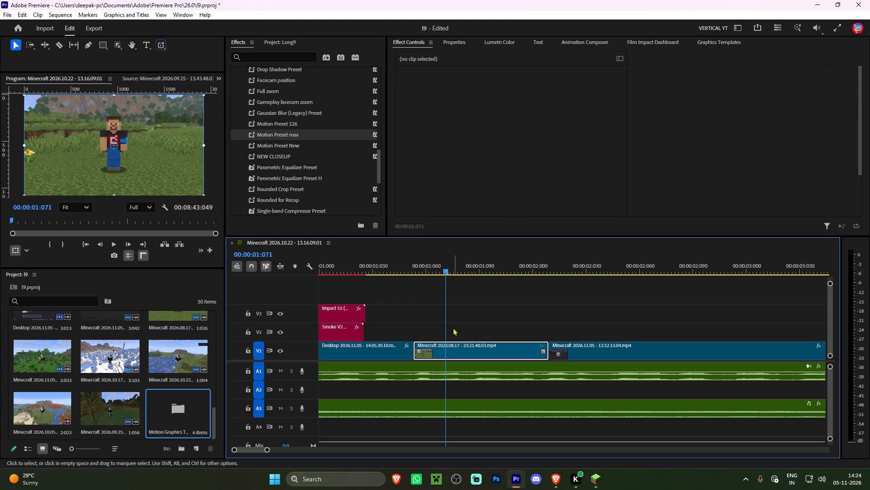
{"action": "left_click_drag", "start_coordinate": [442, 350], "coordinate": [439, 340], "text": "alt"}
{"action": "left_click_drag", "start_coordinate": [440, 323], "coordinate": [437, 314]}
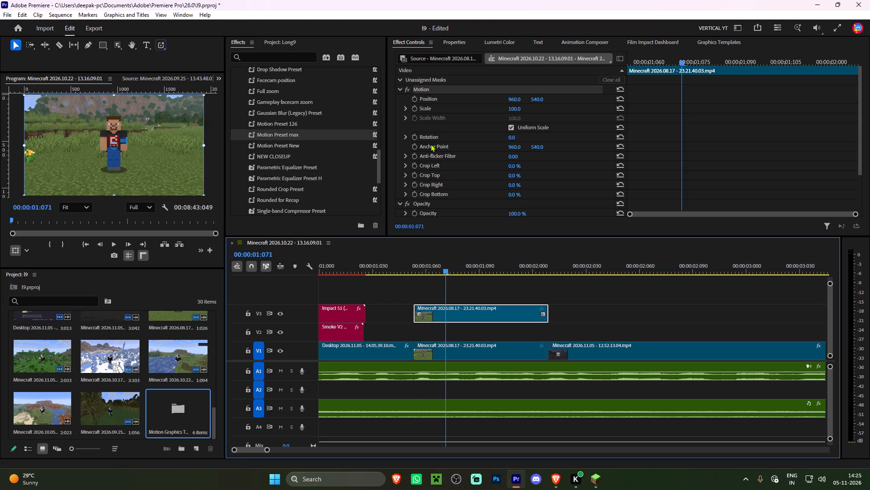
Isolate the character in the V3 copy with an Object Mask tracked through the whole clip and assigned to Opacity.
{"action": "left_click", "coordinate": [430, 79]}
{"action": "left_click", "coordinate": [115, 44]}
{"action": "left_click", "coordinate": [110, 139]}
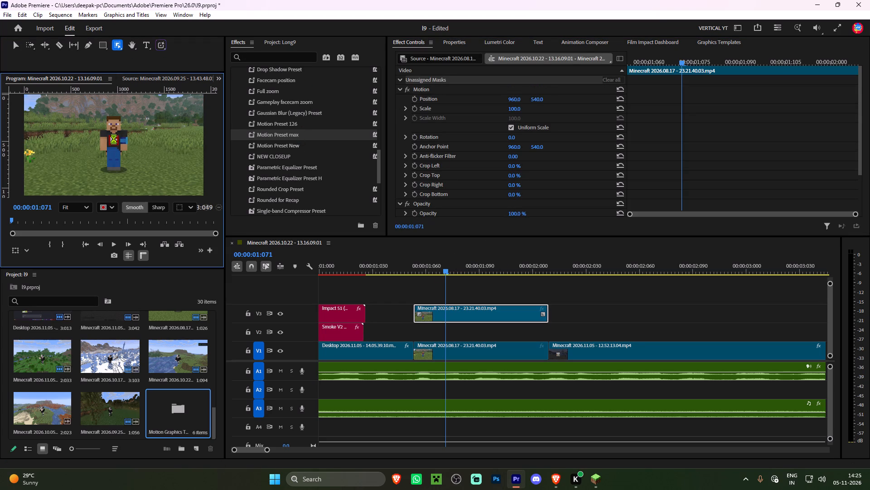
{"action": "left_click", "coordinate": [114, 139]}
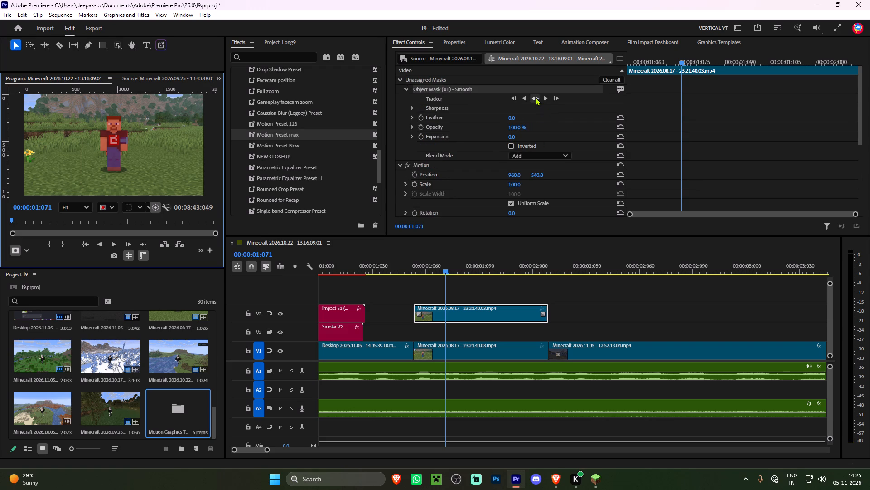
{"action": "left_click", "coordinate": [536, 98]}
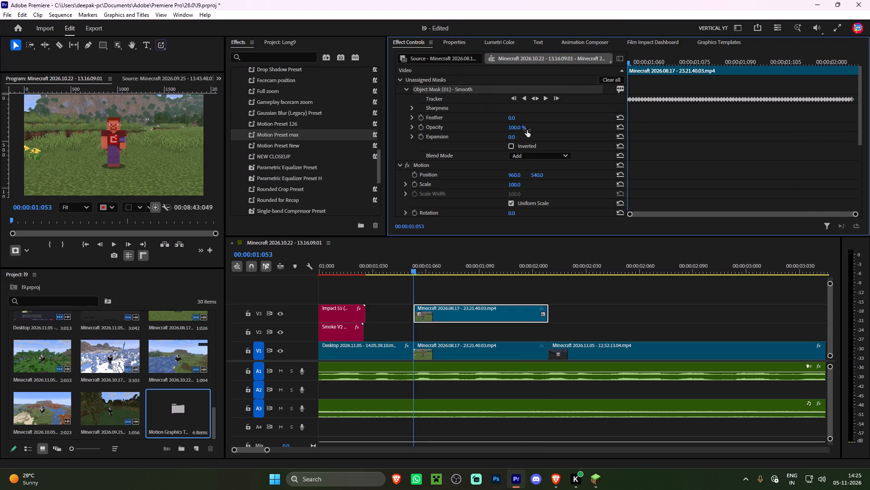
{"action": "right_click", "coordinate": [478, 91]}
{"action": "left_click", "coordinate": [485, 96]}
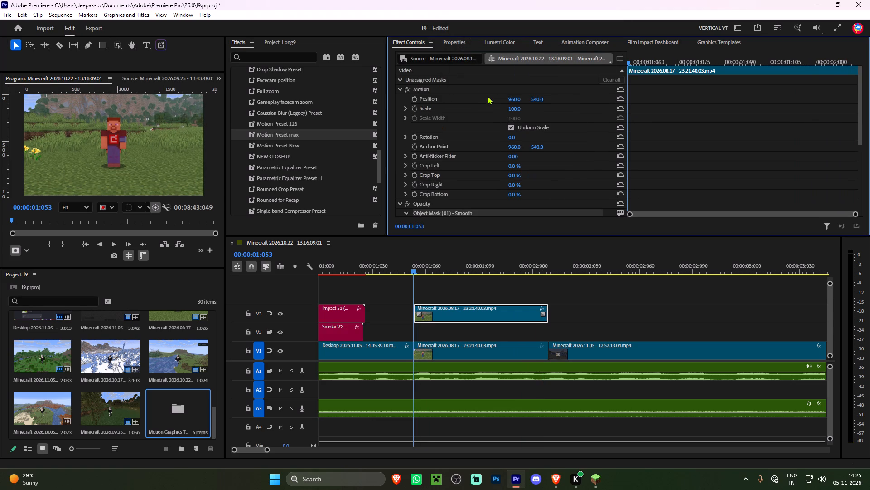
Switch to the Brave browser, search Google for the Mojang logo and open the 1000 Logos page showing the red Mojang Studios logo.
{"action": "left_click", "coordinate": [554, 481]}
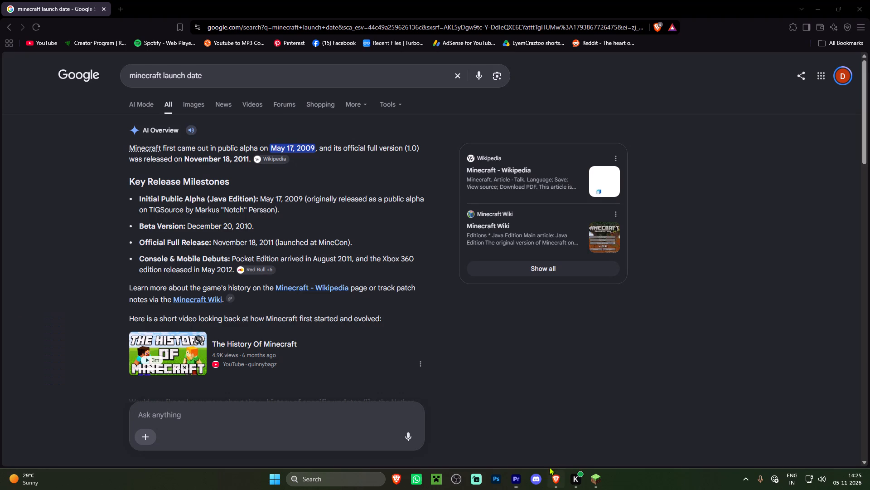
{"action": "left_click_drag", "start_coordinate": [228, 81], "coordinate": [94, 73]}
{"action": "type", "text": "mojangh logo"}
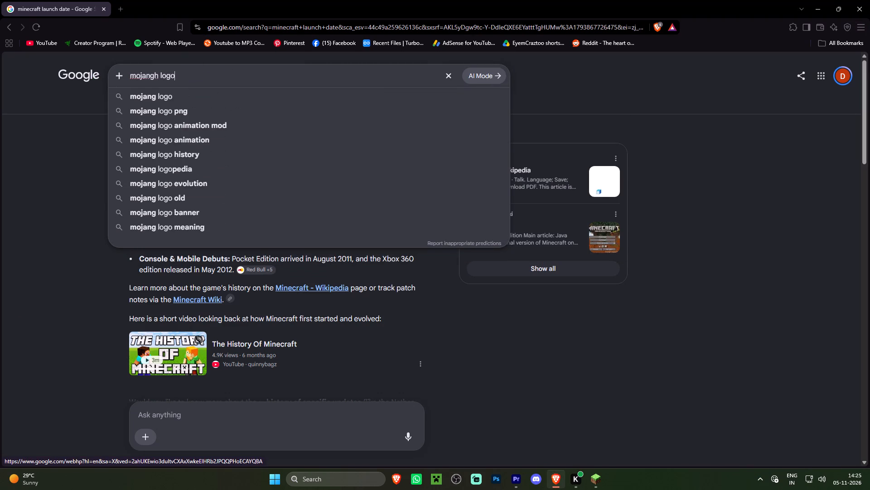
{"action": "key", "text": "Return"}
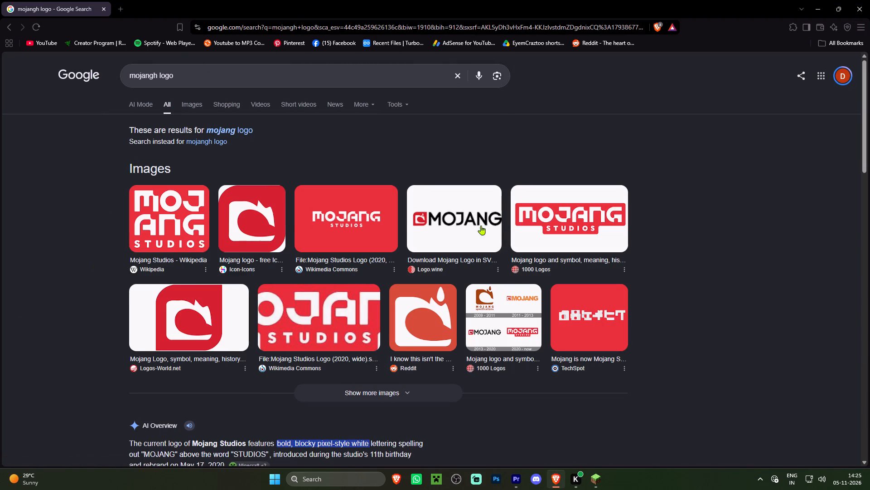
{"action": "left_click", "coordinate": [551, 221]}
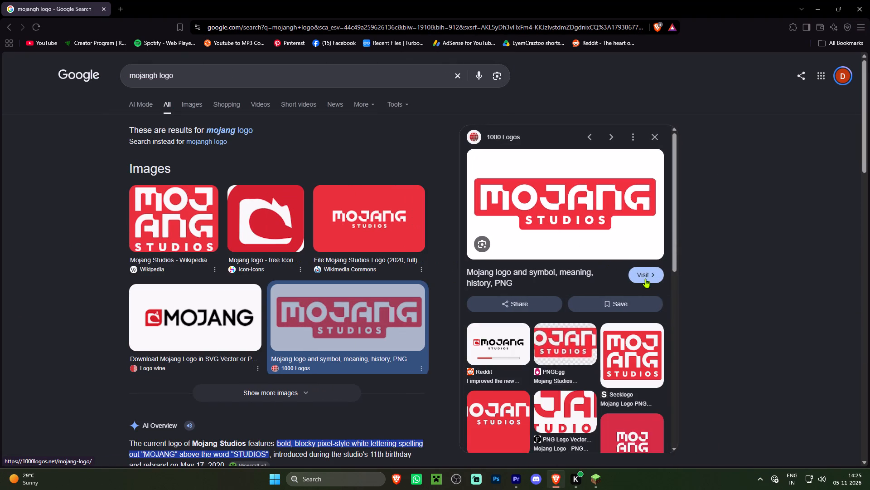
{"action": "left_click", "coordinate": [645, 279]}
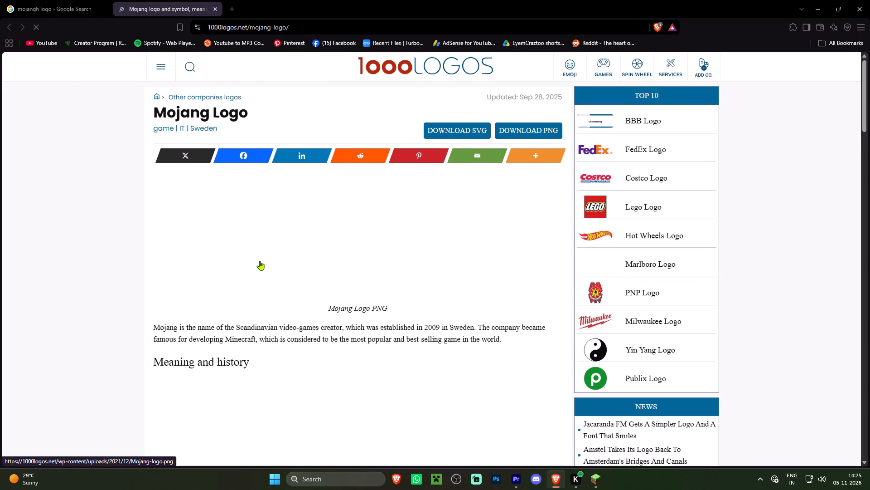
{"action": "scroll", "coordinate": [260, 271], "scroll_direction": "down", "scroll_amount": 3}
{"action": "scroll", "coordinate": [263, 271], "scroll_direction": "up", "scroll_amount": 3}
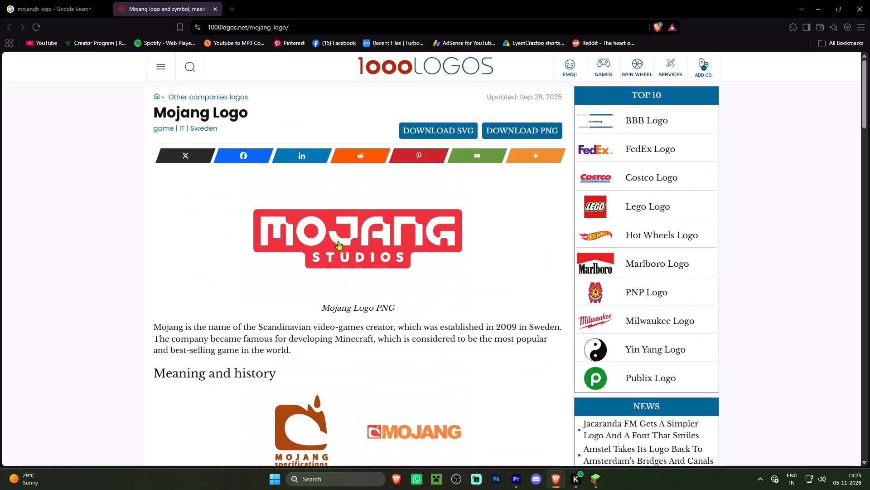
Open the large Mojang Studios logo and save it as Mojang-logo.png in the Downloads folder.
{"action": "left_click", "coordinate": [338, 241]}
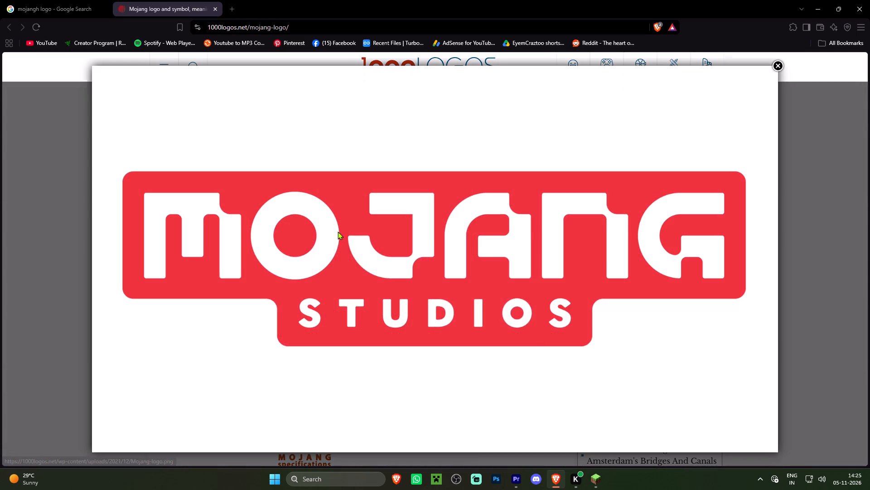
{"action": "right_click", "coordinate": [430, 235]}
{"action": "left_click", "coordinate": [459, 260]}
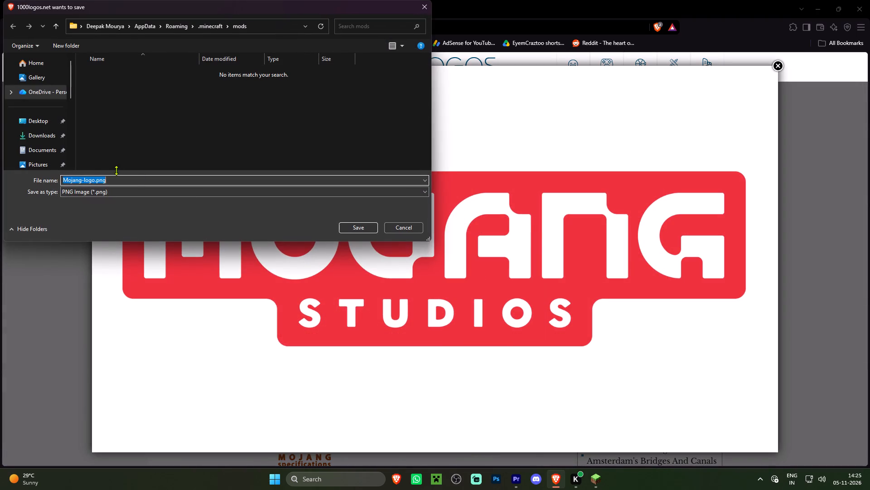
{"action": "left_click", "coordinate": [43, 128]}
{"action": "left_click", "coordinate": [367, 235]}
{"action": "left_click", "coordinate": [361, 230]}
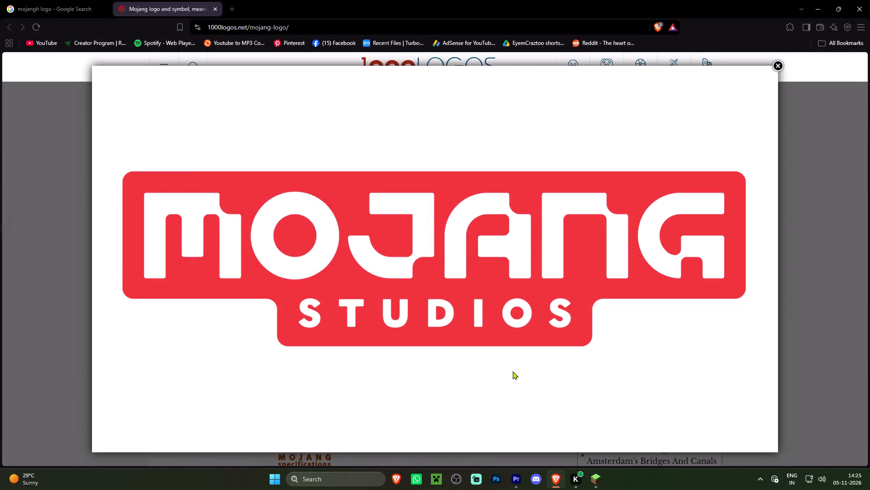
Back in Premiere Pro, import Mojang-logo.png from Downloads and place it on V2 beneath the masked character clip, starting at 00:00:01:053.
{"action": "left_click", "coordinate": [516, 476]}
{"action": "scroll", "coordinate": [167, 416], "scroll_direction": "down", "scroll_amount": 4}
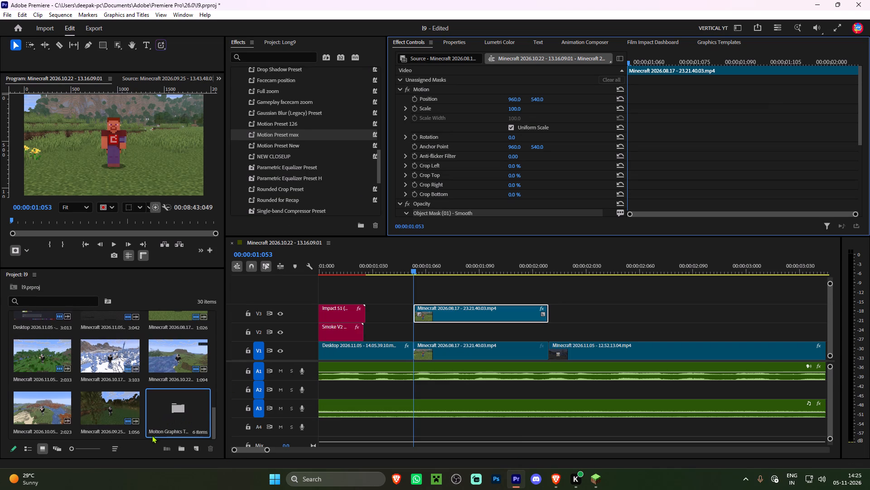
{"action": "double_click", "coordinate": [140, 433]}
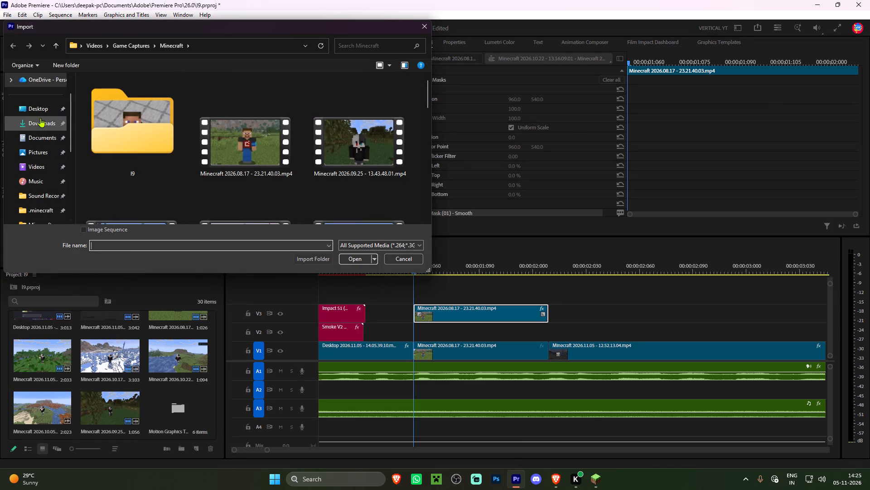
{"action": "left_click", "coordinate": [40, 118]}
{"action": "double_click", "coordinate": [122, 117]}
{"action": "left_click_drag", "start_coordinate": [43, 415], "coordinate": [412, 337]}
{"action": "left_click", "coordinate": [566, 325]}
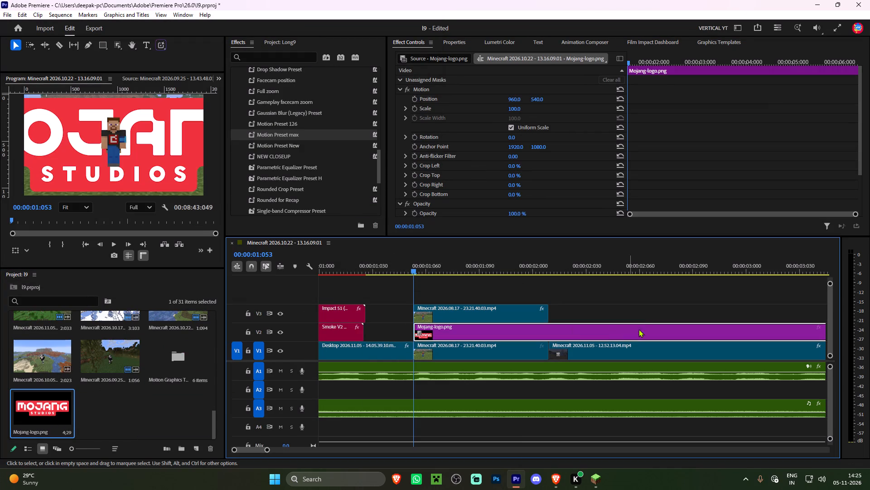
Trim the end of the Mojang logo clip on V2 to 00:00:02:009, matching the masked character clip above it.
{"action": "left_click_drag", "start_coordinate": [543, 264], "coordinate": [550, 266], "text": "shift"}
{"action": "scroll", "coordinate": [581, 300], "scroll_direction": "down", "scroll_amount": 12, "text": "alt"}
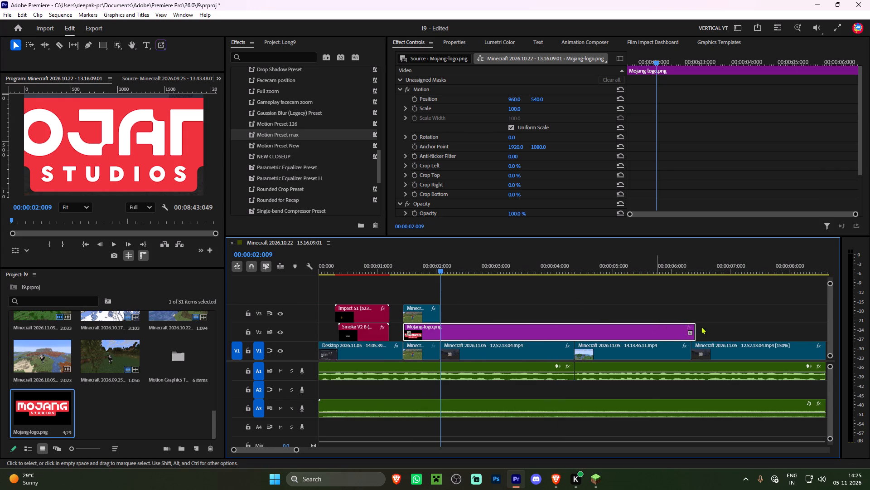
{"action": "left_click_drag", "start_coordinate": [701, 326], "coordinate": [449, 331]}
{"action": "scroll", "coordinate": [418, 331], "scroll_direction": "up", "scroll_amount": 6, "text": "alt"}
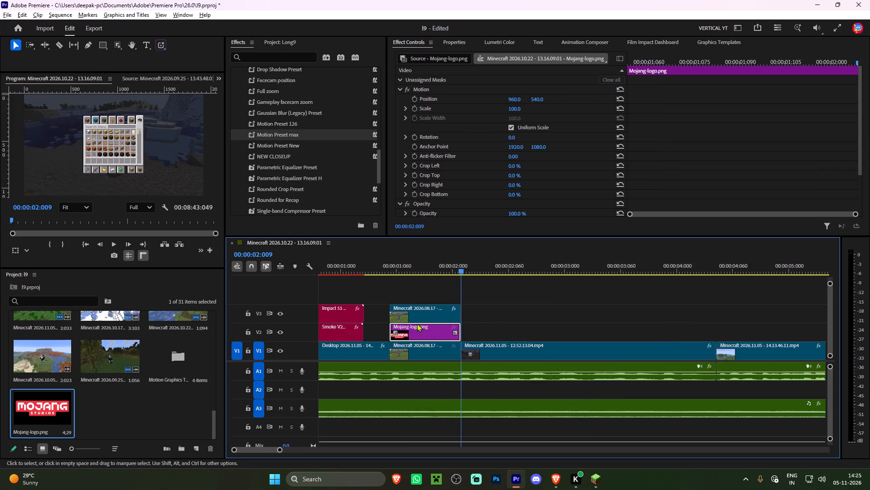
Set the Mojang logo's Scale to 44 and its vertical Position to 323 so it sits higher behind the character.
{"action": "scroll", "coordinate": [417, 323], "scroll_direction": "up", "scroll_amount": 11, "text": "alt"}
{"action": "left_click_drag", "start_coordinate": [452, 267], "coordinate": [463, 268]}
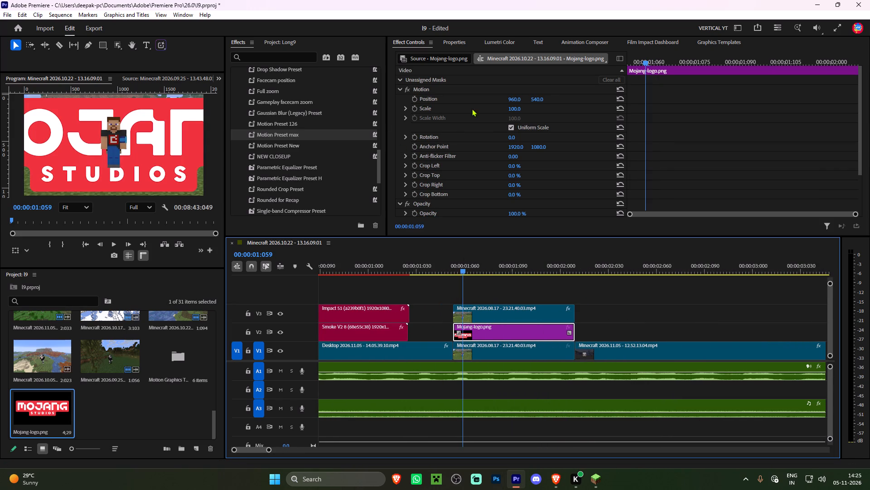
{"action": "left_click_drag", "start_coordinate": [515, 107], "coordinate": [483, 107]}
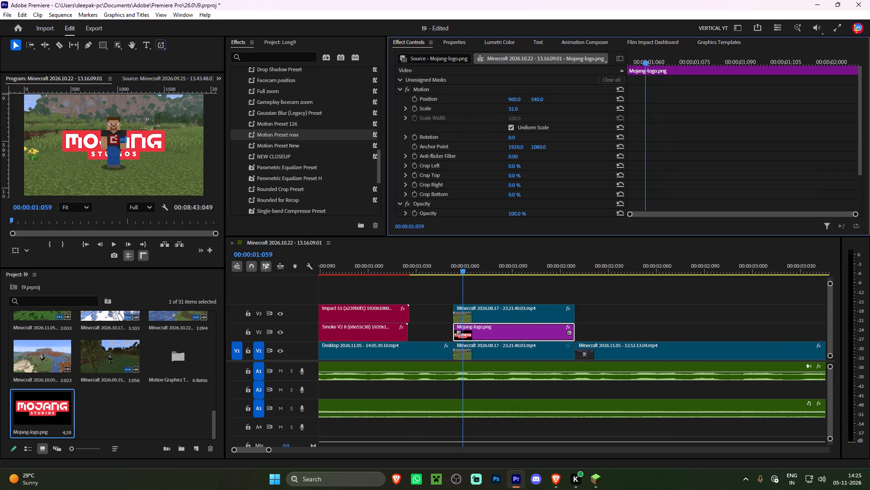
{"action": "left_click_drag", "start_coordinate": [483, 107], "coordinate": [479, 106]}
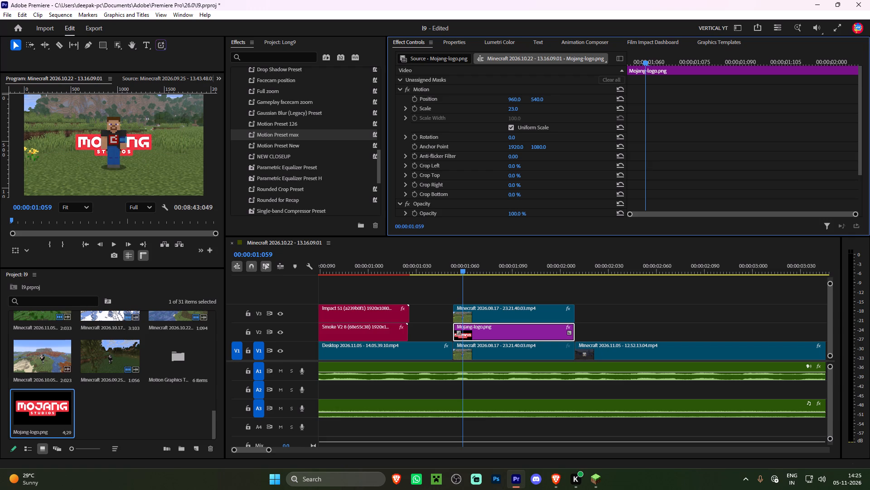
{"action": "left_click_drag", "start_coordinate": [479, 106], "coordinate": [489, 105]}
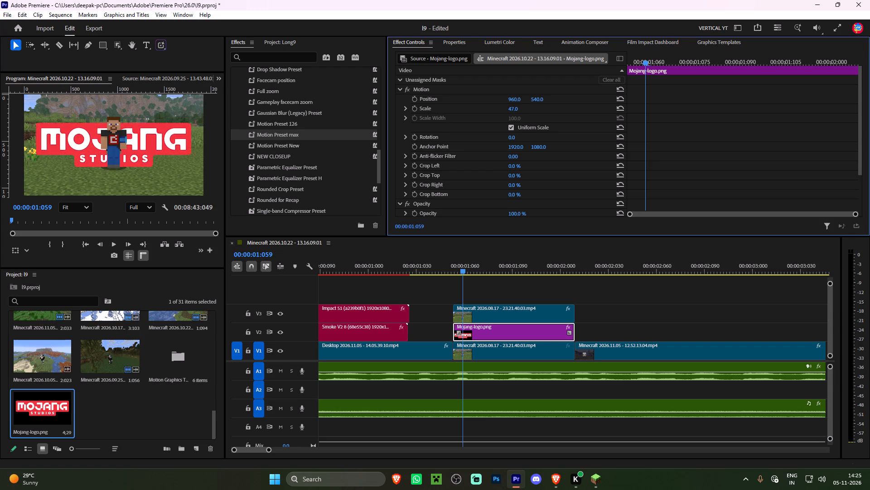
{"action": "left_click_drag", "start_coordinate": [489, 105], "coordinate": [492, 105]}
{"action": "key", "text": "space"}
{"action": "key", "text": "space"}
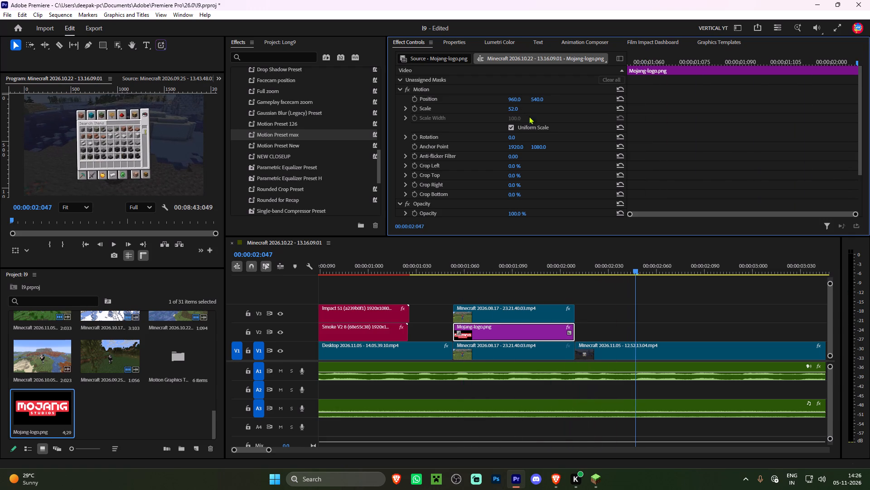
{"action": "left_click", "coordinate": [503, 264]}
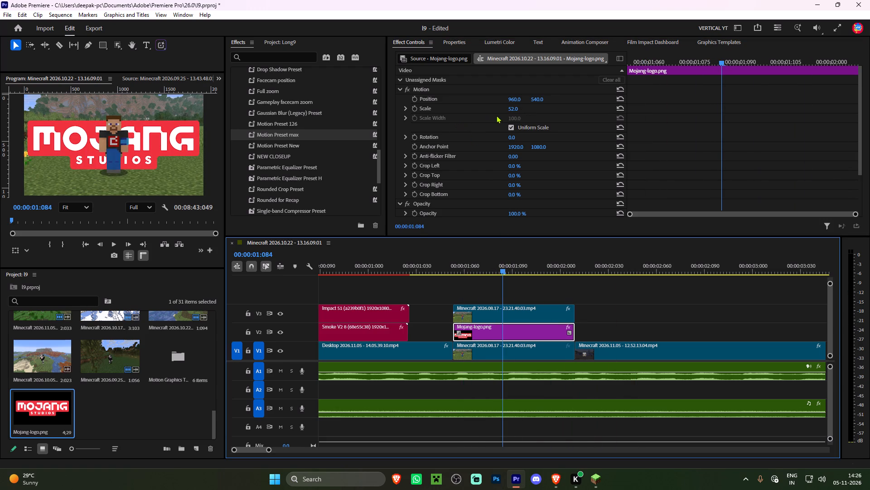
{"action": "left_click", "coordinate": [512, 108]}
{"action": "left_click_drag", "start_coordinate": [533, 99], "coordinate": [533, 99]}
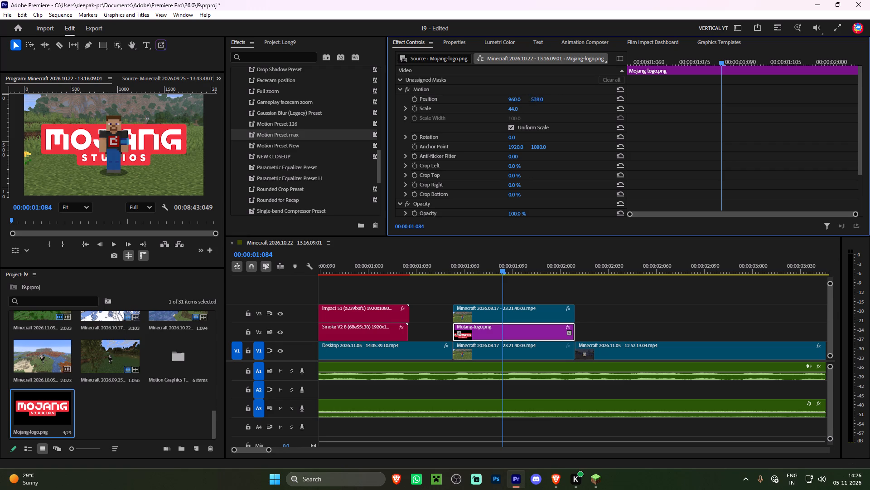
{"action": "left_click_drag", "start_coordinate": [533, 99], "coordinate": [435, 111]}
Scrub and play the Mojang logo shot, then replay from the sequence start, to check the logo behind the character.
{"action": "left_click", "coordinate": [442, 267]}
{"action": "key", "text": "space"}
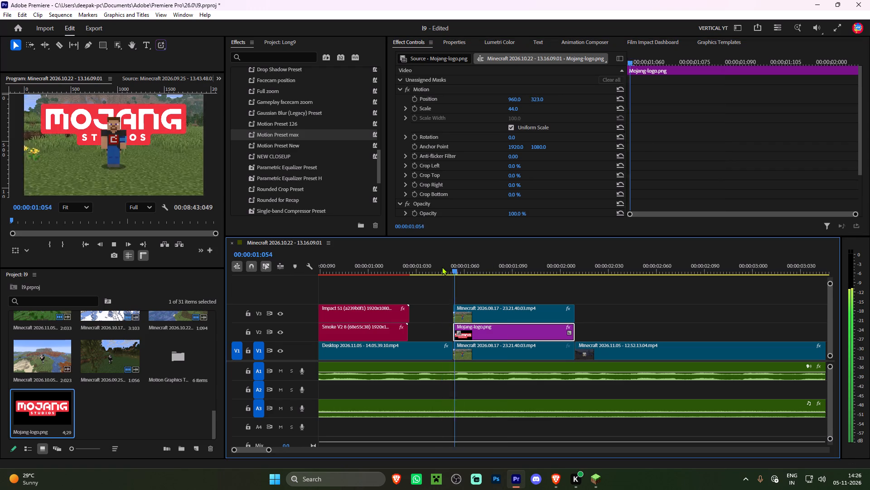
{"action": "key", "text": "space"}
{"action": "left_click_drag", "start_coordinate": [465, 265], "coordinate": [500, 267]}
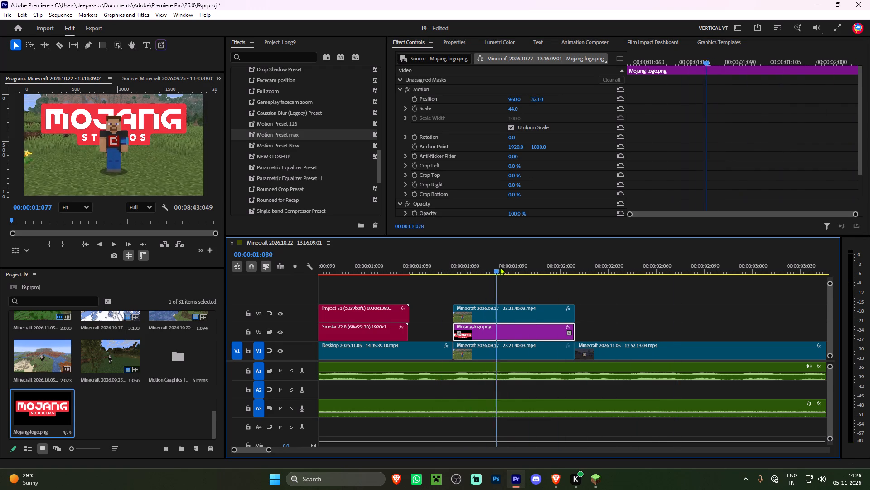
{"action": "left_click_drag", "start_coordinate": [500, 267], "coordinate": [532, 289]}
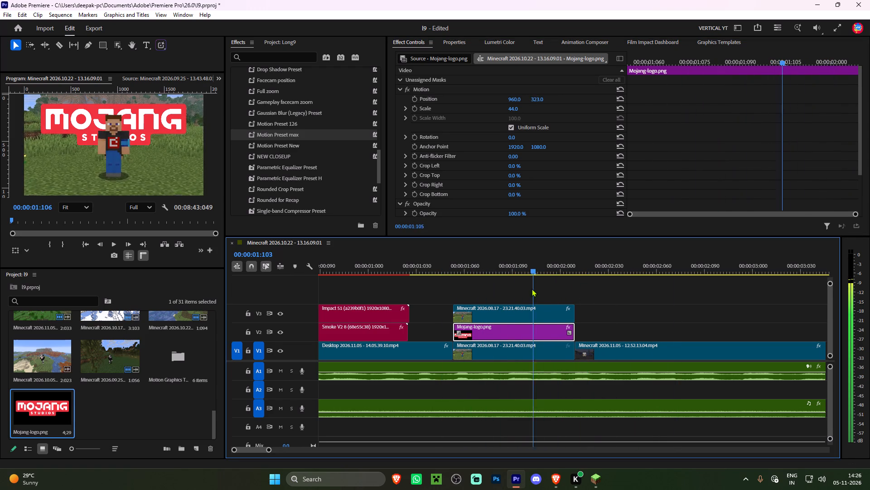
{"action": "left_click_drag", "start_coordinate": [532, 289], "coordinate": [579, 297]}
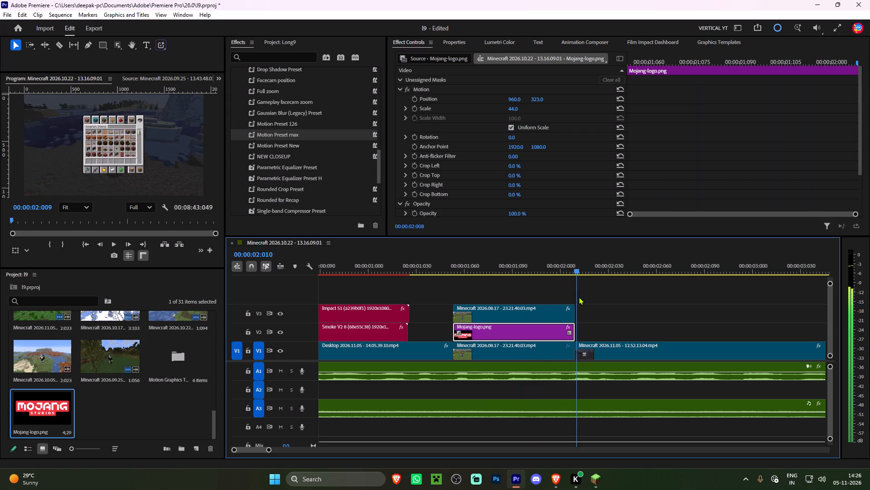
{"action": "left_click_drag", "start_coordinate": [579, 297], "coordinate": [514, 294]}
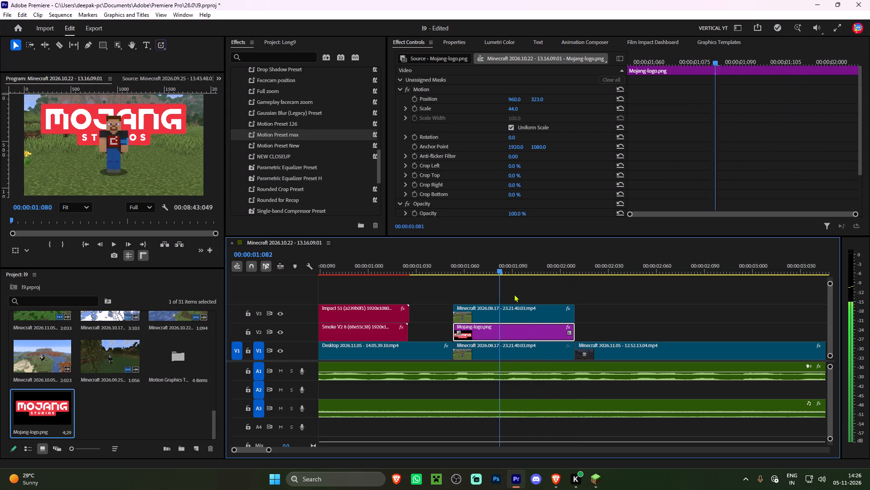
{"action": "left_click_drag", "start_coordinate": [514, 294], "coordinate": [546, 297]}
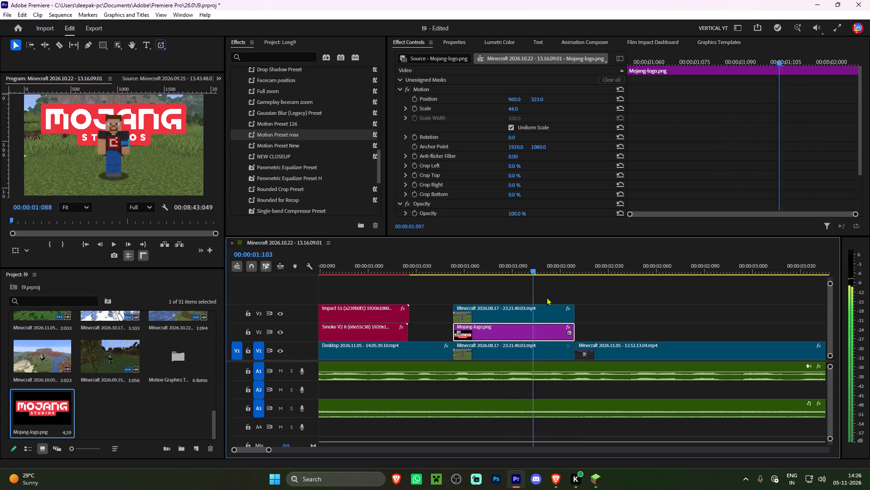
{"action": "left_click_drag", "start_coordinate": [546, 297], "coordinate": [226, 293]}
{"action": "key", "text": "space"}
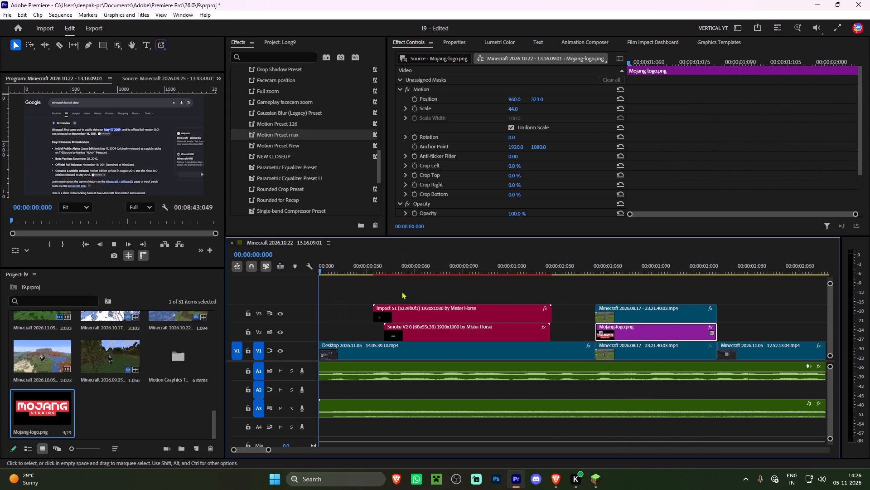
{"action": "scroll", "coordinate": [362, 279], "scroll_direction": "down", "scroll_amount": 5, "text": "alt"}
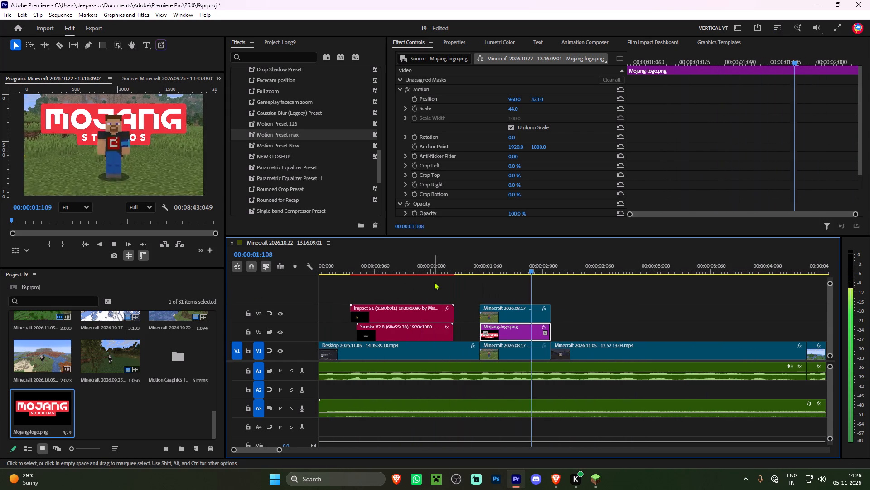
{"action": "key", "text": "space"}
Review the opening playback and move the Impact S1 overlay on V3 earlier so it starts at 00:00:00:011.
{"action": "left_click_drag", "start_coordinate": [370, 263], "coordinate": [204, 263]}
{"action": "key", "text": "space"}
{"action": "key", "text": "space"}
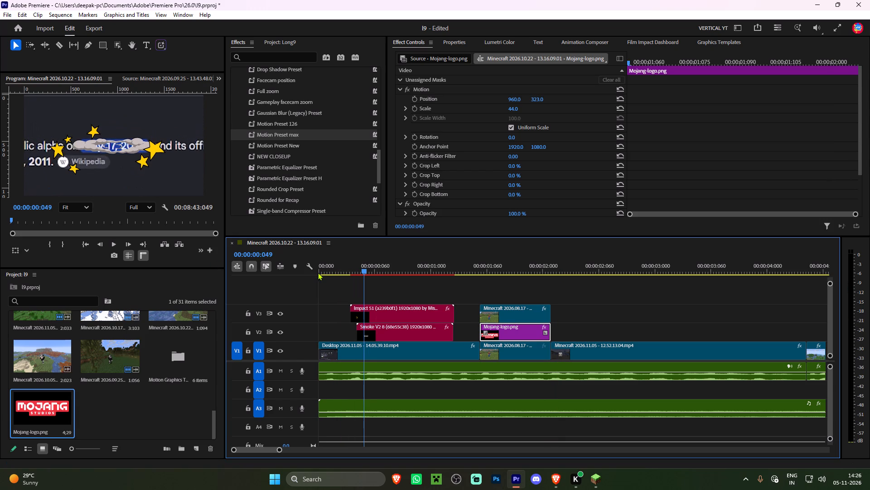
{"action": "scroll", "coordinate": [318, 272], "scroll_direction": "up", "scroll_amount": 6}
{"action": "left_click_drag", "start_coordinate": [352, 260], "coordinate": [271, 260]}
{"action": "key", "text": "space"}
{"action": "key", "text": "space"}
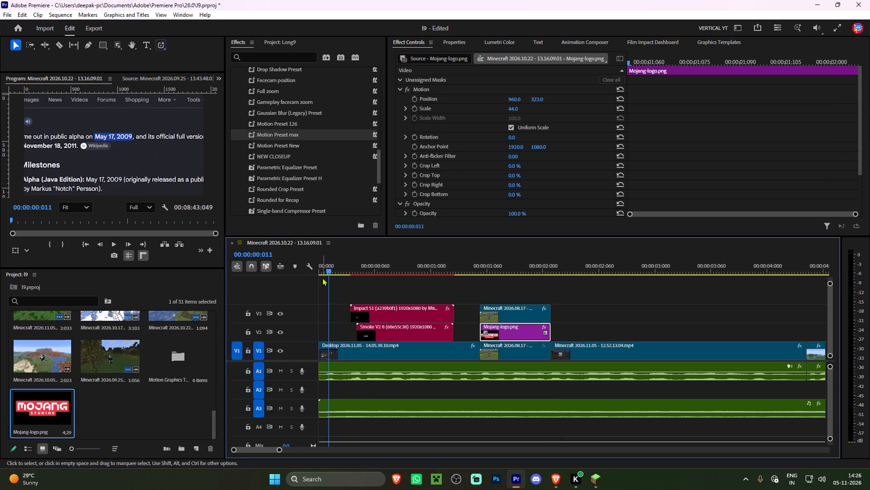
{"action": "left_click_drag", "start_coordinate": [375, 316], "coordinate": [345, 316]}
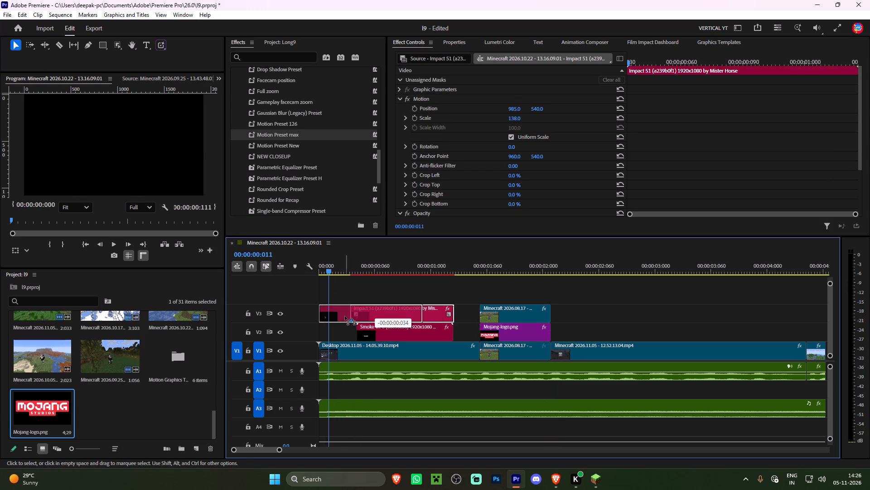
{"action": "left_click_drag", "start_coordinate": [345, 316], "coordinate": [351, 316]}
Play the opening from the sequence start past the Mojang logo shot to check the Impact overlay's timing.
{"action": "left_click_drag", "start_coordinate": [328, 266], "coordinate": [306, 267]}
{"action": "key", "text": "space"}
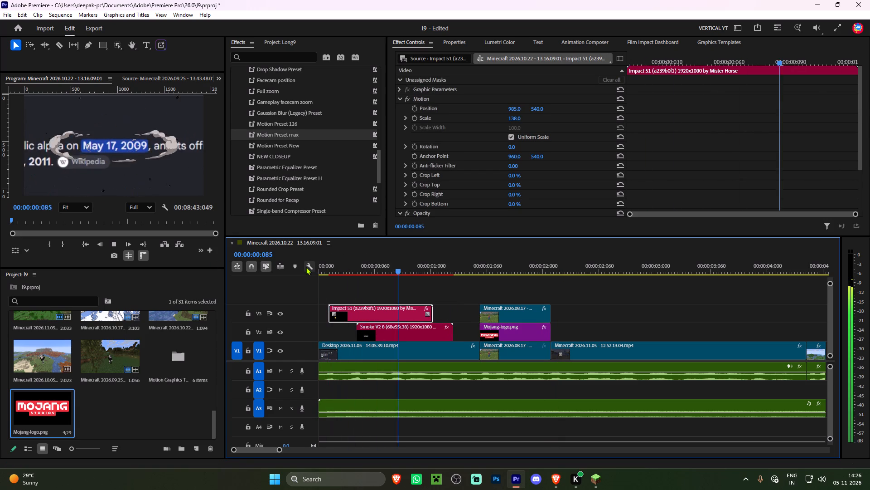
{"action": "key", "text": "space"}
{"action": "left_click_drag", "start_coordinate": [339, 273], "coordinate": [268, 273]}
{"action": "key", "text": "space"}
{"action": "scroll", "coordinate": [271, 270], "scroll_direction": "down", "scroll_amount": 3, "text": "alt"}
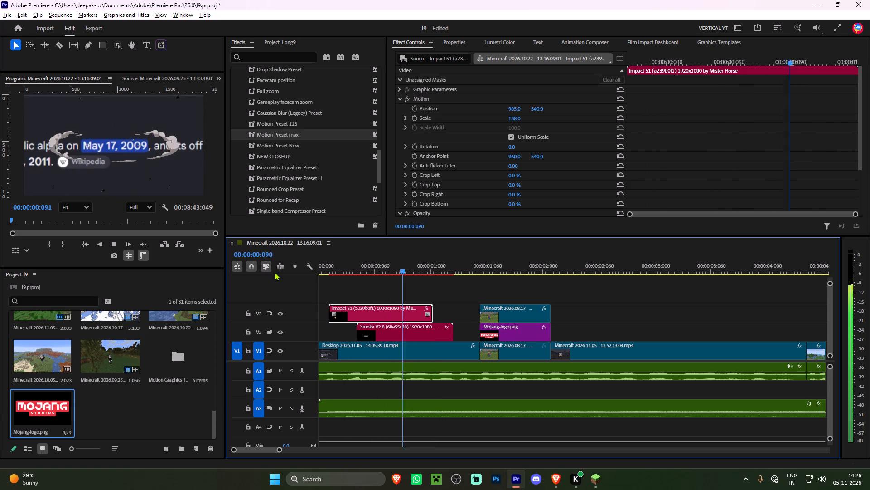
{"action": "scroll", "coordinate": [275, 272], "scroll_direction": "down", "scroll_amount": 1, "text": "alt"}
{"action": "key", "text": "space"}
{"action": "key", "text": "space"}
{"action": "scroll", "coordinate": [275, 272], "scroll_direction": "down", "scroll_amount": 4, "text": "alt"}
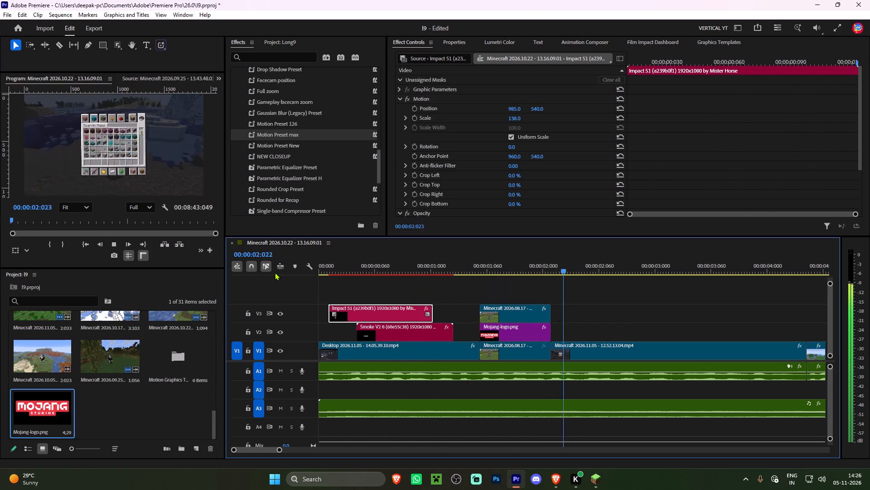
{"action": "key", "text": "space"}
Play from just before the Mojang logo shot through the following clips to about 00:00:07:064 to review the edit.
{"action": "left_click_drag", "start_coordinate": [484, 274], "coordinate": [490, 274]}
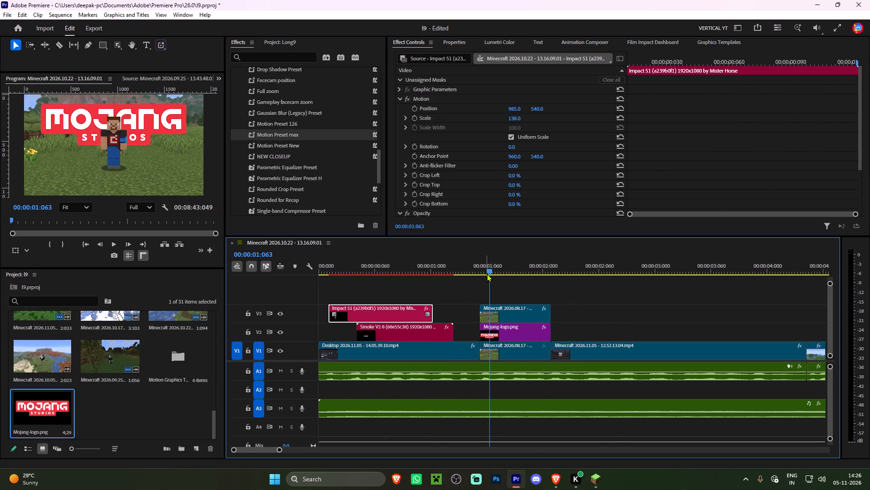
{"action": "left_click_drag", "start_coordinate": [458, 272], "coordinate": [405, 274]}
{"action": "key", "text": "space"}
{"action": "left_click", "coordinate": [454, 283], "text": "alt"}
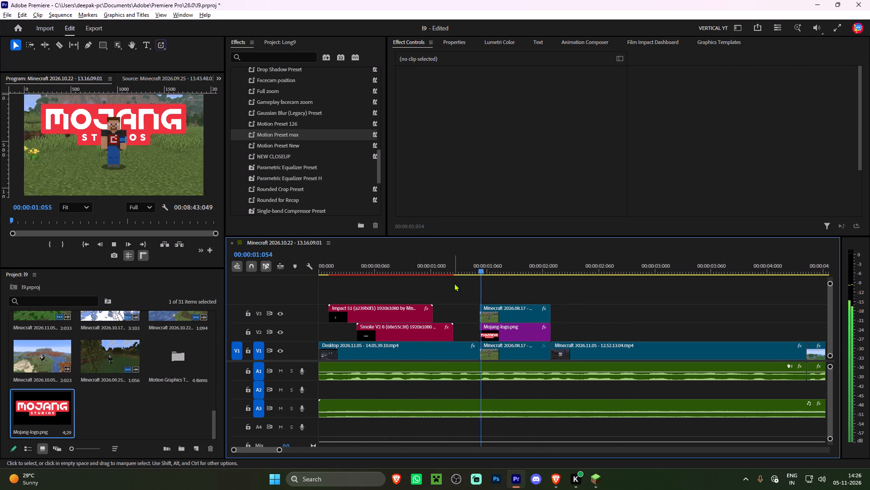
{"action": "scroll", "coordinate": [454, 283], "scroll_direction": "down", "scroll_amount": 4, "text": "alt"}
{"action": "scroll", "coordinate": [454, 283], "scroll_direction": "down", "scroll_amount": 11}
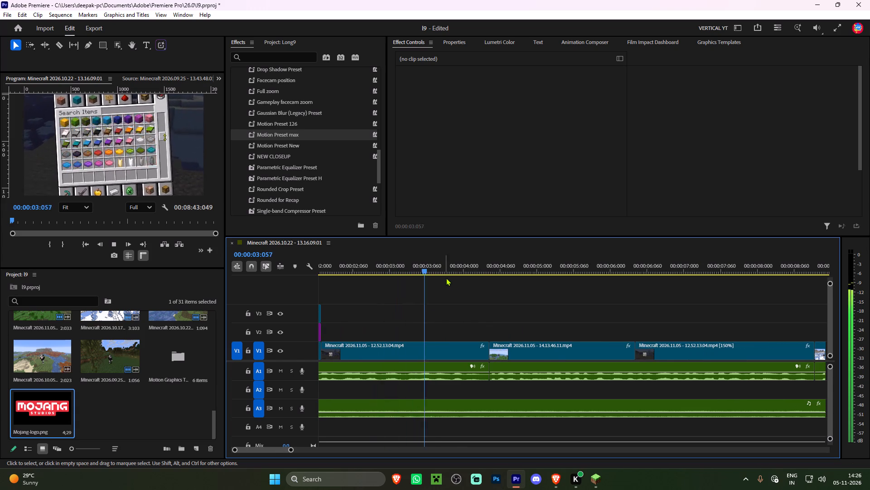
{"action": "key", "text": "space"}
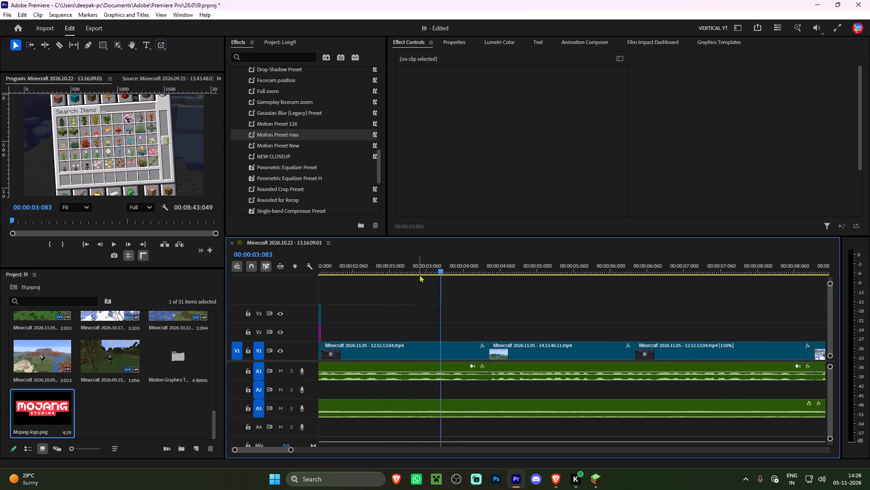
{"action": "key", "text": "space"}
{"action": "scroll", "coordinate": [417, 279], "scroll_direction": "down", "scroll_amount": 8, "text": "alt"}
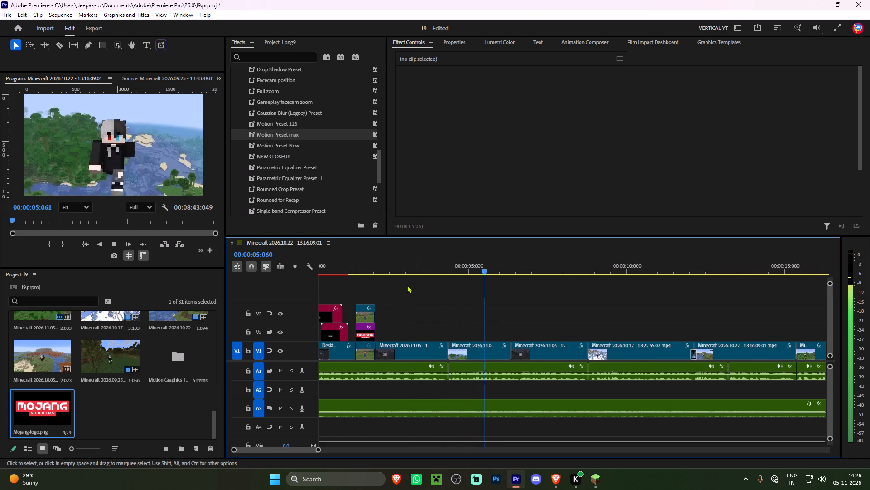
{"action": "scroll", "coordinate": [406, 285], "scroll_direction": "down", "scroll_amount": 3, "text": "alt"}
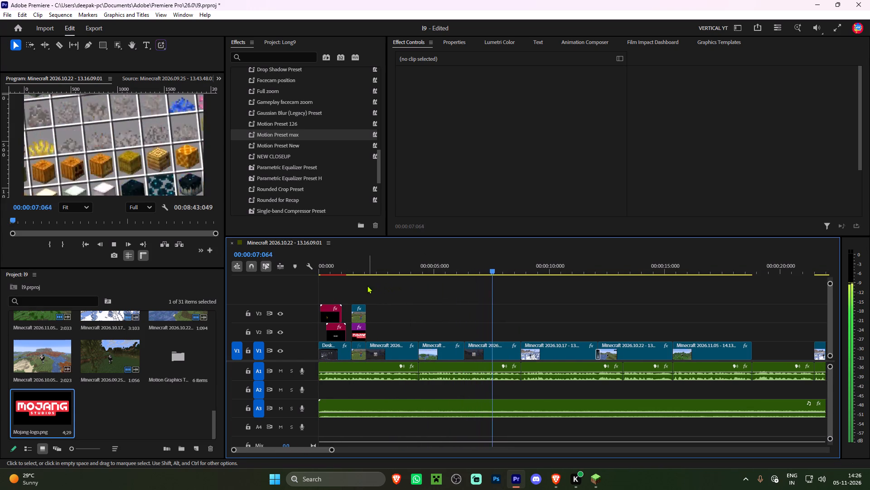
{"action": "key", "text": "space"}
Replay the opening from the sequence start to about 00:00:01:025 to check the highlighted date and its overlays.
{"action": "left_click_drag", "start_coordinate": [410, 268], "coordinate": [224, 266]}
{"action": "key", "text": "space"}
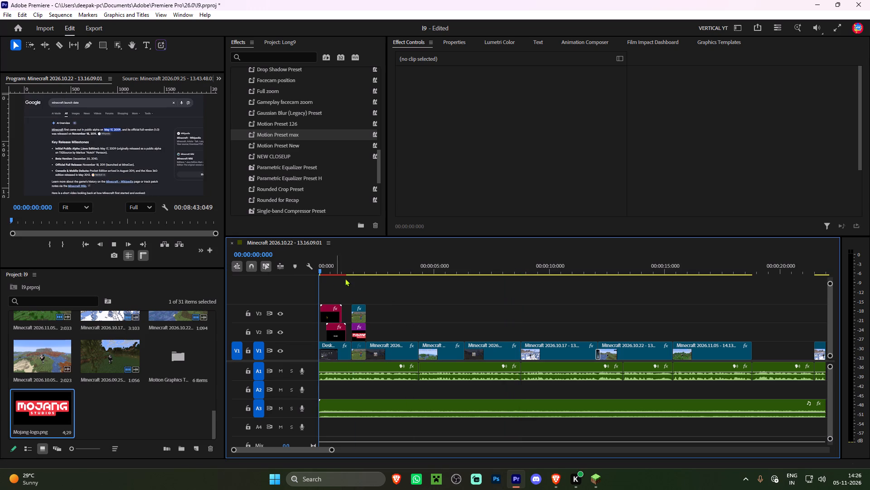
{"action": "scroll", "coordinate": [348, 289], "scroll_direction": "up", "scroll_amount": 5, "text": "alt"}
{"action": "scroll", "coordinate": [357, 283], "scroll_direction": "up", "scroll_amount": 6}
{"action": "key", "text": "space"}
{"action": "key", "text": "space"}
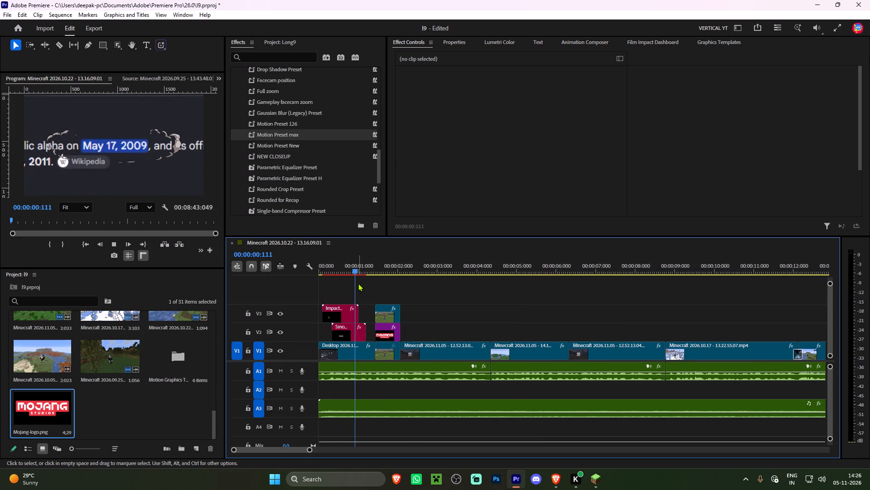
{"action": "key", "text": "space"}
Apply the Film Impact Flip Motion transition to the V1 clips around the 00:00:01:053 cut, the V2 Mojang logo and the V3 character clip.
{"action": "left_click", "coordinate": [381, 268], "text": "shift"}
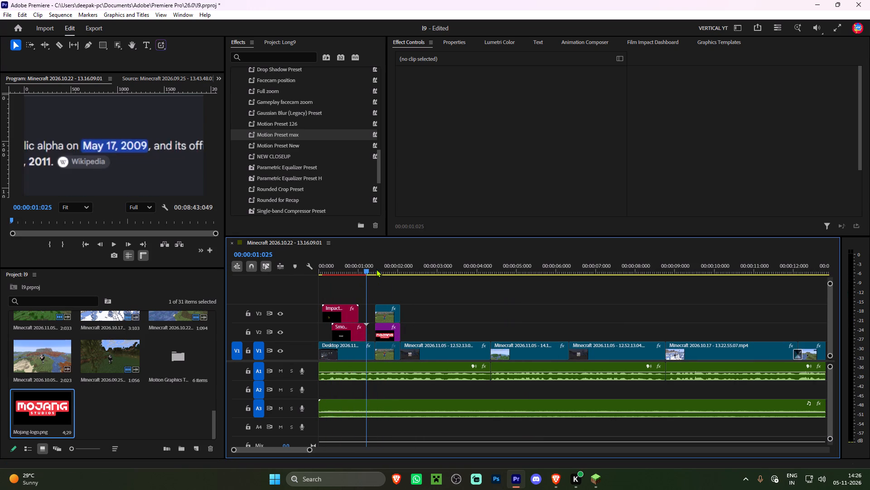
{"action": "left_click", "coordinate": [646, 41]}
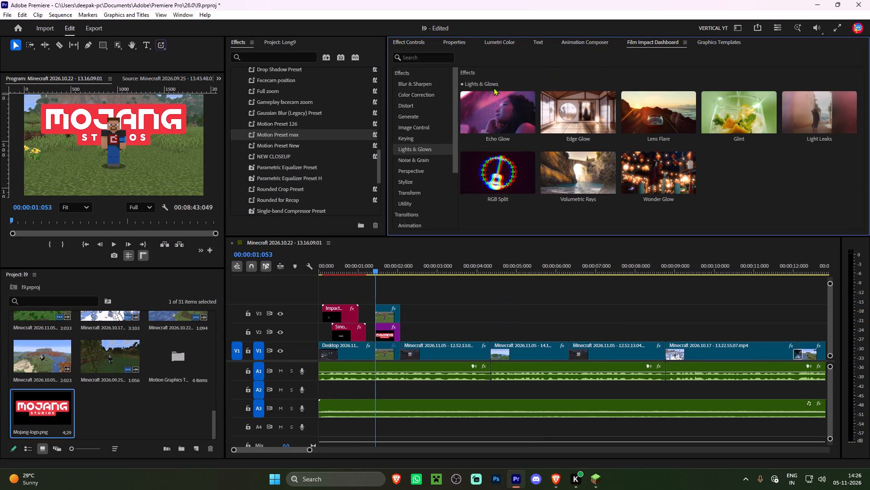
{"action": "scroll", "coordinate": [432, 135], "scroll_direction": "up", "scroll_amount": 2}
{"action": "scroll", "coordinate": [422, 135], "scroll_direction": "down", "scroll_amount": 1}
{"action": "scroll", "coordinate": [414, 136], "scroll_direction": "up", "scroll_amount": 2}
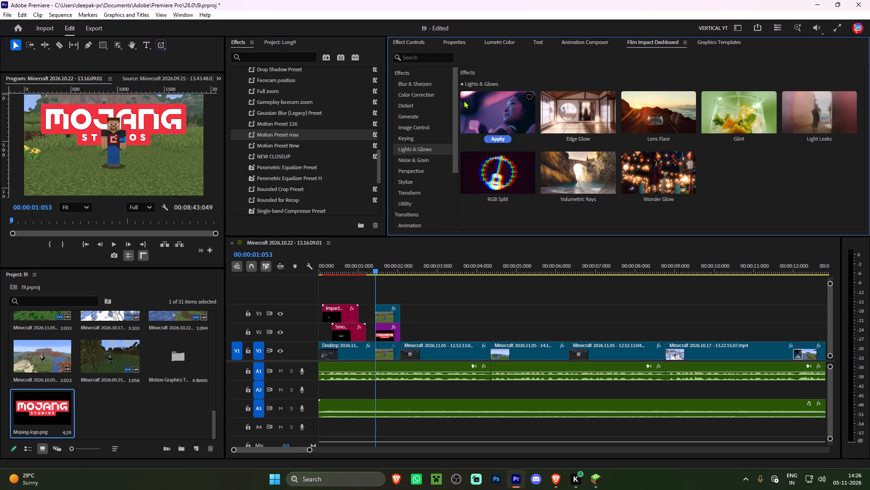
{"action": "scroll", "coordinate": [438, 118], "scroll_direction": "down", "scroll_amount": 2}
{"action": "left_click", "coordinate": [409, 124]}
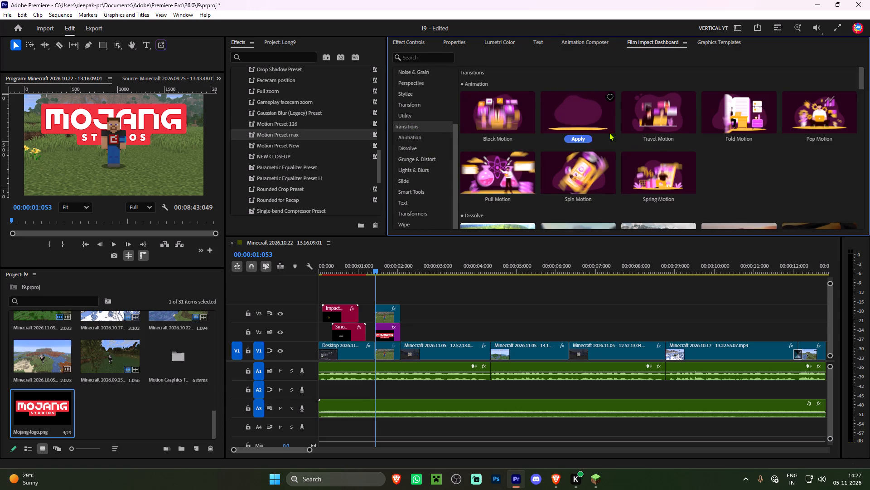
{"action": "left_click", "coordinate": [579, 139]}
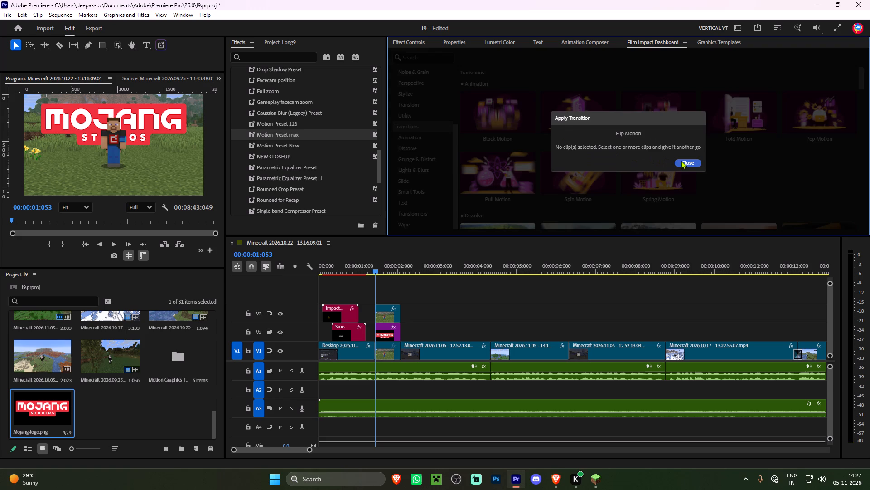
{"action": "left_click", "coordinate": [695, 164]}
{"action": "scroll", "coordinate": [397, 305], "scroll_direction": "up", "scroll_amount": 4, "text": "alt"}
{"action": "scroll", "coordinate": [397, 305], "scroll_direction": "down", "scroll_amount": 1, "text": "alt"}
{"action": "scroll", "coordinate": [397, 305], "scroll_direction": "up", "scroll_amount": 8, "text": "alt"}
{"action": "scroll", "coordinate": [395, 304], "scroll_direction": "down", "scroll_amount": 1}
{"action": "scroll", "coordinate": [390, 304], "scroll_direction": "up", "scroll_amount": 4}
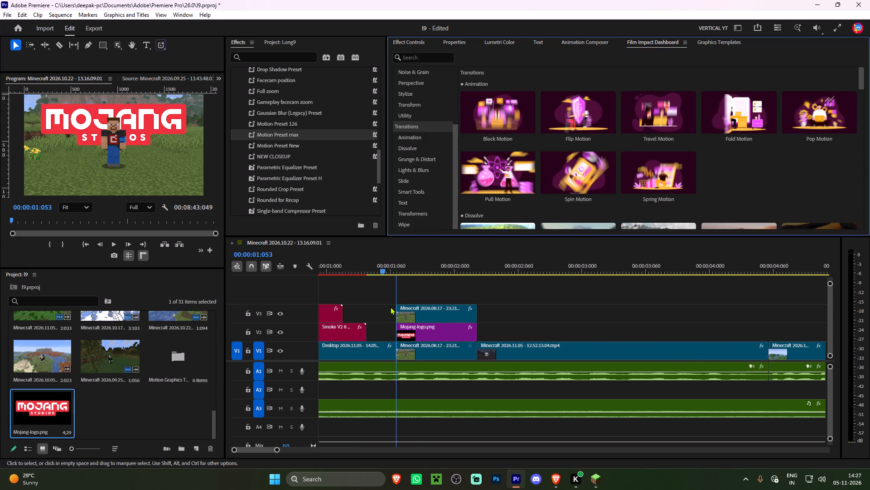
{"action": "scroll", "coordinate": [390, 307], "scroll_direction": "up", "scroll_amount": 6}
{"action": "left_click_drag", "start_coordinate": [436, 289], "coordinate": [456, 353], "text": "alt"}
{"action": "left_click", "coordinate": [576, 140]}
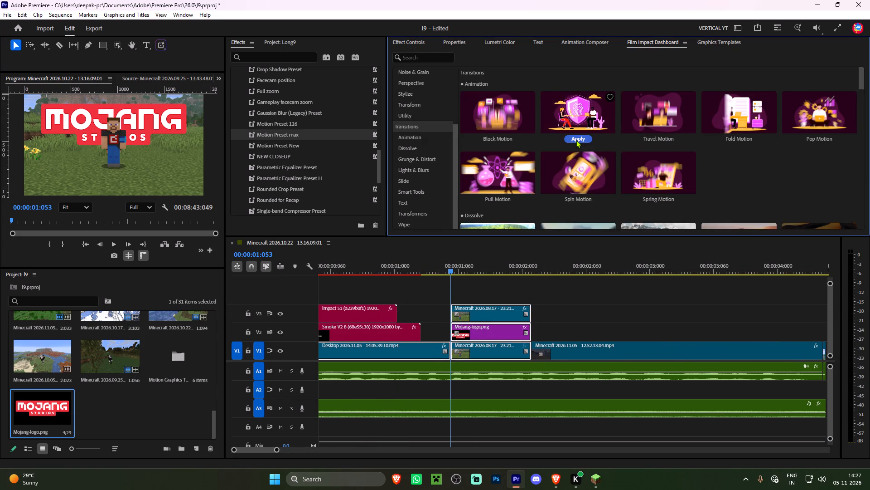
Go back to about 00:00:01:035, before the Mojang logo shot, to preview the Flip Motion transitions.
{"action": "left_click", "coordinate": [440, 265]}
{"action": "left_click", "coordinate": [435, 267]}
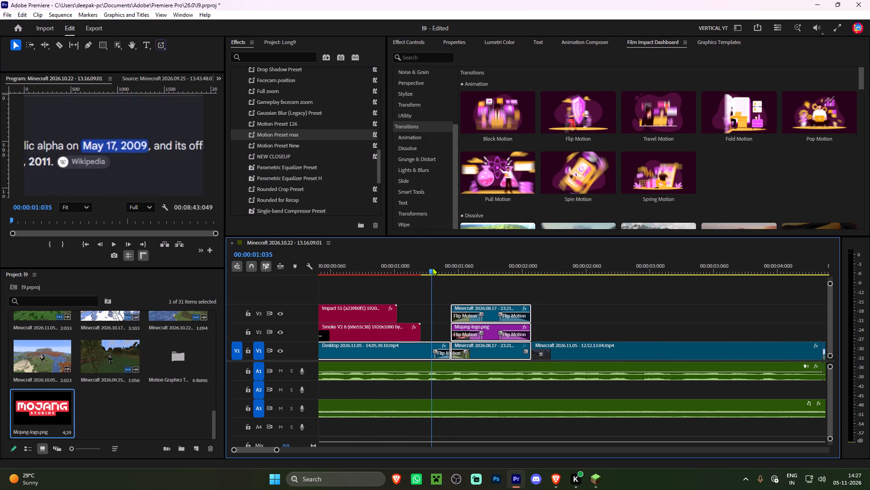
Preview and undo the Flip Motion transitions on the Mojang logo shot, returning to its start at 00:00:01:053.
{"action": "key", "text": "space"}
{"action": "key", "text": "space"}
{"action": "key", "text": "ctrl+z"}
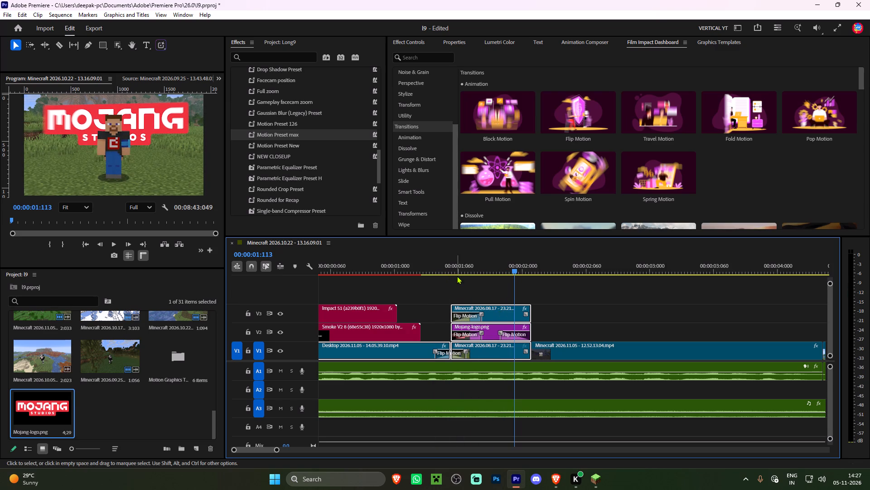
{"action": "key", "text": "ctrl+z"}
{"action": "left_click", "coordinate": [452, 272]}
{"action": "key", "text": "ctrl+z"}
{"action": "key", "text": "ctrl+z"}
{"action": "key", "text": "ctrl+z"}
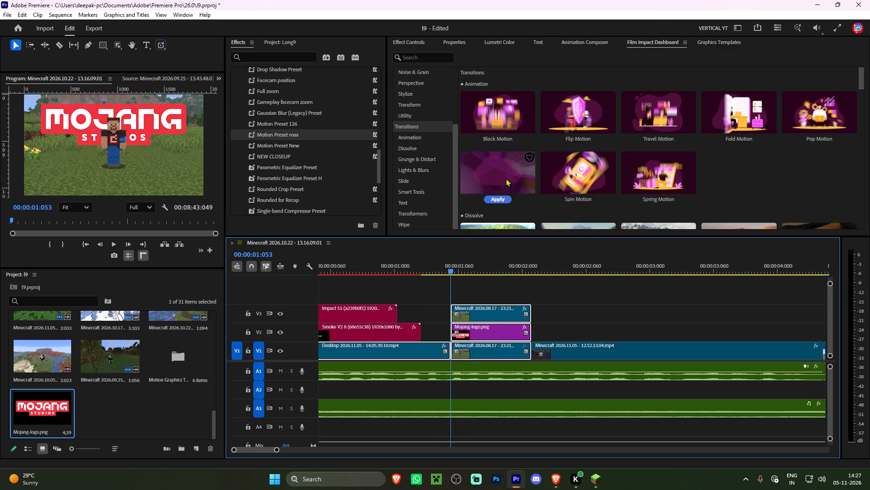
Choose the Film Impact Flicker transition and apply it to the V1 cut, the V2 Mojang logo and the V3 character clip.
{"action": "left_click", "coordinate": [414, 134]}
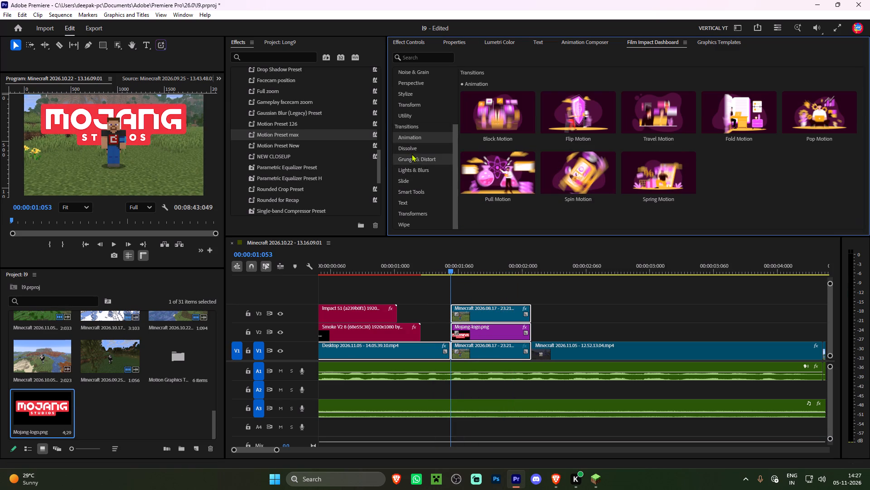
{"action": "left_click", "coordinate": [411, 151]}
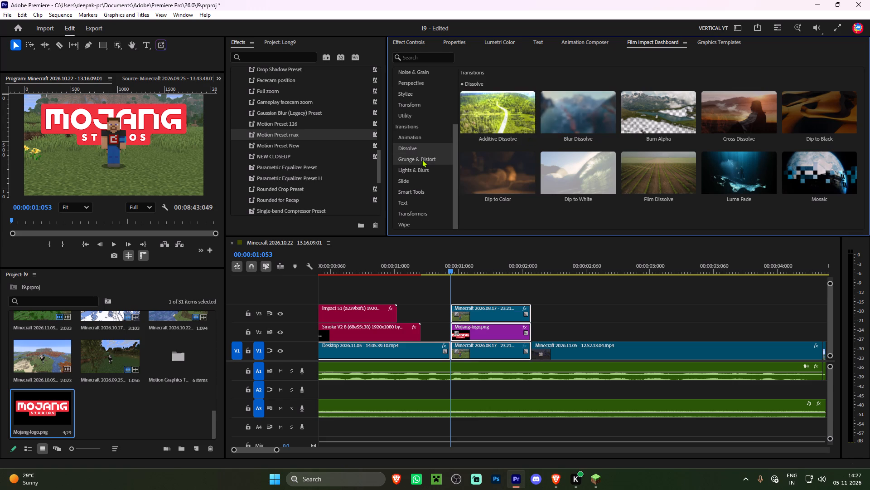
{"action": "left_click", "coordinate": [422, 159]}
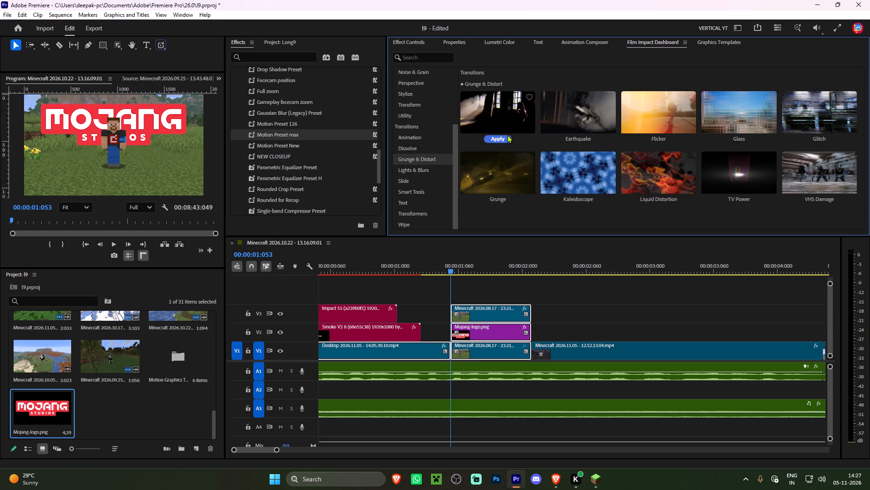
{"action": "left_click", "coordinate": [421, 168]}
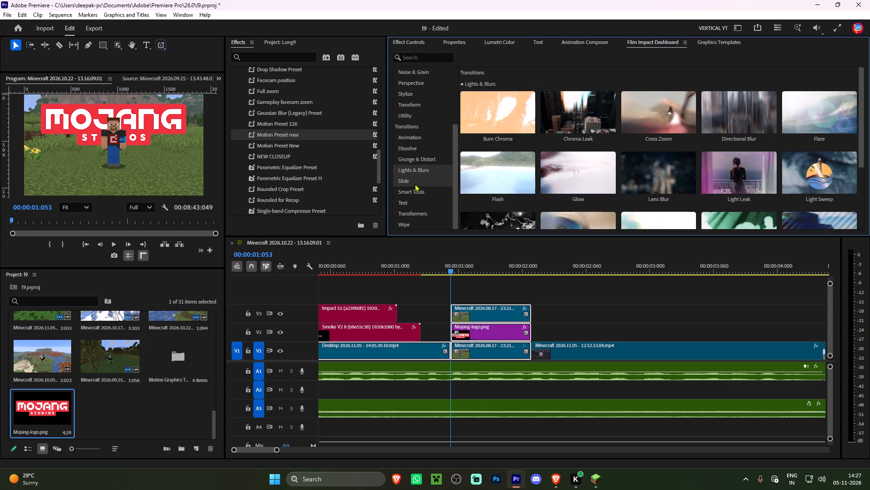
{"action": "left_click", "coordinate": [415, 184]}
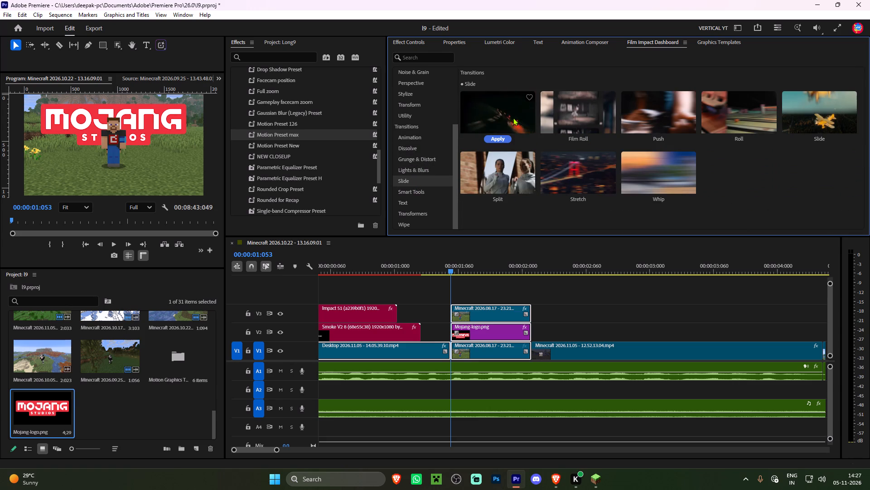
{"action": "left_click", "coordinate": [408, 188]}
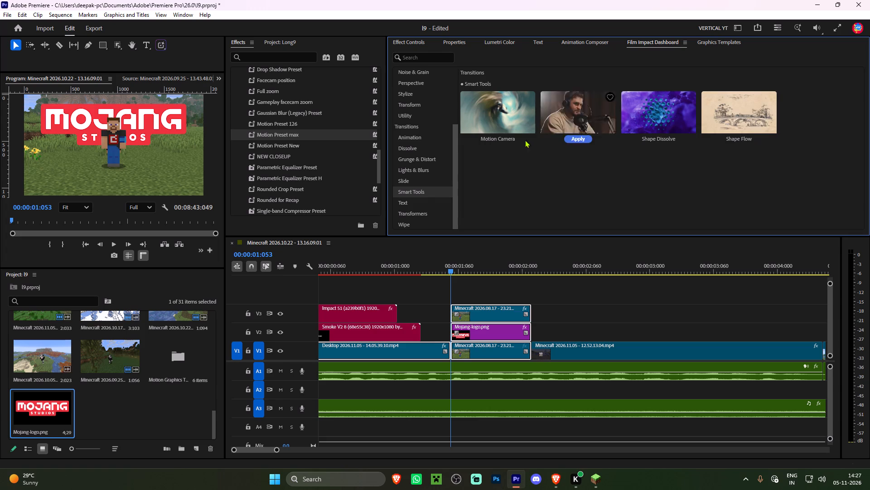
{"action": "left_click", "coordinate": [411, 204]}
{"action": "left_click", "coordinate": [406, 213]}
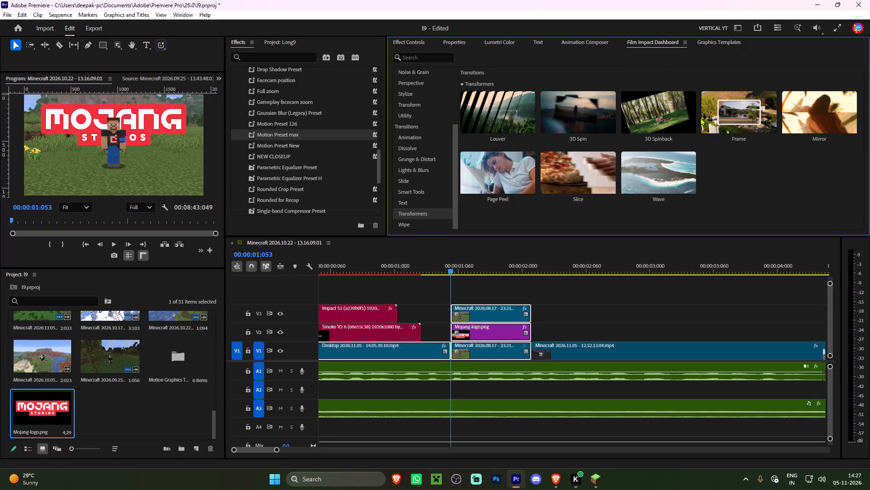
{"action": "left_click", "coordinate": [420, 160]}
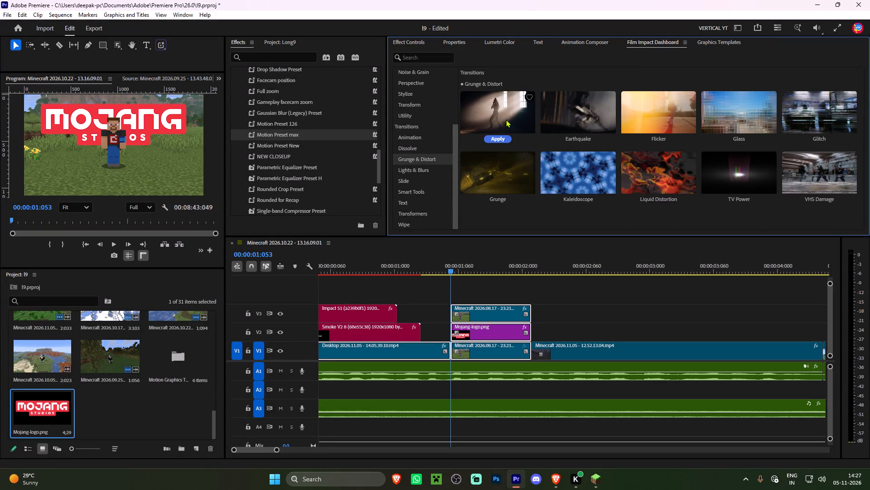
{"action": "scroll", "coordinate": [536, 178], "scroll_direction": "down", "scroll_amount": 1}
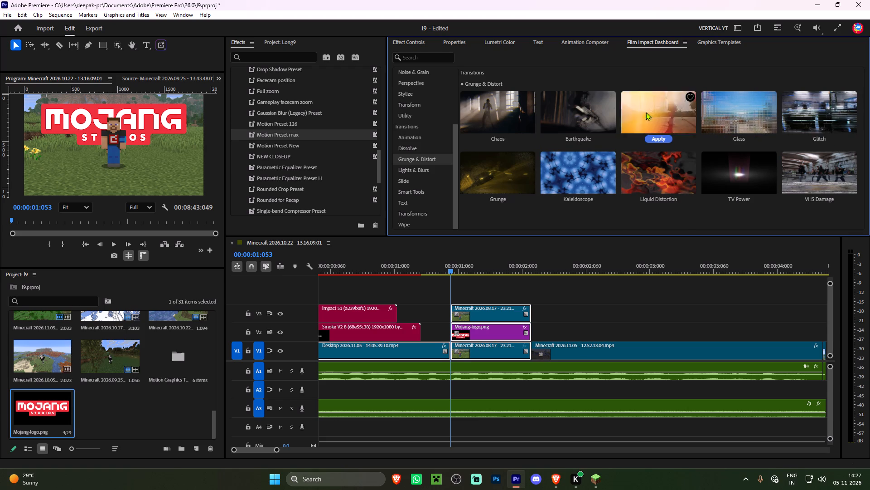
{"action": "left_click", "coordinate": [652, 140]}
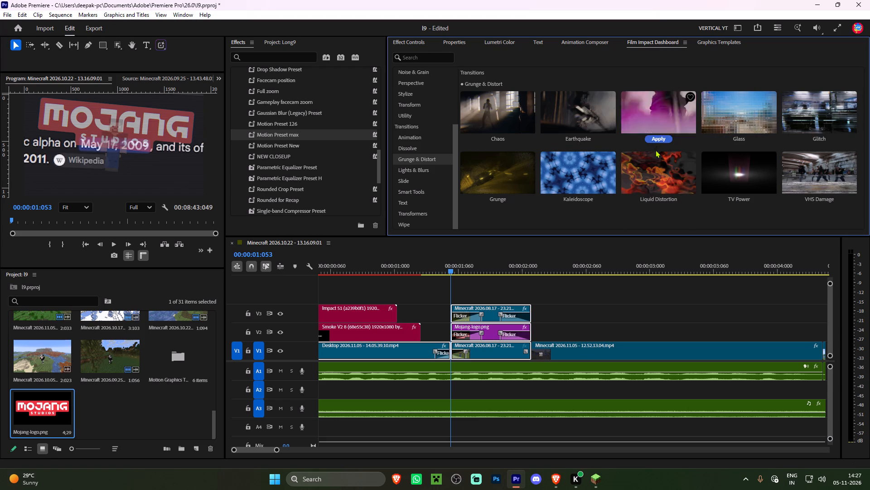
Play repeatedly across the 00:00:01:053 cut to preview the Flicker transitions on the Mojang logo shot.
{"action": "left_click", "coordinate": [422, 267]}
{"action": "key", "text": "space"}
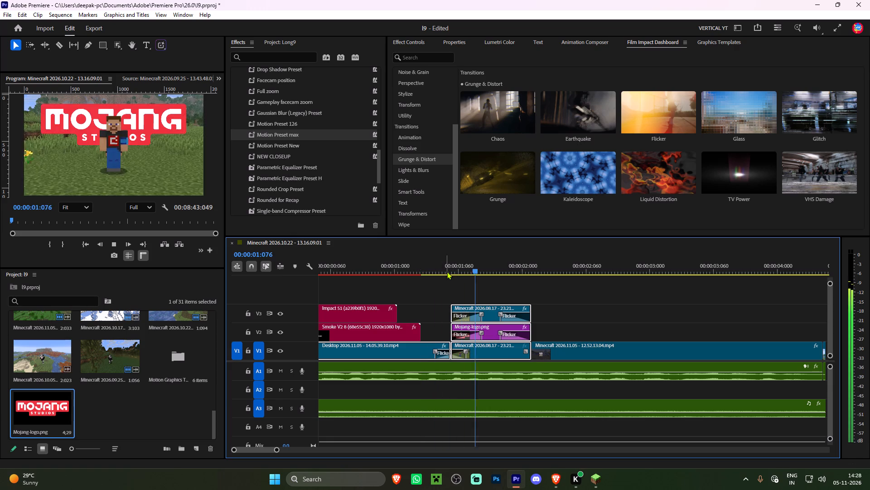
{"action": "key", "text": "space"}
{"action": "left_click_drag", "start_coordinate": [438, 257], "coordinate": [433, 262]}
{"action": "key", "text": "space"}
{"action": "key", "text": "space"}
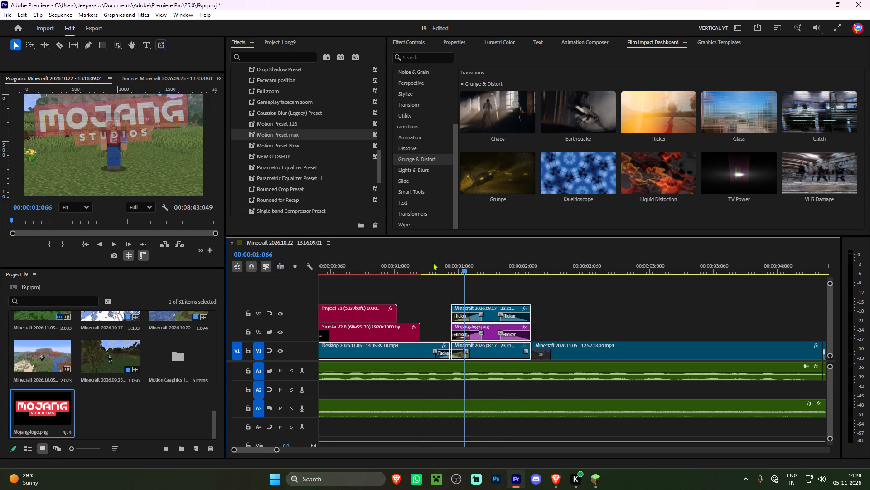
{"action": "key", "text": "space"}
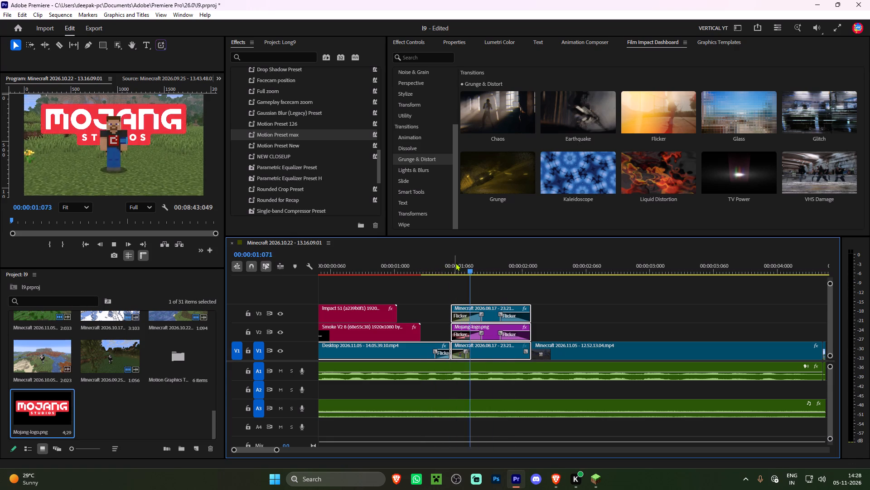
{"action": "key", "text": "space"}
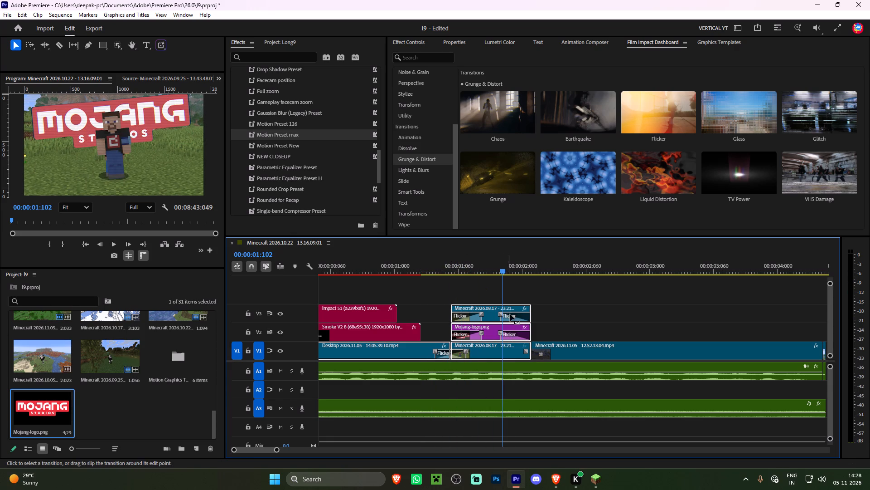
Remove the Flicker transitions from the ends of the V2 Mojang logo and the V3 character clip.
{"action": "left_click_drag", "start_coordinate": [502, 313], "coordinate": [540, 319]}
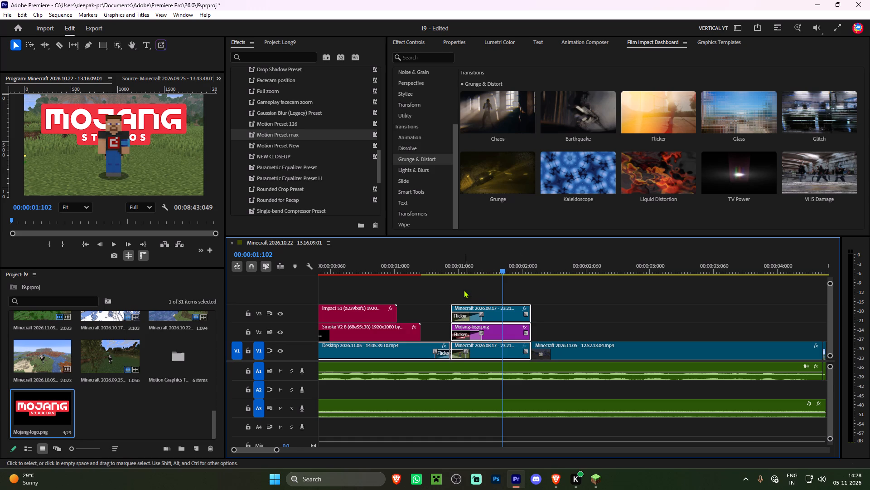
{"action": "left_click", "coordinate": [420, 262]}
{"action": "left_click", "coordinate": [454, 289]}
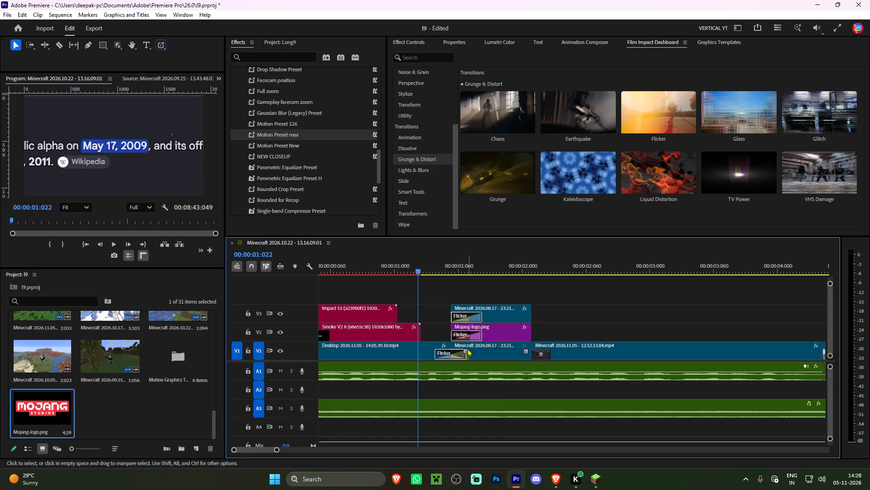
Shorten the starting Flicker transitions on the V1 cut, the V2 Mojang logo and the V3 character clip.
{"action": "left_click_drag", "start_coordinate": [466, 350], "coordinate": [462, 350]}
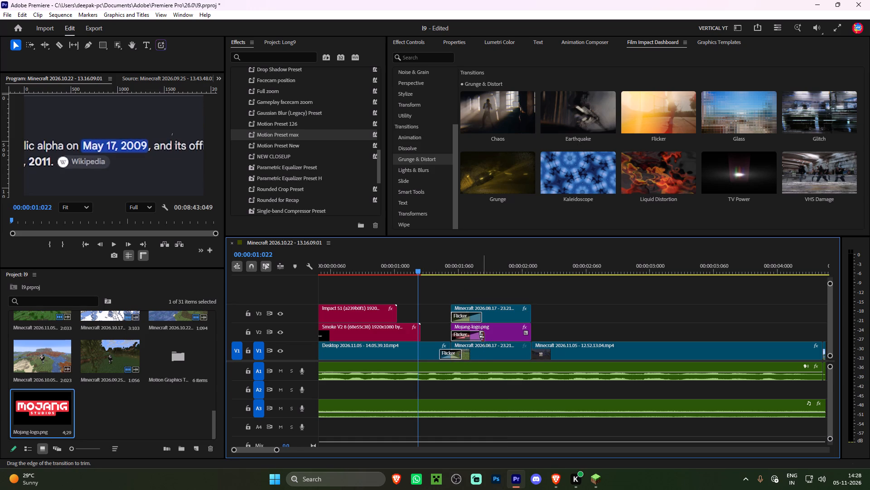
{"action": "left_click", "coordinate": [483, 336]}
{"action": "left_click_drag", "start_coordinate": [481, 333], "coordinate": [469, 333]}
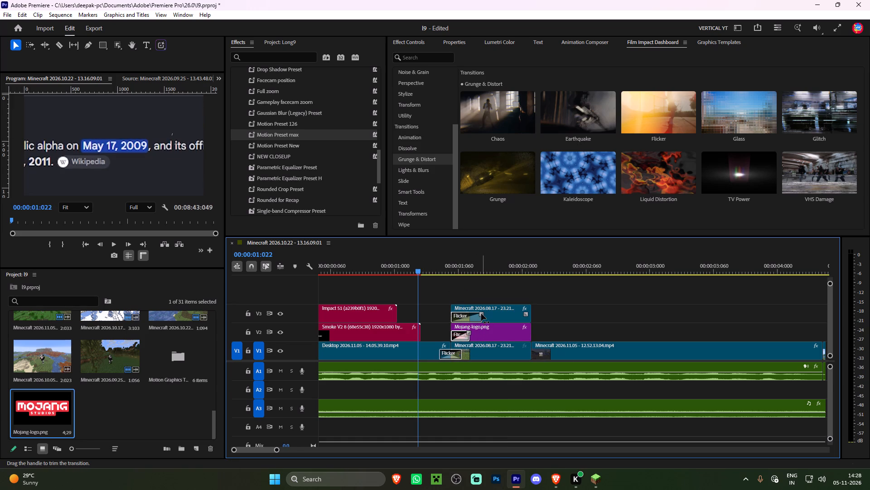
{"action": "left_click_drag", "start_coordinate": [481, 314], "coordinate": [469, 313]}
Play the opening from the sequence start through the Mojang logo shot to check the shortened Flicker transitions.
{"action": "key", "text": "space"}
{"action": "scroll", "coordinate": [456, 283], "scroll_direction": "down", "scroll_amount": 6, "text": "alt"}
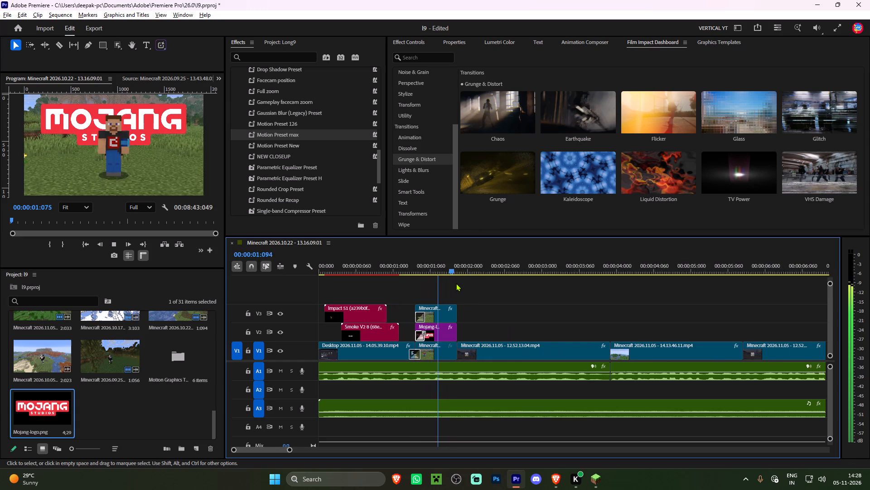
{"action": "key", "text": "space"}
{"action": "left_click_drag", "start_coordinate": [392, 270], "coordinate": [220, 269]}
{"action": "key", "text": "space"}
{"action": "scroll", "coordinate": [411, 282], "scroll_direction": "down", "scroll_amount": 6, "text": "alt"}
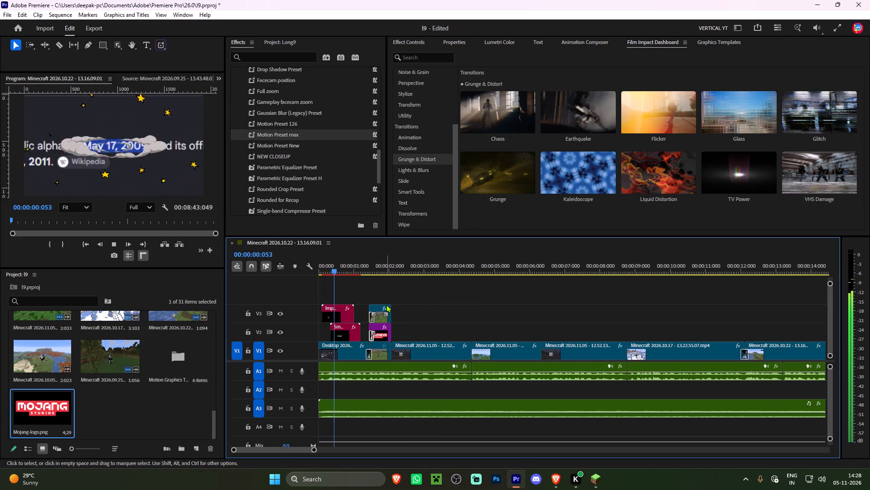
{"action": "key", "text": "space"}
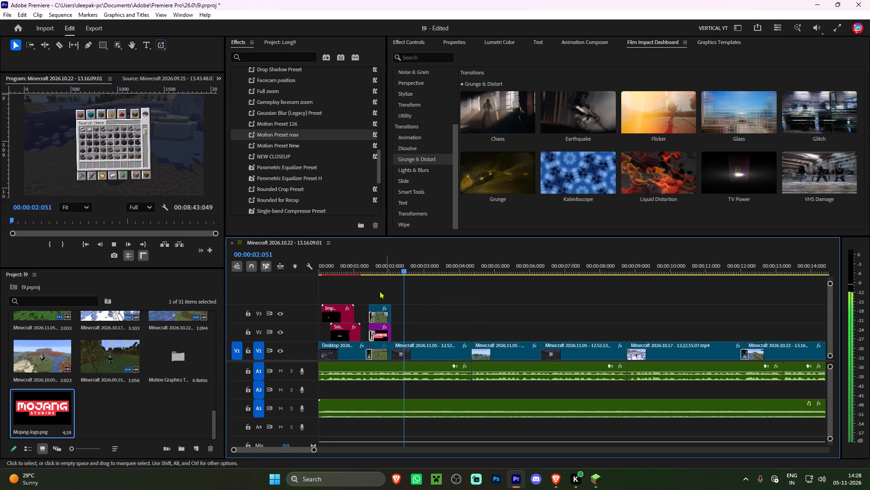
{"action": "left_click_drag", "start_coordinate": [361, 257], "coordinate": [217, 256]}
{"action": "key", "text": "space"}
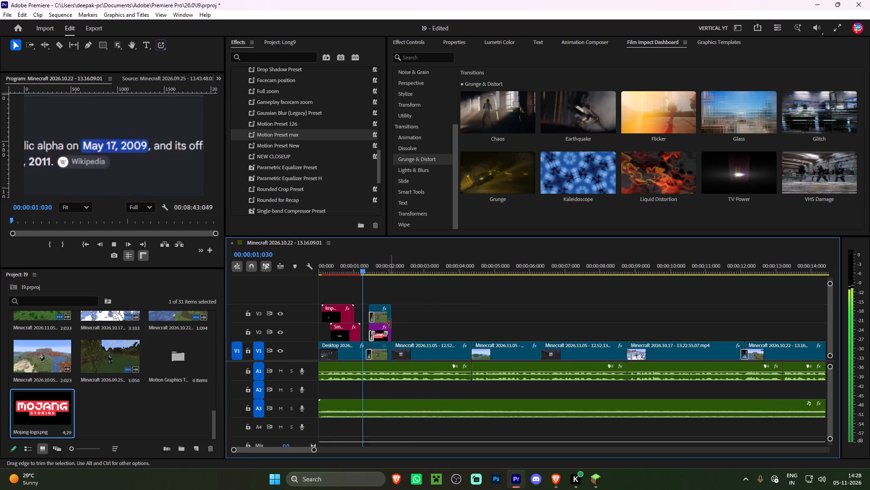
{"action": "key", "text": "space"}
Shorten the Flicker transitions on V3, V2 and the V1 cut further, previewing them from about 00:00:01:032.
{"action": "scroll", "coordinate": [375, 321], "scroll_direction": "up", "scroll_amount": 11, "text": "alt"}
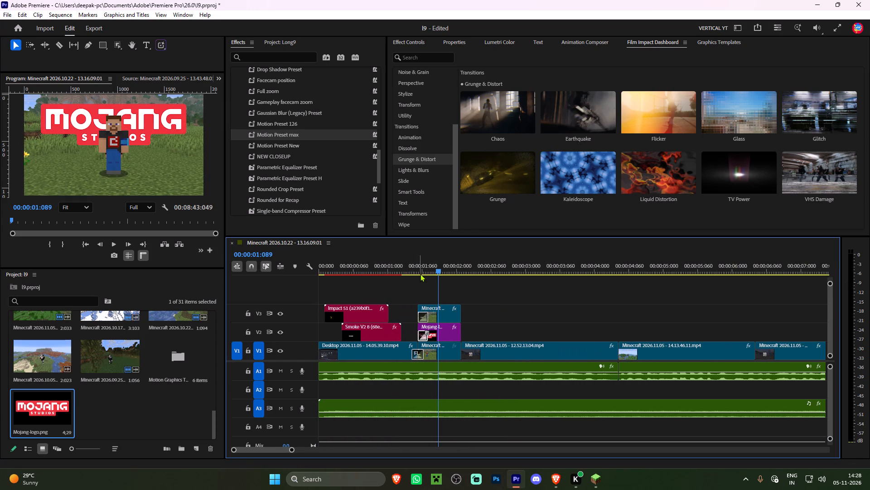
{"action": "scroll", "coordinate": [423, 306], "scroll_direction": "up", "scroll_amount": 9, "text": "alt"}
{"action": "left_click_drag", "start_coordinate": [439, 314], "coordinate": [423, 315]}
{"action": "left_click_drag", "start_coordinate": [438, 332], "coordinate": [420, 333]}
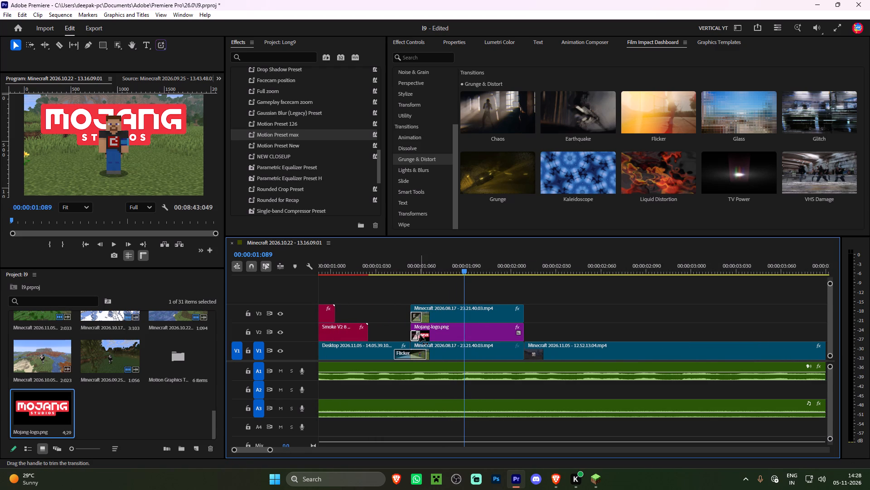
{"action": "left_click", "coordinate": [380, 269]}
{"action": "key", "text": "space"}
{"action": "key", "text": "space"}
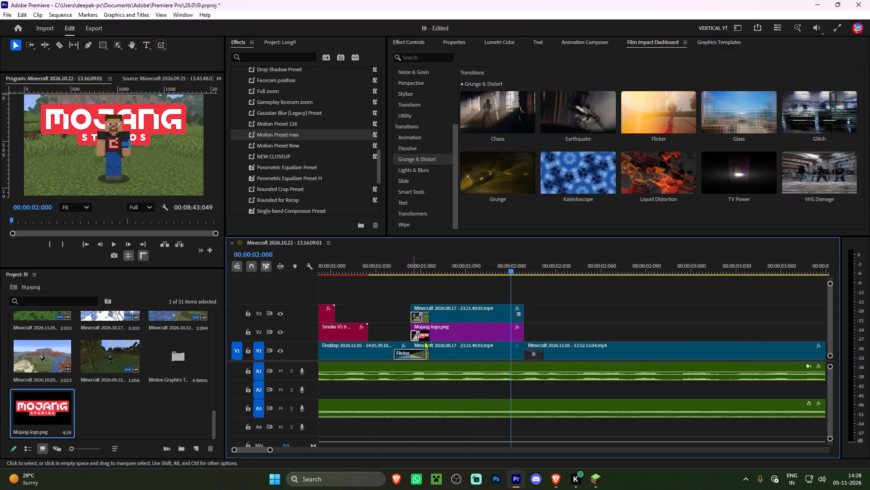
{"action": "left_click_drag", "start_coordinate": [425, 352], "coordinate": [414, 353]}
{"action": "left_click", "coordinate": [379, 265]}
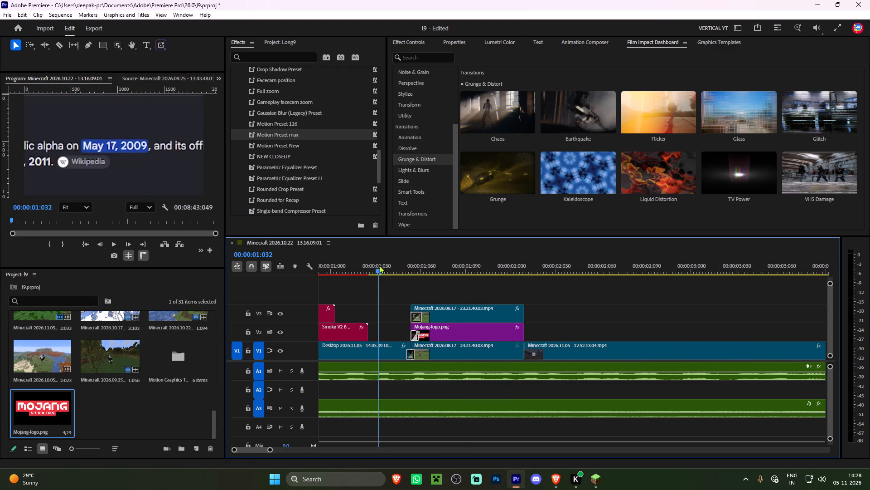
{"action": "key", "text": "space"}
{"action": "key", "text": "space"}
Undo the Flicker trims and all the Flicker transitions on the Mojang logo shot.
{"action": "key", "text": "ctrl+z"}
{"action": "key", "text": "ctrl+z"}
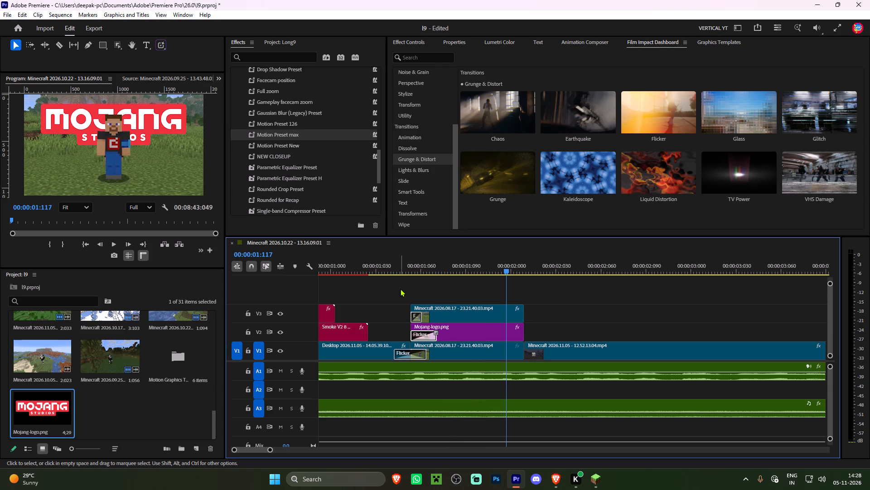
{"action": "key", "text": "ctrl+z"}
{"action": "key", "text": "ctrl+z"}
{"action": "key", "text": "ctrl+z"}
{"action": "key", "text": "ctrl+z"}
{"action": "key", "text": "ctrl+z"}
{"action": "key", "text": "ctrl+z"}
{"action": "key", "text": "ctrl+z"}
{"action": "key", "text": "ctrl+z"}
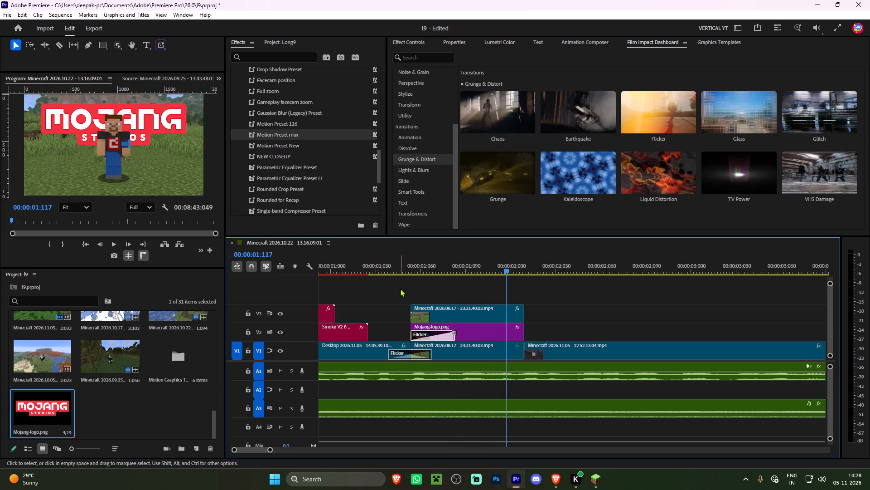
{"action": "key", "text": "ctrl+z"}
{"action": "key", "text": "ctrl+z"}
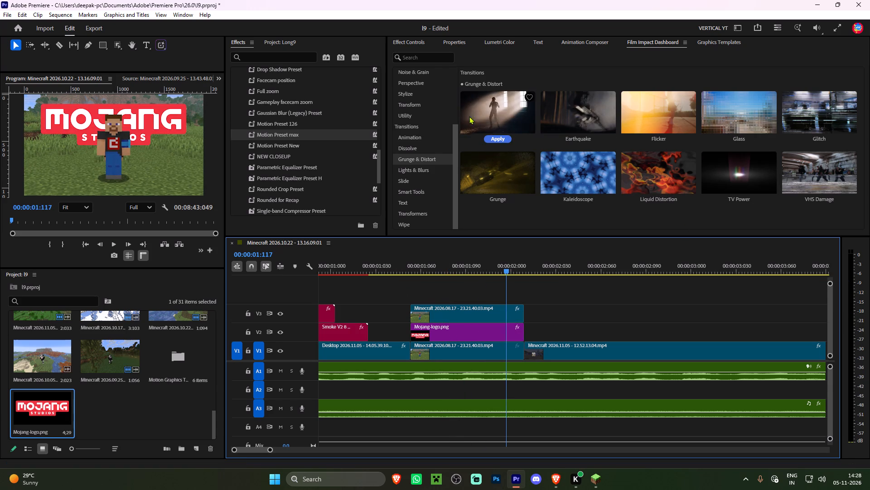
Browse the Film Impact Dissolve, Animation and remaining transition categories for one that suits the Mojang logo shot.
{"action": "left_click", "coordinate": [415, 150]}
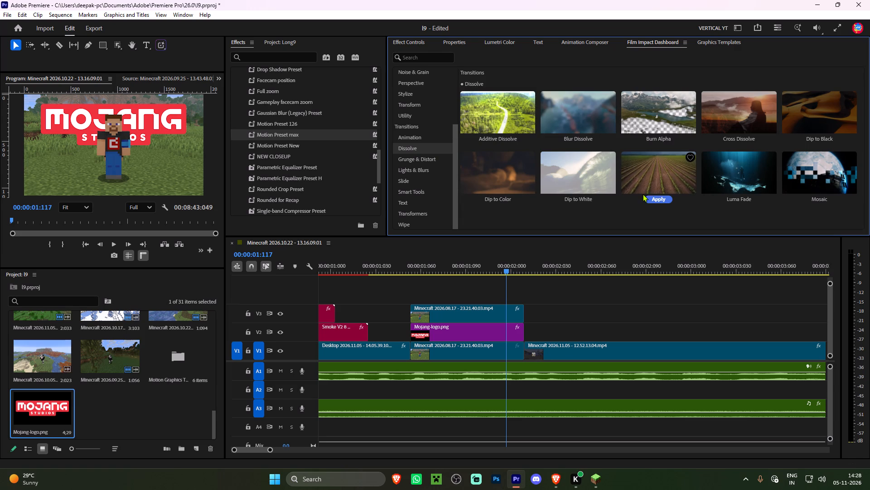
{"action": "scroll", "coordinate": [663, 173], "scroll_direction": "down", "scroll_amount": 2}
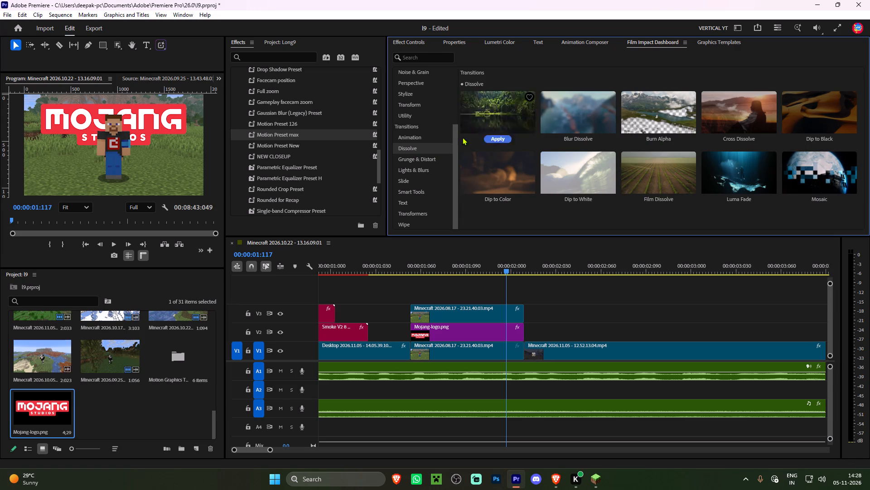
{"action": "left_click", "coordinate": [417, 135]}
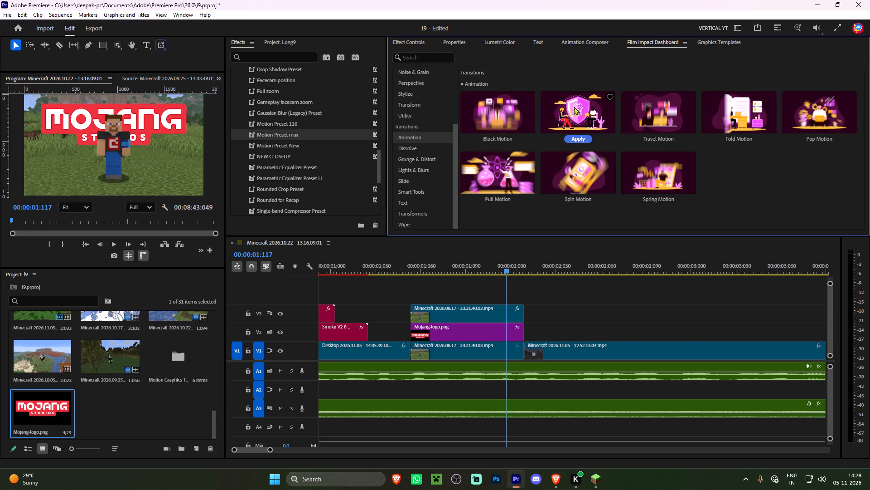
{"action": "left_click", "coordinate": [403, 128]}
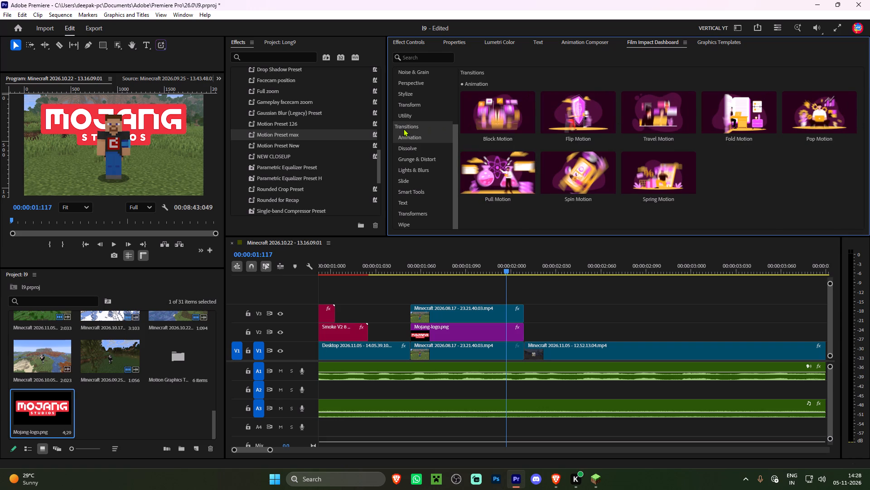
{"action": "scroll", "coordinate": [543, 144], "scroll_direction": "down", "scroll_amount": 10}
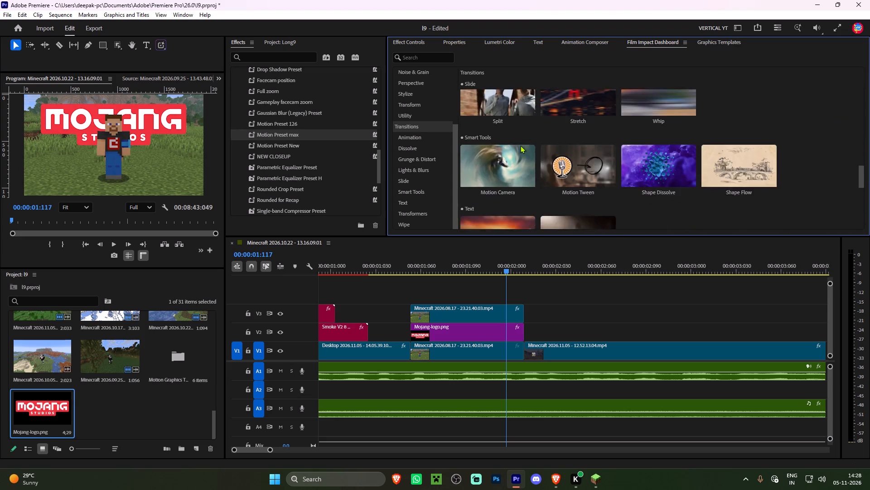
{"action": "scroll", "coordinate": [520, 145], "scroll_direction": "down", "scroll_amount": 2}
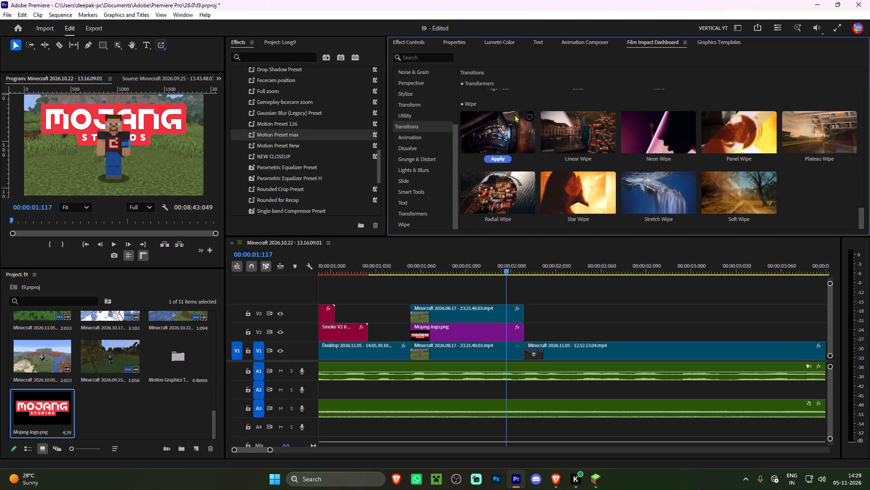
{"action": "scroll", "coordinate": [642, 153], "scroll_direction": "up", "scroll_amount": 1}
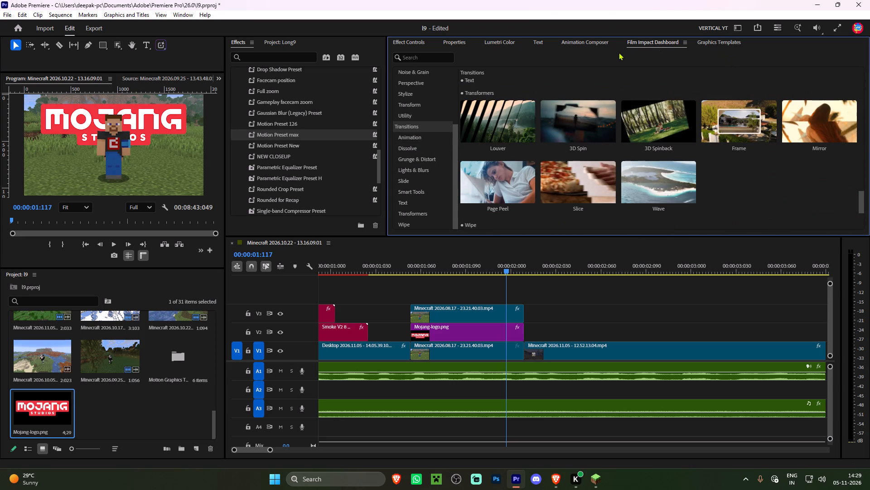
Browse the Animation Composer Camera, Glitch and Light Leaks transitions for one that suits the Mojang logo shot.
{"action": "left_click", "coordinate": [598, 47]}
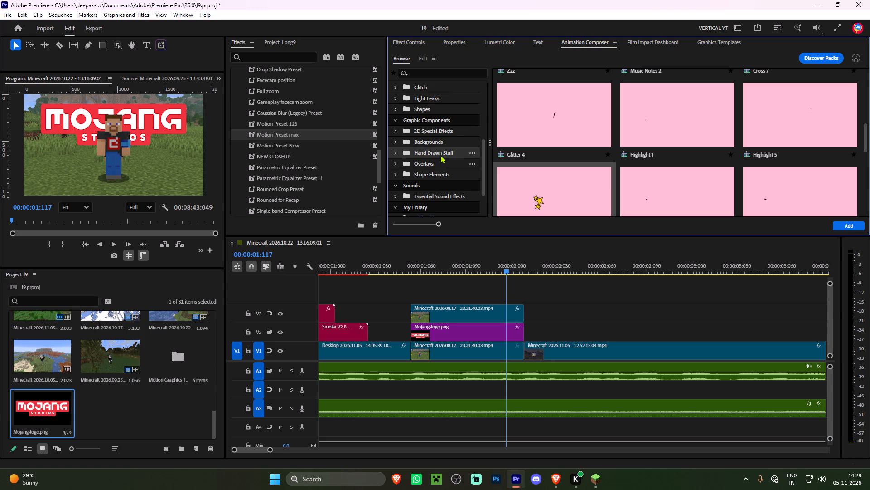
{"action": "scroll", "coordinate": [430, 167], "scroll_direction": "up", "scroll_amount": 1}
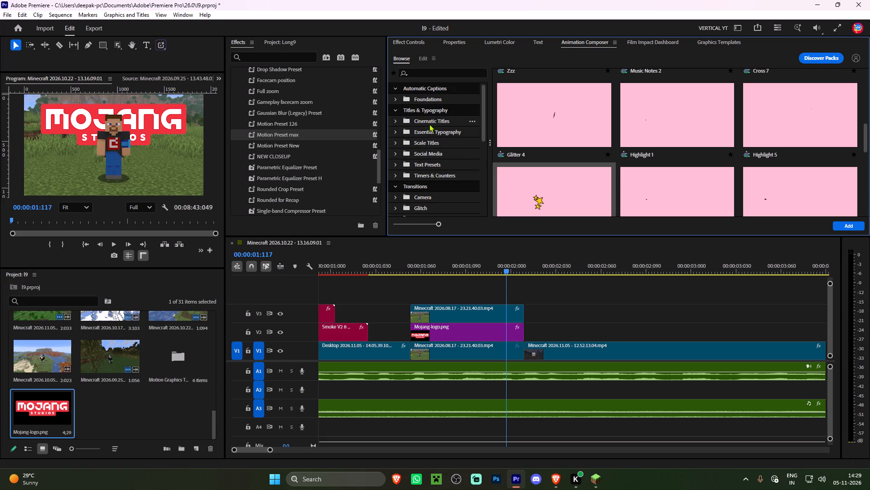
{"action": "scroll", "coordinate": [421, 121], "scroll_direction": "up", "scroll_amount": 2}
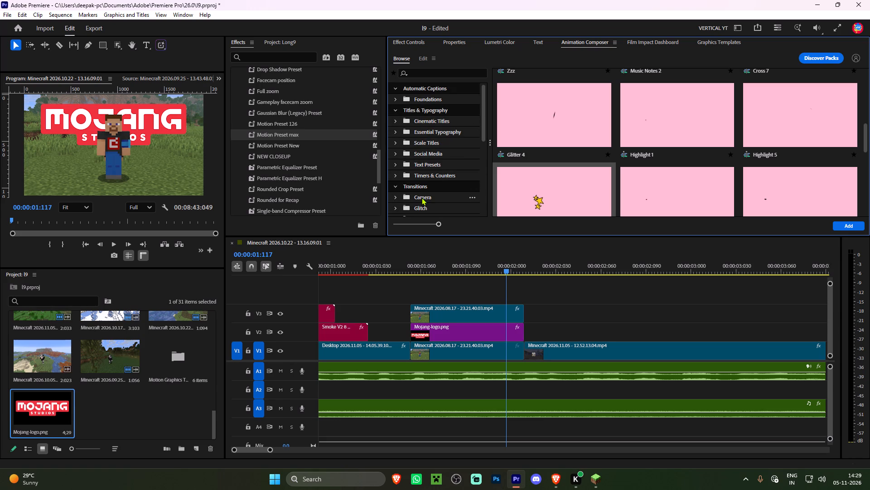
{"action": "left_click", "coordinate": [423, 196]}
{"action": "scroll", "coordinate": [423, 196], "scroll_direction": "down", "scroll_amount": 1}
{"action": "scroll", "coordinate": [540, 136], "scroll_direction": "down", "scroll_amount": 3}
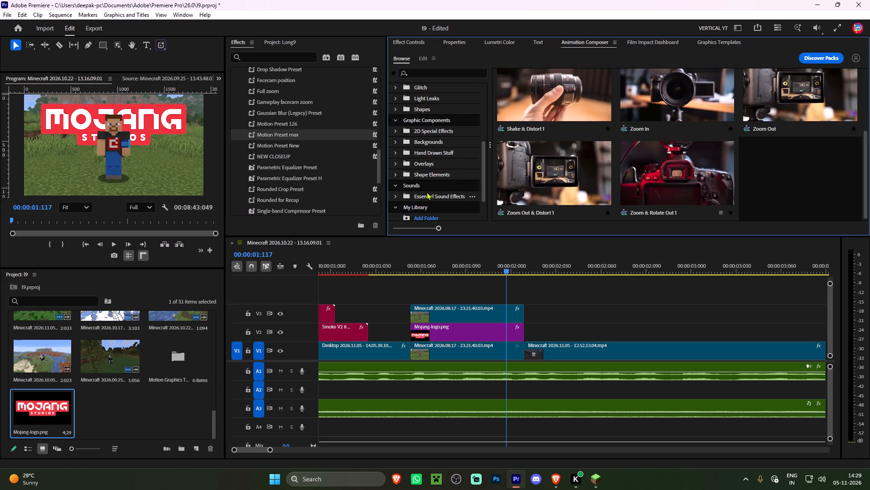
{"action": "scroll", "coordinate": [428, 149], "scroll_direction": "down", "scroll_amount": 1}
{"action": "scroll", "coordinate": [428, 149], "scroll_direction": "up", "scroll_amount": 1}
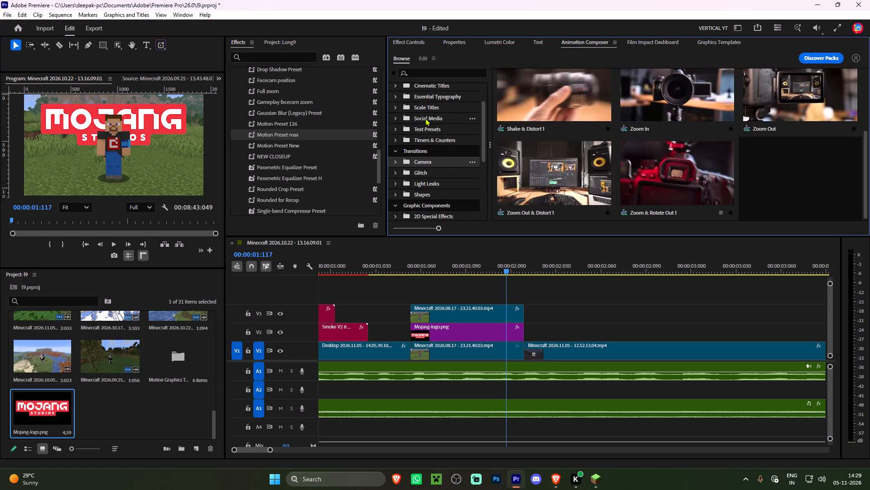
{"action": "scroll", "coordinate": [421, 123], "scroll_direction": "up", "scroll_amount": 2}
{"action": "scroll", "coordinate": [422, 123], "scroll_direction": "down", "scroll_amount": 1}
{"action": "scroll", "coordinate": [430, 143], "scroll_direction": "up", "scroll_amount": 1}
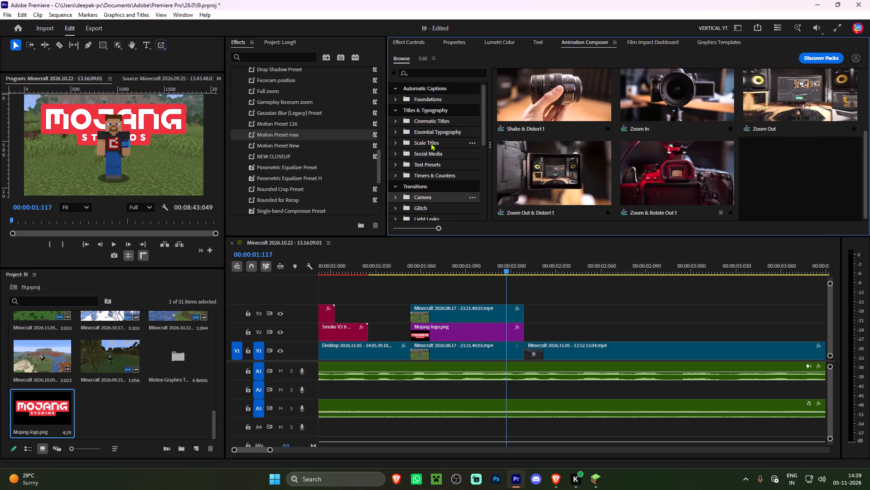
{"action": "scroll", "coordinate": [424, 158], "scroll_direction": "down", "scroll_amount": 4}
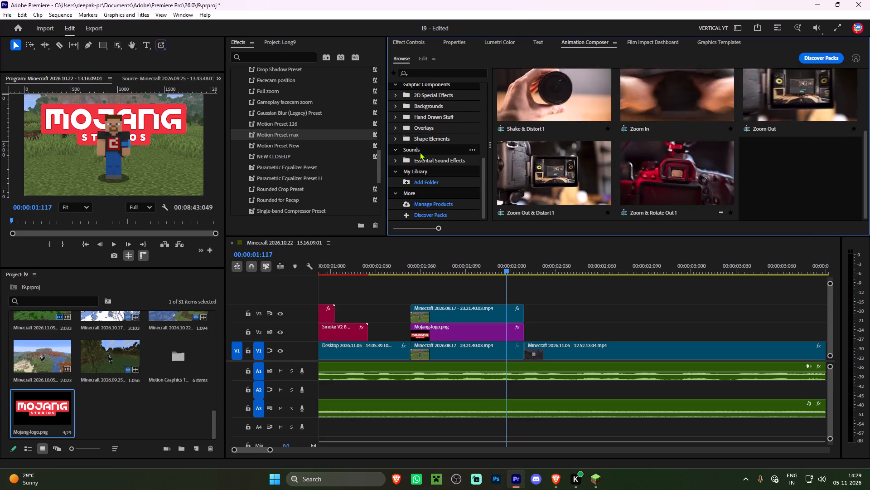
{"action": "scroll", "coordinate": [420, 152], "scroll_direction": "up", "scroll_amount": 1}
{"action": "left_click", "coordinate": [424, 170]}
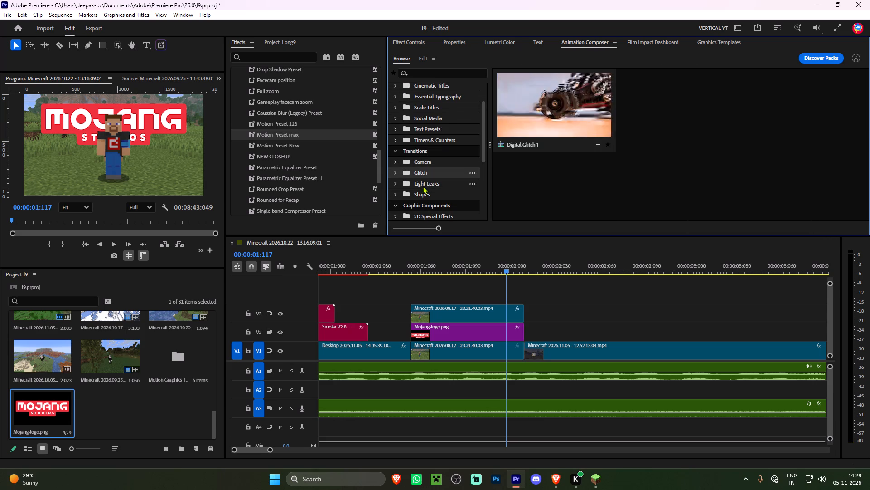
{"action": "left_click", "coordinate": [423, 186]}
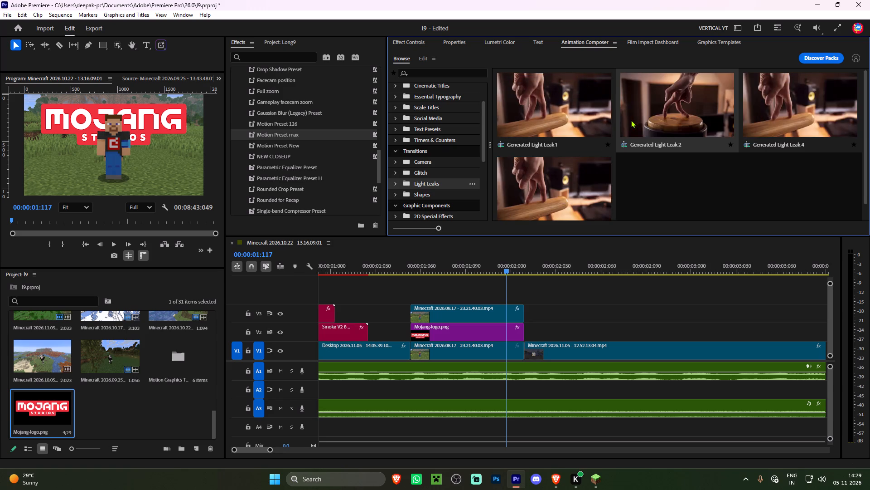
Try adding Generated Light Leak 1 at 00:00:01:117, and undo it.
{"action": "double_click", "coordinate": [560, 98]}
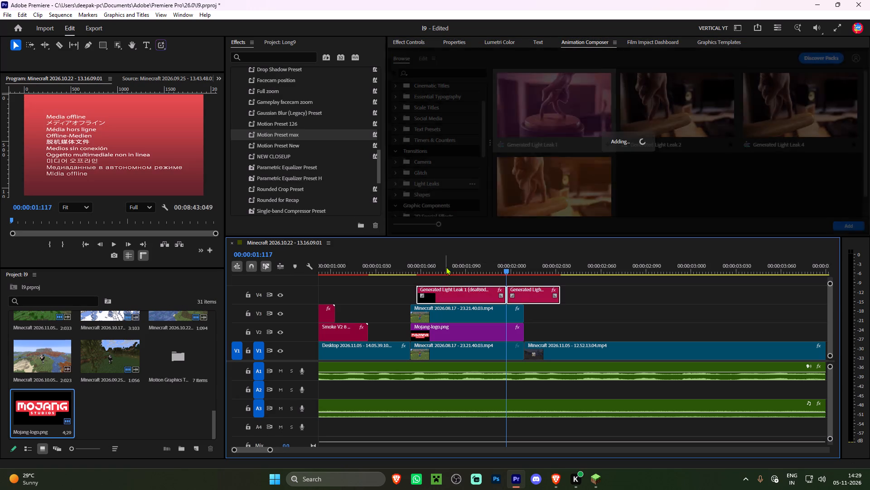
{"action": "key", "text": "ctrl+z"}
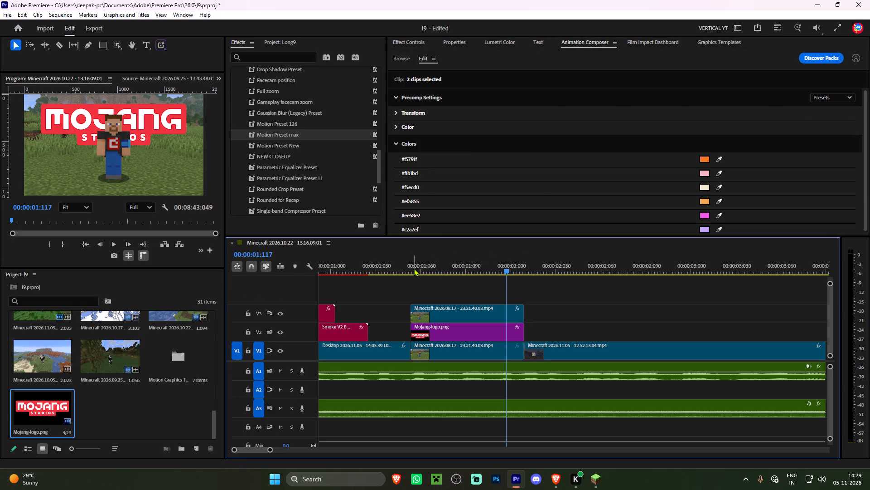
Add the Generated Light Leak 9 transition at 00:00:01:053, over the cut into the Mojang logo shot.
{"action": "left_click", "coordinate": [412, 267], "text": "shift"}
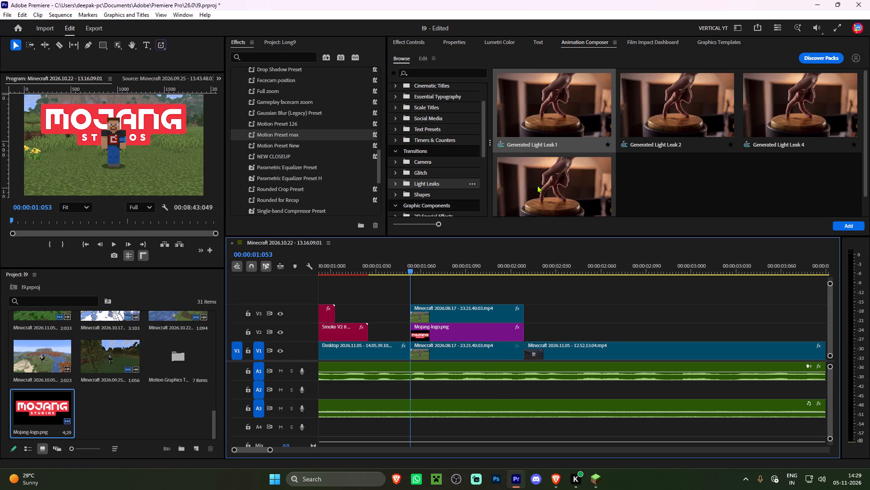
{"action": "scroll", "coordinate": [538, 186], "scroll_direction": "down", "scroll_amount": 3}
{"action": "left_click_drag", "start_coordinate": [707, 169], "coordinate": [703, 169]}
{"action": "left_click", "coordinate": [543, 170]}
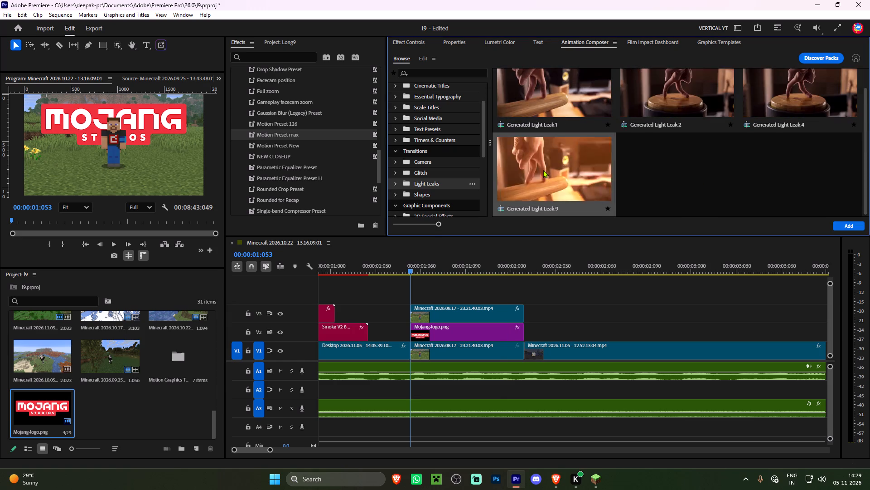
{"action": "scroll", "coordinate": [768, 142], "scroll_direction": "up", "scroll_amount": 2}
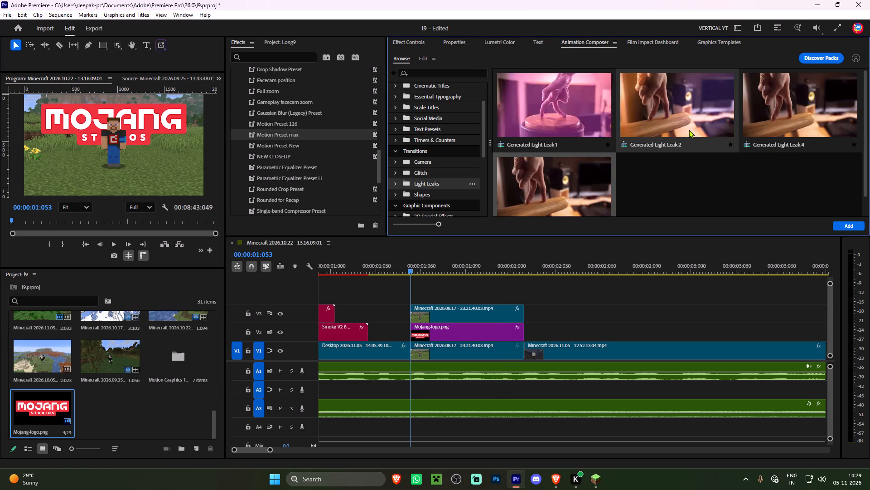
{"action": "double_click", "coordinate": [538, 203]}
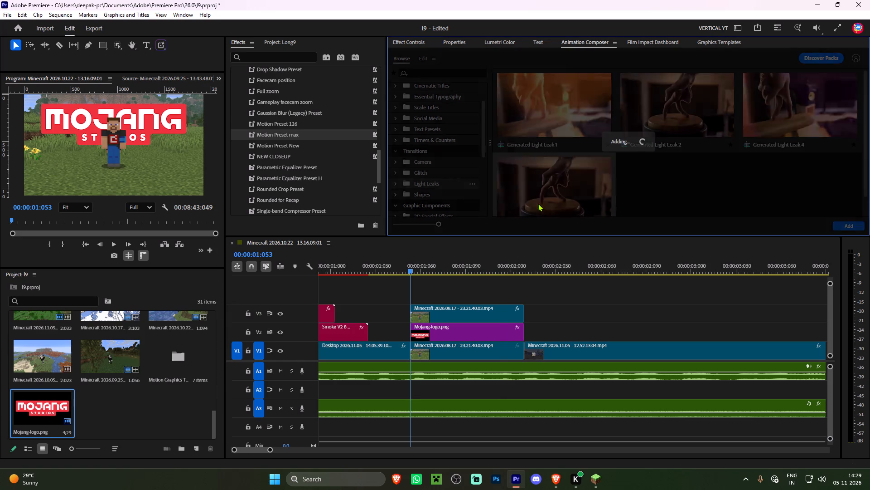
Play the opening through the Mojang logo shot to check the light leak transition.
{"action": "left_click", "coordinate": [338, 269]}
{"action": "key", "text": "space"}
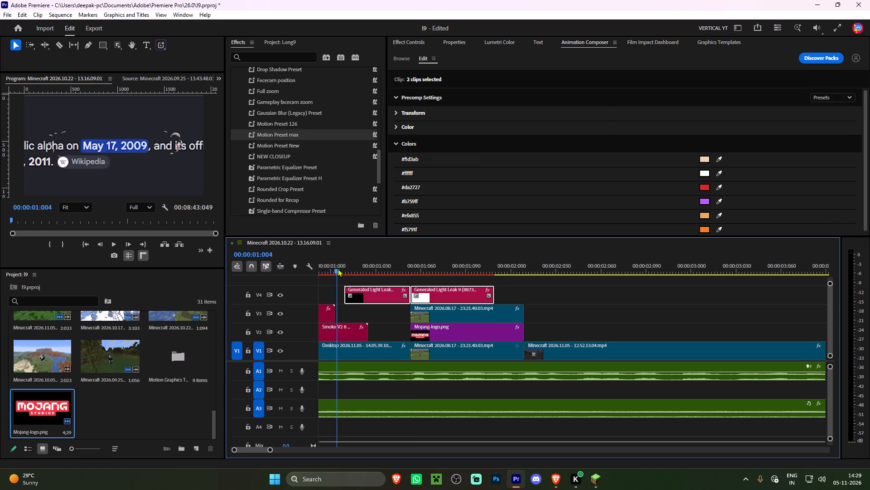
{"action": "scroll", "coordinate": [355, 279], "scroll_direction": "down", "scroll_amount": 4, "text": "alt"}
{"action": "left_click_drag", "start_coordinate": [358, 264], "coordinate": [325, 263]}
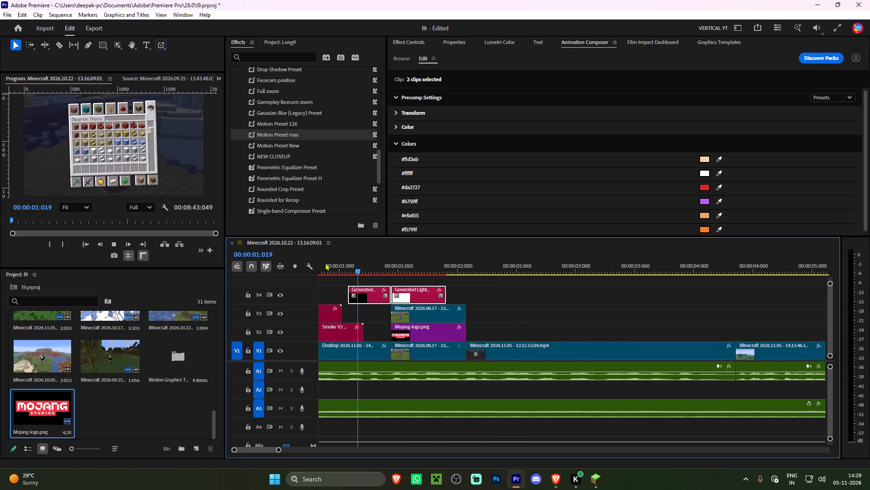
{"action": "left_click_drag", "start_coordinate": [325, 263], "coordinate": [245, 256]}
{"action": "key", "text": "space"}
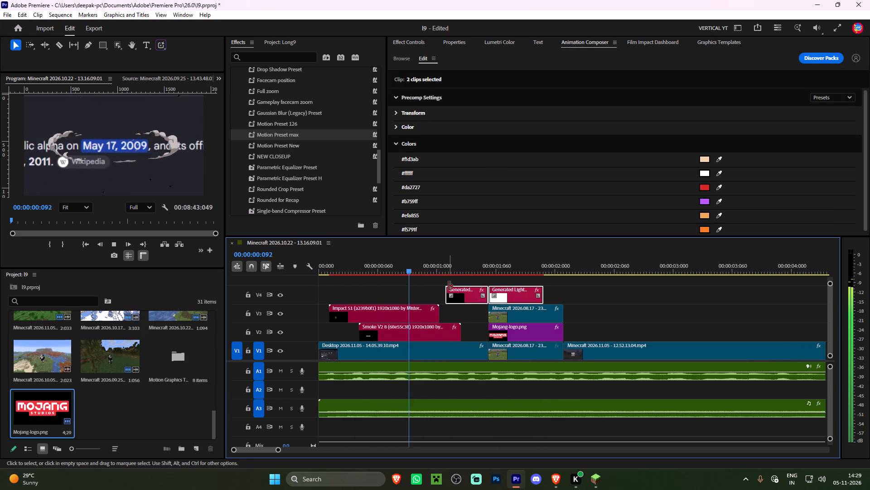
{"action": "key", "text": "space"}
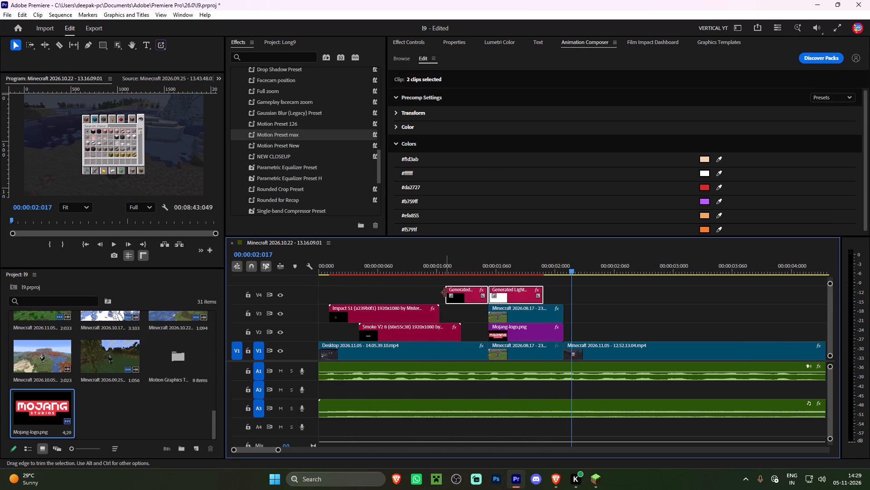
Shorten the V4 light leak at both ends, starting it at about 00:00:01:029, and preview it over the cut.
{"action": "left_click_drag", "start_coordinate": [445, 293], "coordinate": [465, 295]}
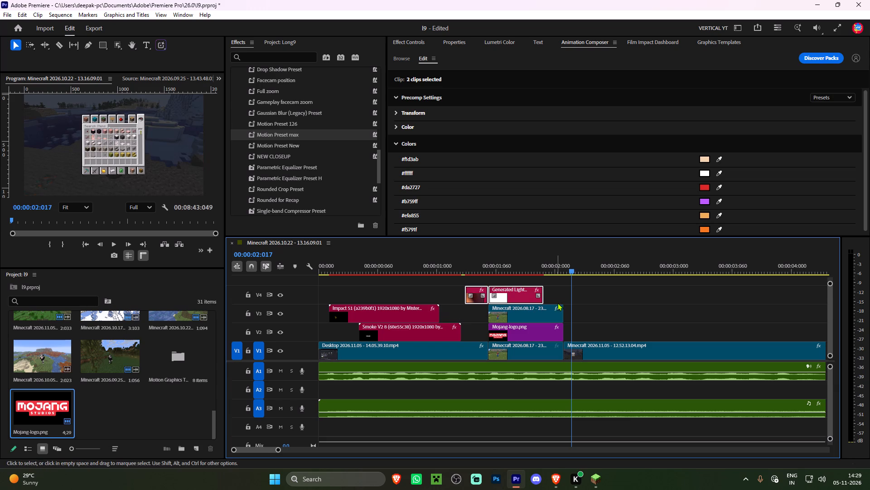
{"action": "left_click_drag", "start_coordinate": [546, 296], "coordinate": [521, 296]}
{"action": "left_click", "coordinate": [459, 268]}
{"action": "key", "text": "space"}
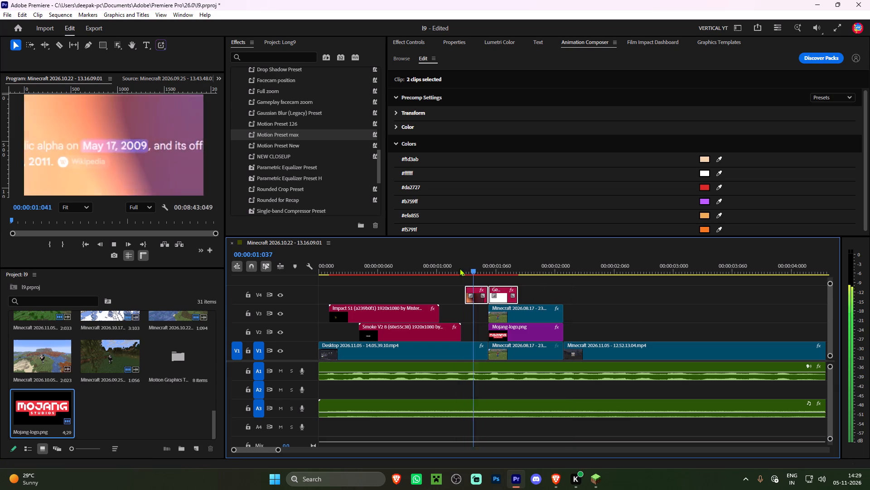
{"action": "key", "text": "space"}
{"action": "left_click_drag", "start_coordinate": [470, 266], "coordinate": [487, 268]}
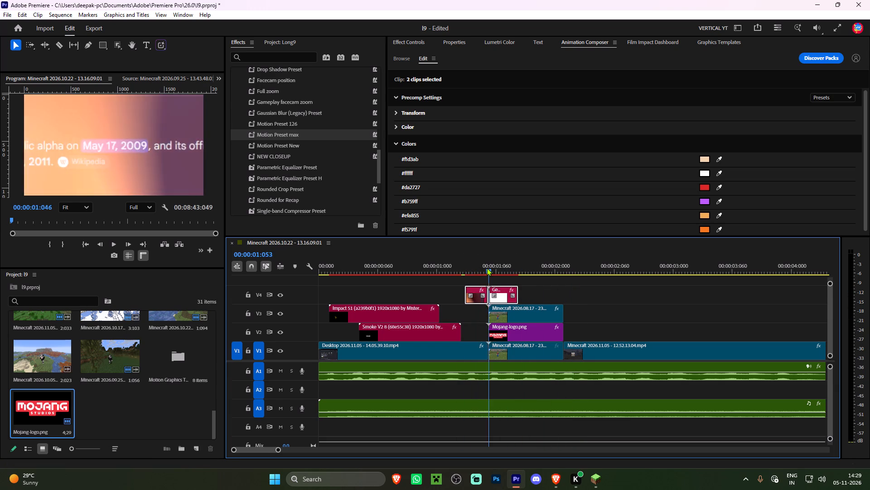
{"action": "left_click_drag", "start_coordinate": [487, 268], "coordinate": [465, 268]}
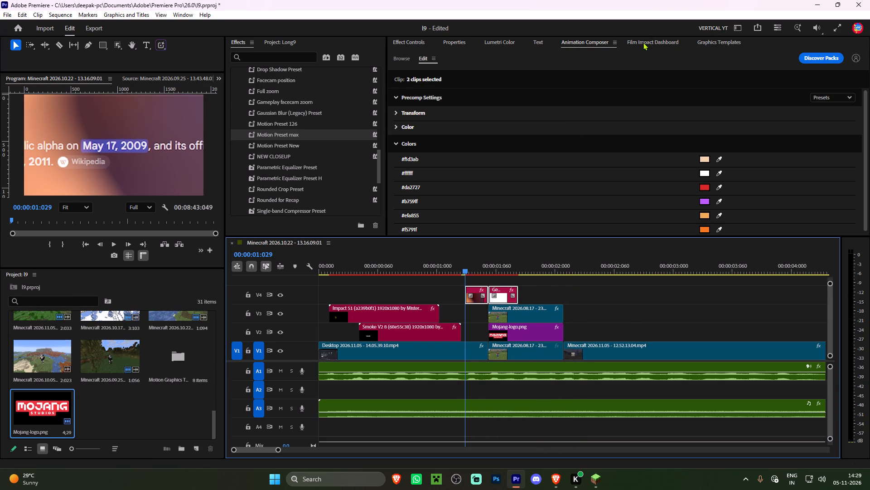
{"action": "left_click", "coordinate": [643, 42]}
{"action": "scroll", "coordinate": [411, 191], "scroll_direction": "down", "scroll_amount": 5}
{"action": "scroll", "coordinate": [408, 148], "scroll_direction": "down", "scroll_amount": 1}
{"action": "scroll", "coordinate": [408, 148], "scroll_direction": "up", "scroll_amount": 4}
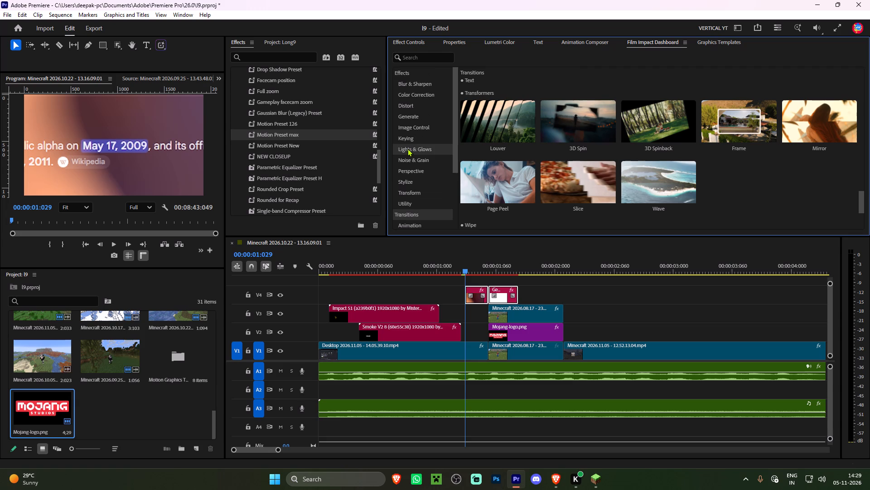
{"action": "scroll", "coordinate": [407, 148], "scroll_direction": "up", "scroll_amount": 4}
Audition the Essential Sound Effects transitions and place Swoosh Transition 23 on A2 under the light leak, starting at about 00:00:01:000.
{"action": "left_click", "coordinate": [581, 45]}
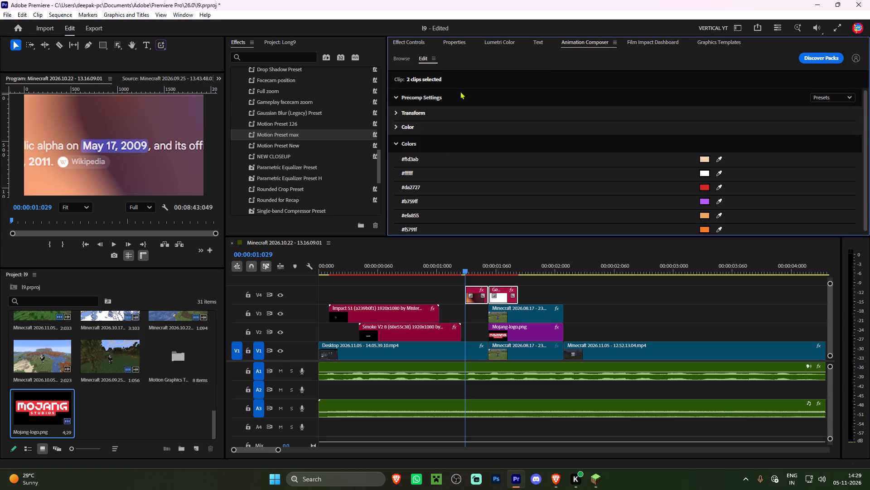
{"action": "left_click", "coordinate": [404, 56]}
{"action": "scroll", "coordinate": [445, 145], "scroll_direction": "down", "scroll_amount": 5}
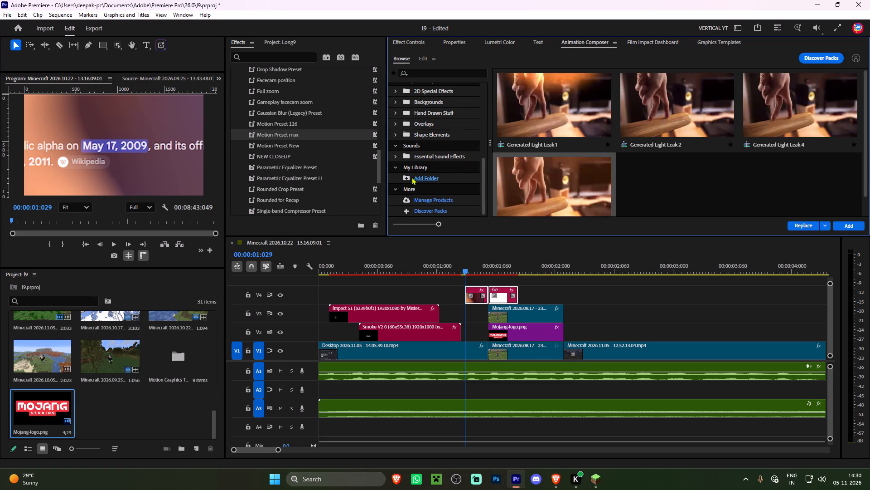
{"action": "left_click", "coordinate": [424, 152]}
{"action": "left_click", "coordinate": [395, 158]}
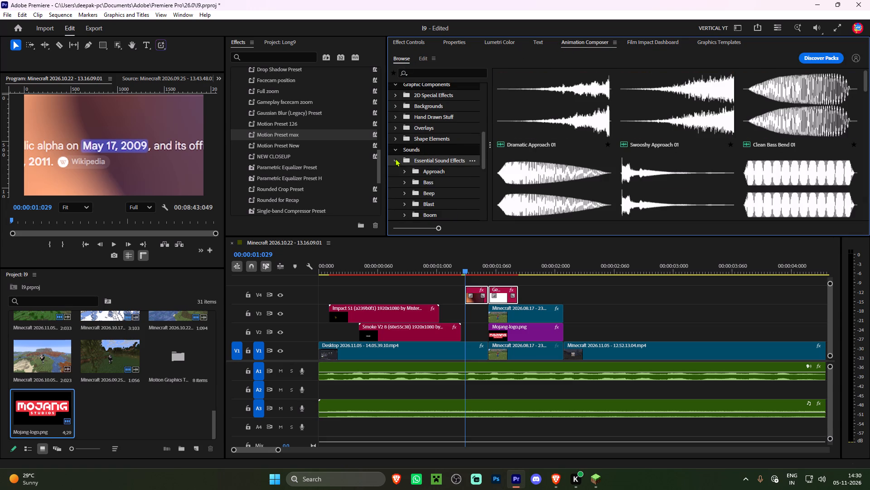
{"action": "scroll", "coordinate": [422, 161], "scroll_direction": "down", "scroll_amount": 3}
{"action": "left_click", "coordinate": [429, 159]}
{"action": "left_click", "coordinate": [552, 109]}
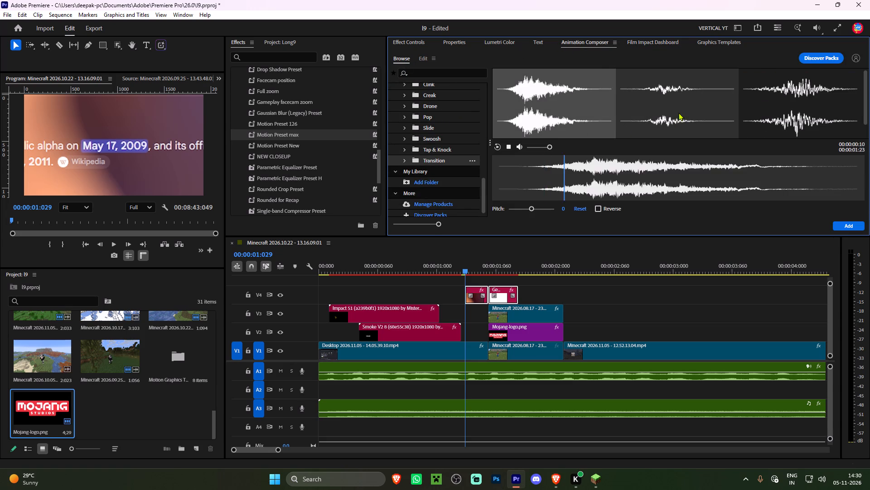
{"action": "left_click", "coordinate": [682, 106]}
{"action": "left_click", "coordinate": [776, 102]}
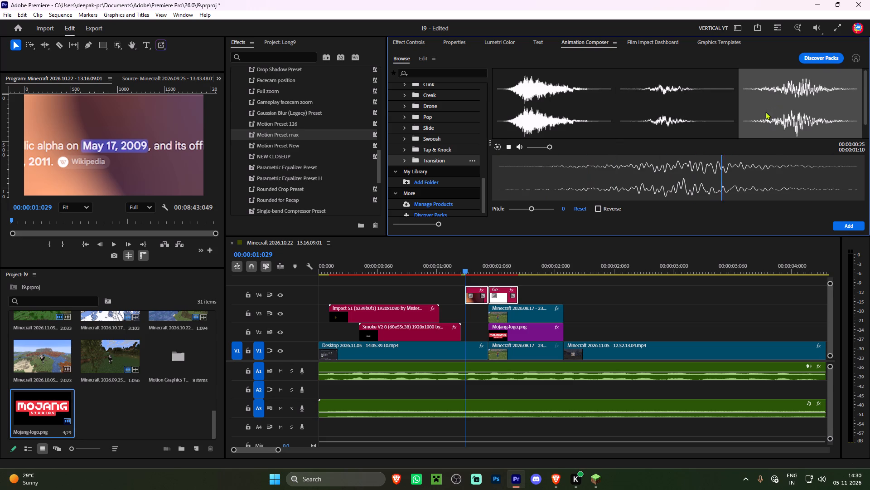
{"action": "left_click", "coordinate": [693, 104]}
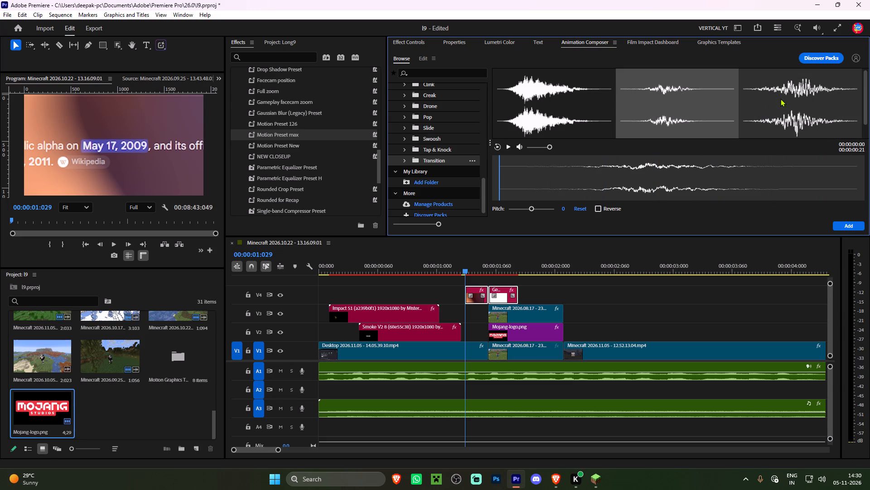
{"action": "left_click_drag", "start_coordinate": [779, 98], "coordinate": [451, 385]}
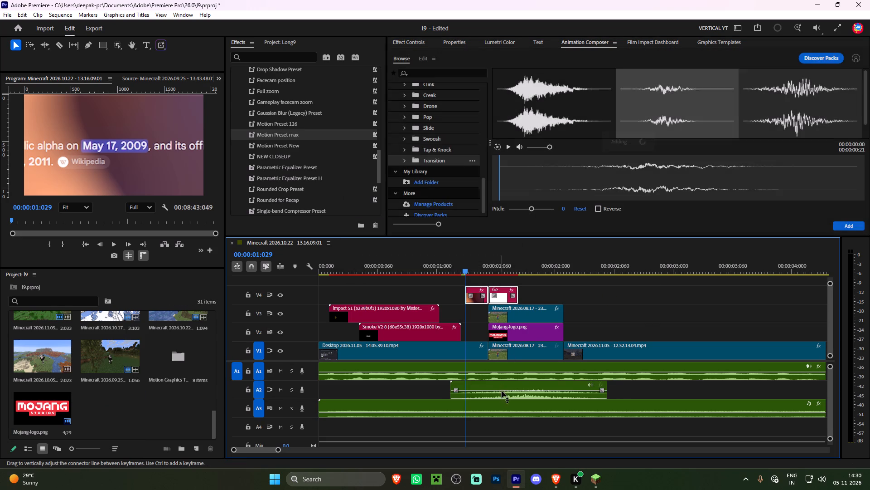
{"action": "left_click_drag", "start_coordinate": [503, 386], "coordinate": [490, 386]}
Preview the swoosh over the Mojang cut and set its volume level to -10 dB.
{"action": "left_click", "coordinate": [421, 255]}
{"action": "key", "text": "space"}
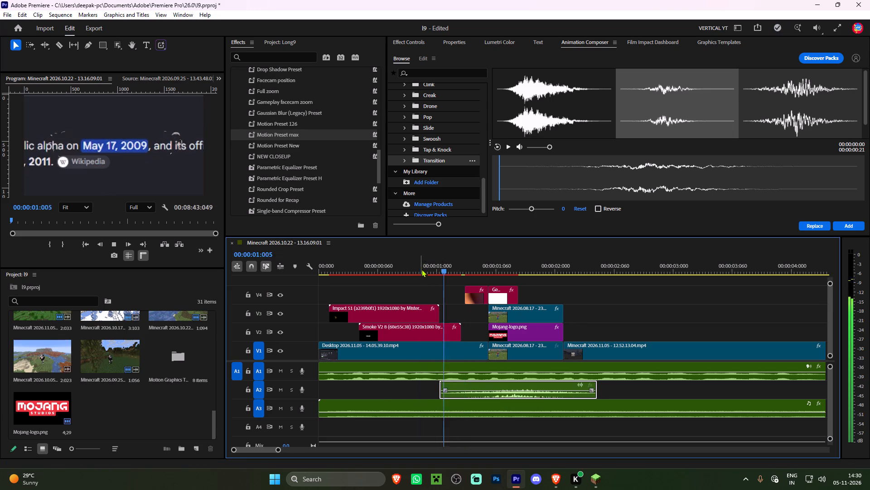
{"action": "scroll", "coordinate": [425, 313], "scroll_direction": "down", "scroll_amount": 6, "text": "alt"}
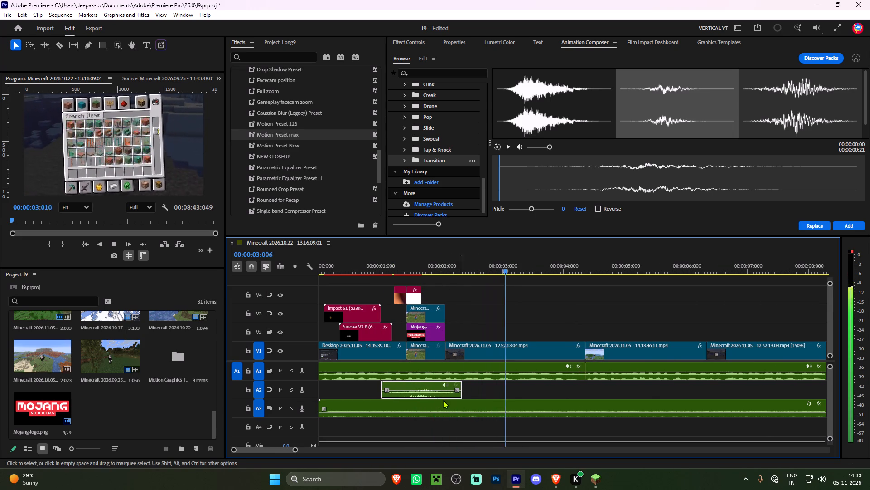
{"action": "key", "text": "space"}
{"action": "left_click", "coordinate": [406, 42]}
{"action": "left_click", "coordinate": [506, 94]}
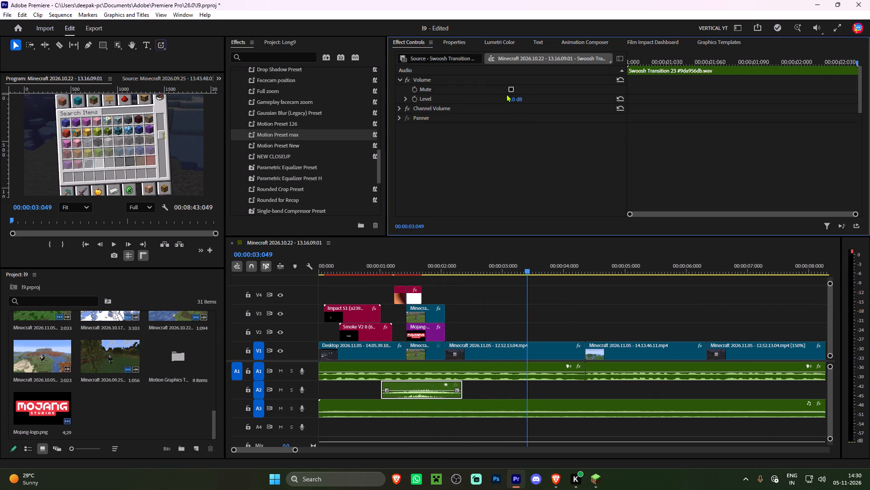
{"action": "left_click", "coordinate": [513, 99]}
{"action": "key", "text": "minus"}
{"action": "type", "text": "10"}
{"action": "key", "text": "Return"}
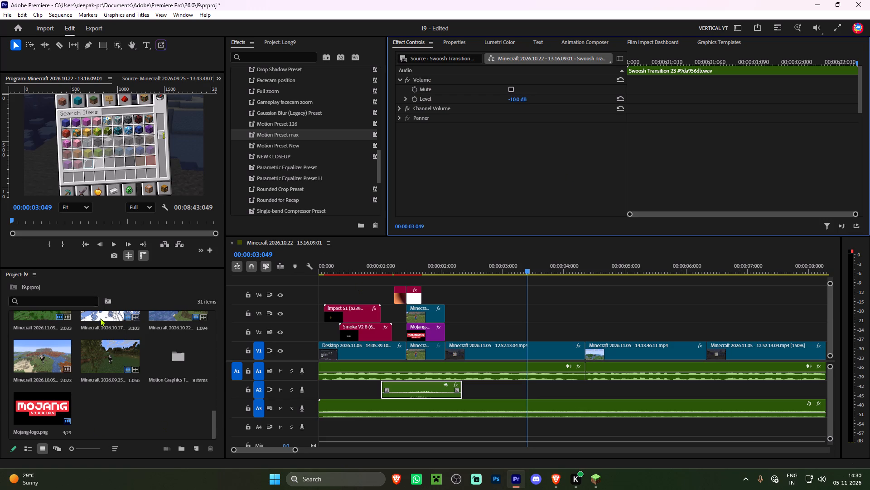
Replay the beginning of the sequence to check the sound and visuals of the opening shot.
{"action": "left_click", "coordinate": [85, 245]}
{"action": "key", "text": "space"}
{"action": "key", "text": "space"}
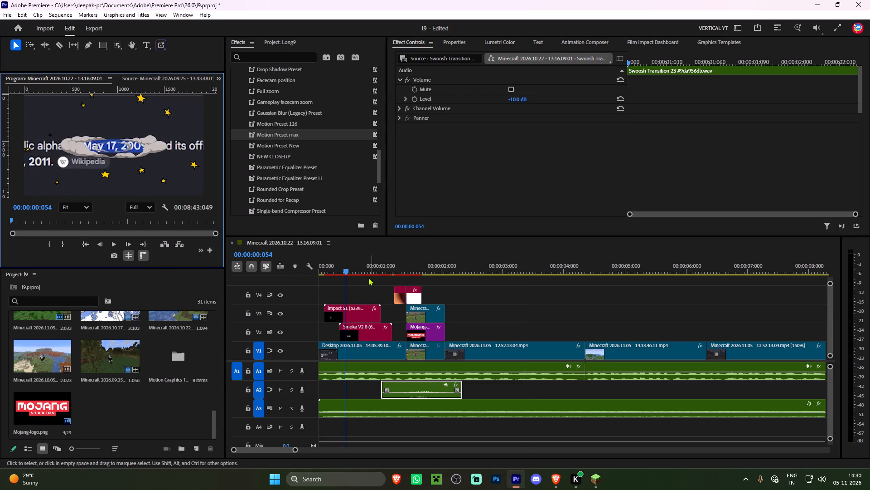
{"action": "left_click_drag", "start_coordinate": [348, 269], "coordinate": [307, 274], "text": "shift"}
{"action": "key", "text": "space"}
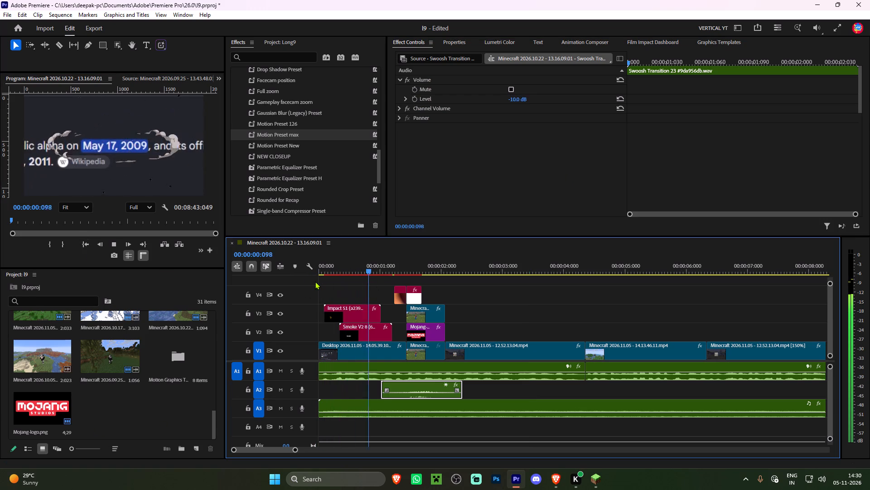
{"action": "scroll", "coordinate": [327, 288], "scroll_direction": "up", "scroll_amount": 5}
{"action": "left_click_drag", "start_coordinate": [335, 263], "coordinate": [274, 263]}
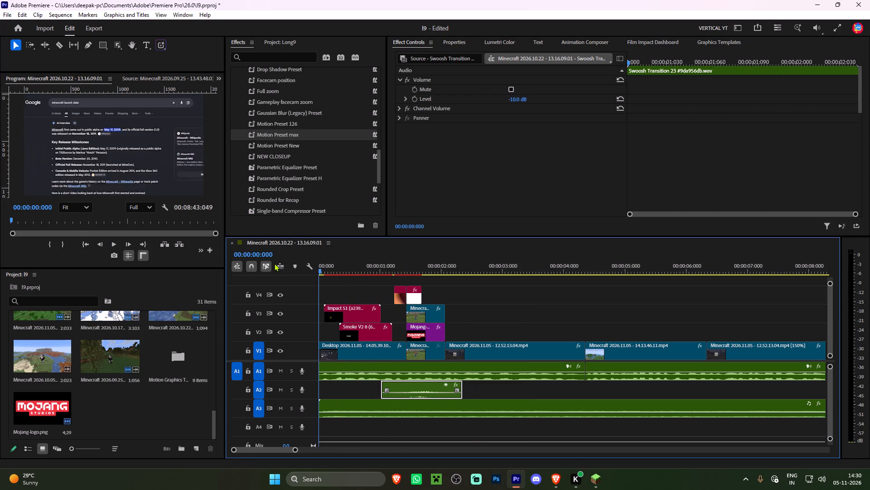
{"action": "key", "text": "space"}
{"action": "key", "text": "space"}
{"action": "left_click_drag", "start_coordinate": [340, 265], "coordinate": [294, 266]}
Browse the 2D Special Effects graphics in Animation Composer for a suitable overlay.
{"action": "left_click", "coordinate": [635, 39]}
{"action": "left_click", "coordinate": [594, 47]}
{"action": "scroll", "coordinate": [505, 143], "scroll_direction": "up", "scroll_amount": 8}
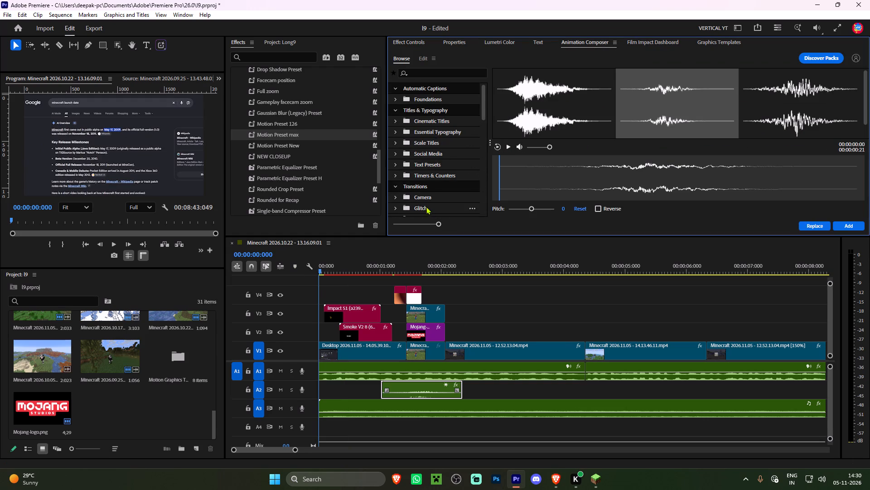
{"action": "scroll", "coordinate": [438, 128], "scroll_direction": "up", "scroll_amount": 2}
{"action": "scroll", "coordinate": [438, 130], "scroll_direction": "down", "scroll_amount": 1}
{"action": "left_click", "coordinate": [427, 128]}
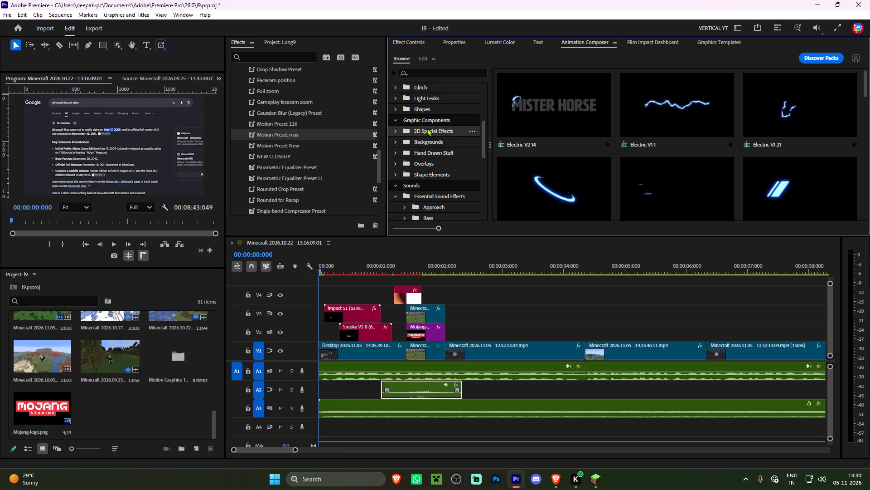
{"action": "scroll", "coordinate": [612, 137], "scroll_direction": "down", "scroll_amount": 3}
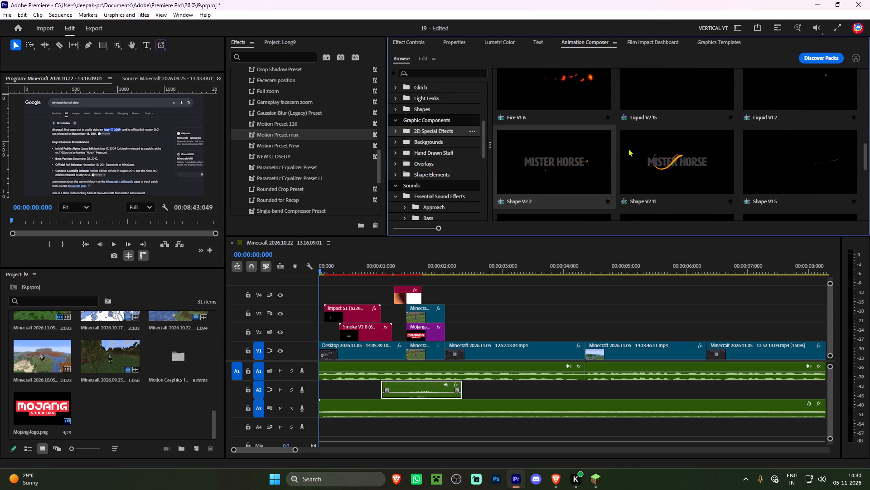
{"action": "scroll", "coordinate": [708, 124], "scroll_direction": "up", "scroll_amount": 1}
{"action": "scroll", "coordinate": [768, 183], "scroll_direction": "down", "scroll_amount": 1}
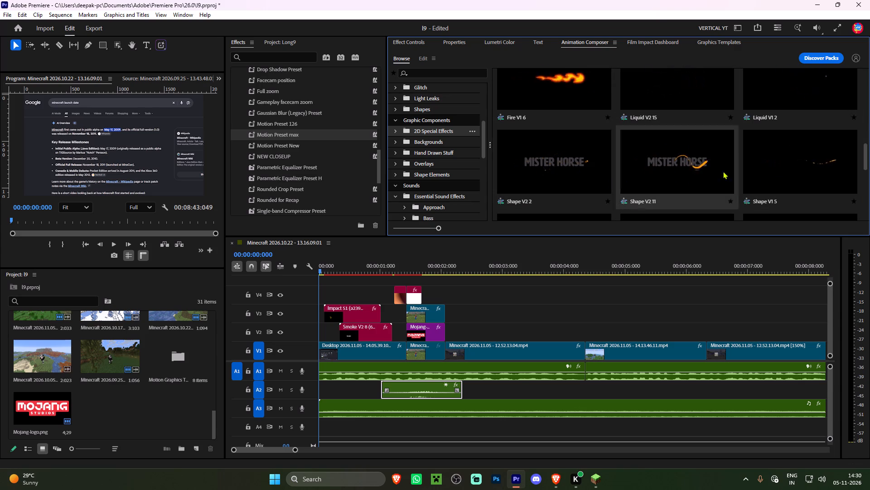
{"action": "scroll", "coordinate": [672, 171], "scroll_direction": "down", "scroll_amount": 1}
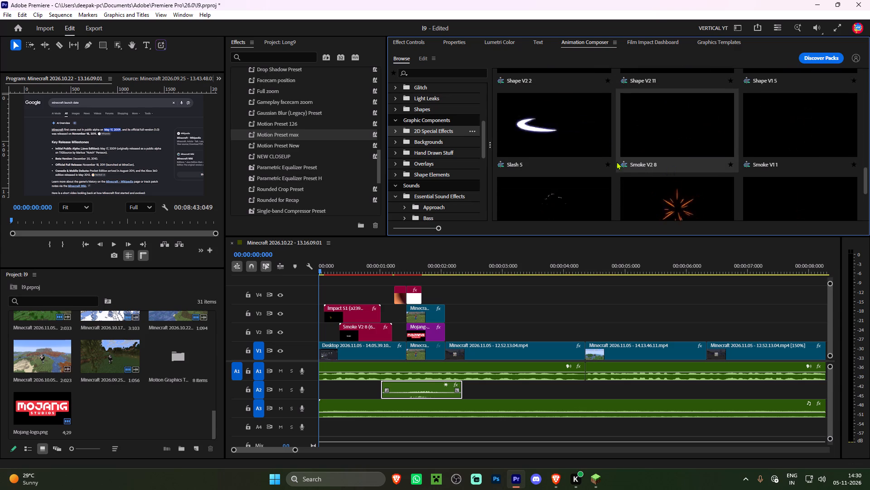
{"action": "scroll", "coordinate": [606, 153], "scroll_direction": "down", "scroll_amount": 2}
Browse the Hand Drawn Stuff graphics in Animation Composer for a suitable overlay.
{"action": "left_click", "coordinate": [421, 145]}
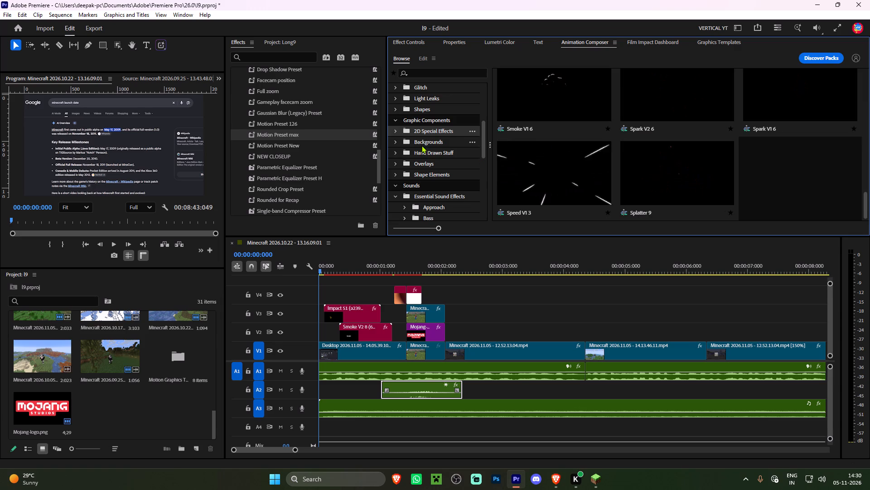
{"action": "left_click", "coordinate": [423, 150]}
{"action": "scroll", "coordinate": [608, 155], "scroll_direction": "down", "scroll_amount": 1}
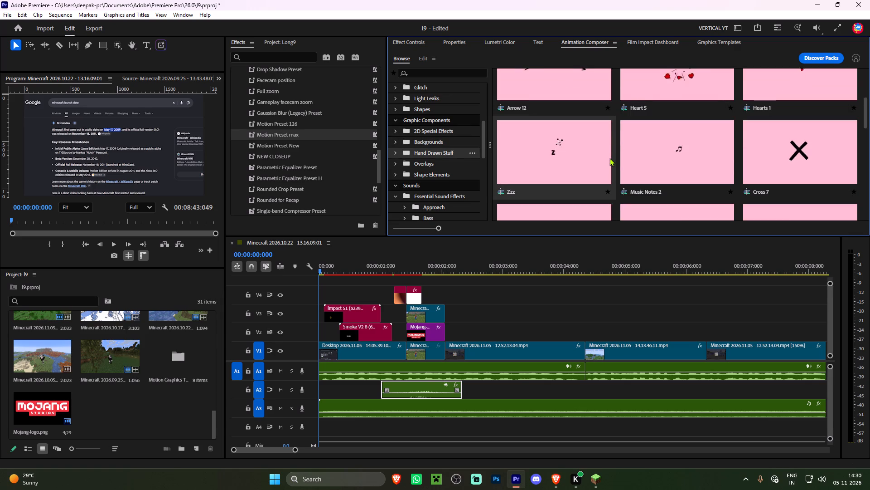
{"action": "scroll", "coordinate": [609, 161], "scroll_direction": "down", "scroll_amount": 1}
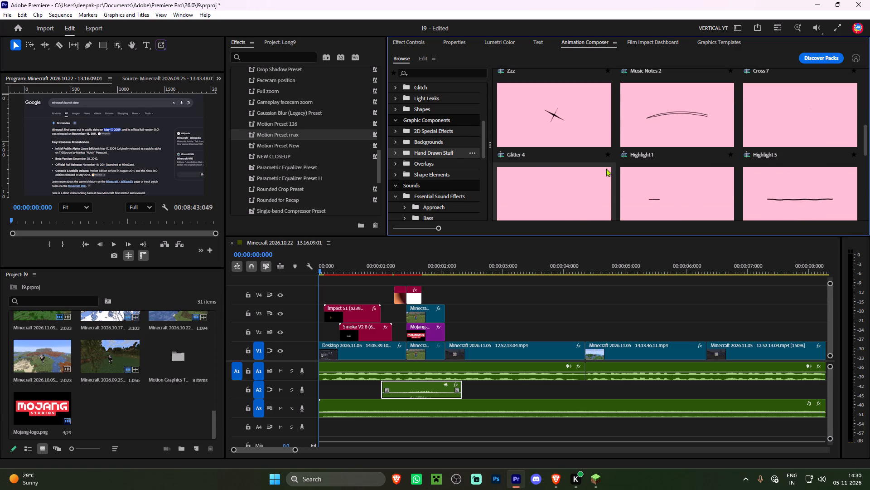
{"action": "scroll", "coordinate": [604, 171], "scroll_direction": "down", "scroll_amount": 2}
{"action": "scroll", "coordinate": [602, 177], "scroll_direction": "up", "scroll_amount": 1}
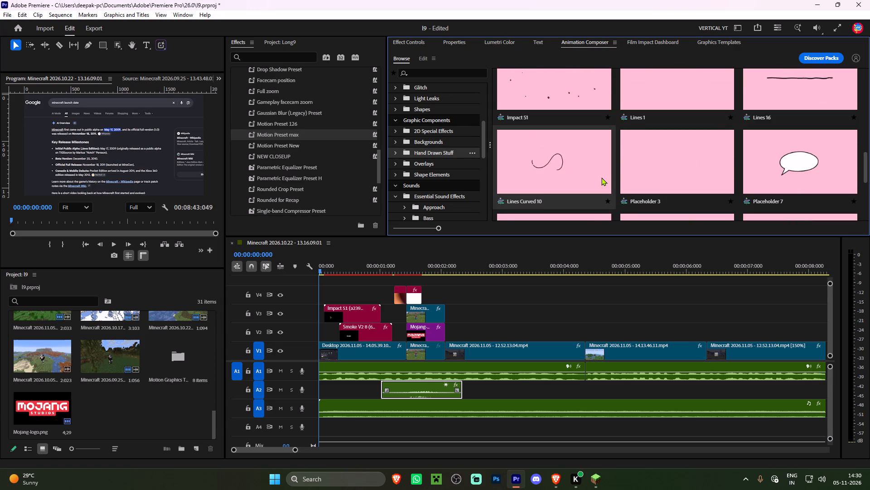
{"action": "scroll", "coordinate": [601, 177], "scroll_direction": "down", "scroll_amount": 2}
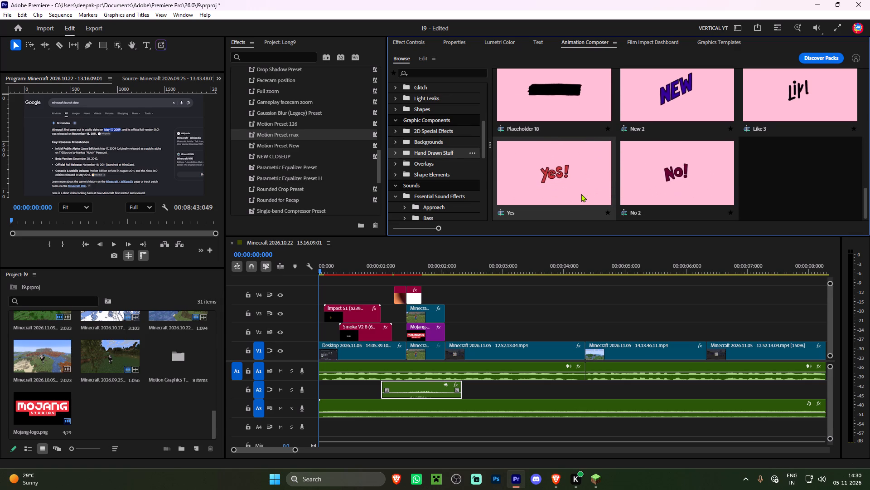
Play on from the Mojang shot to find the cue and add the hand-drawn Yes graphic on V2 at 00:00:03:060, over the inventory clip.
{"action": "left_click", "coordinate": [442, 286]}
{"action": "key", "text": "space"}
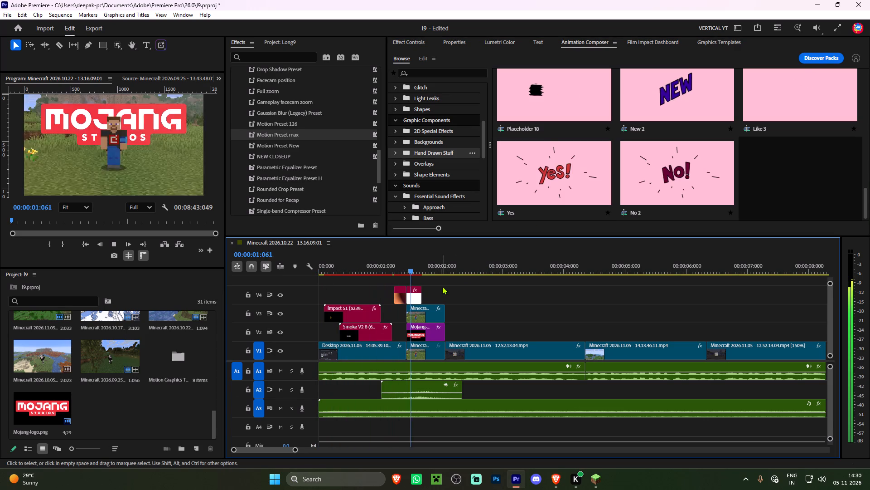
{"action": "scroll", "coordinate": [442, 286], "scroll_direction": "down", "scroll_amount": 2, "text": "alt"}
{"action": "scroll", "coordinate": [442, 286], "scroll_direction": "down", "scroll_amount": 2}
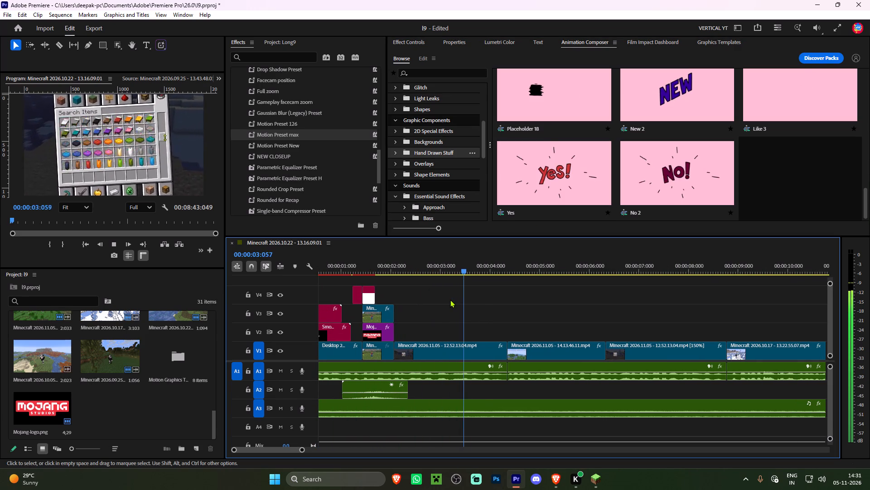
{"action": "key", "text": "space"}
{"action": "left_click", "coordinate": [387, 261]}
{"action": "key", "text": "space"}
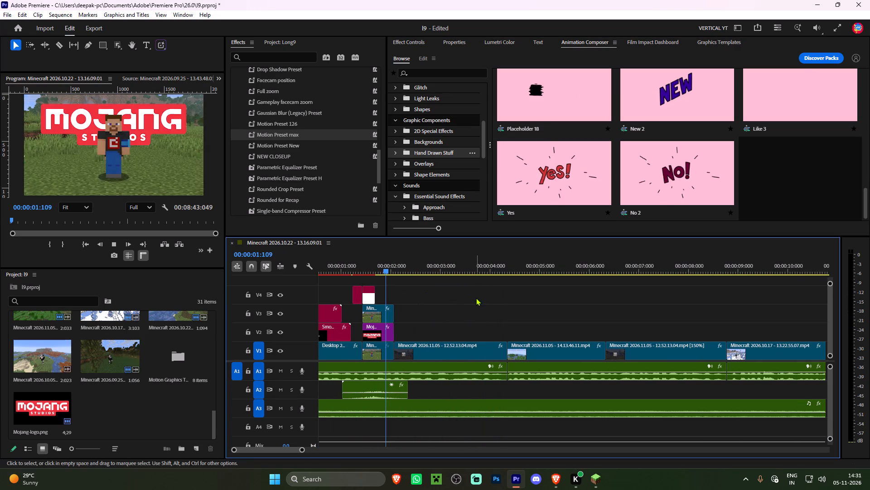
{"action": "key", "text": "space"}
{"action": "key", "text": "space"}
{"action": "key", "text": "space"}
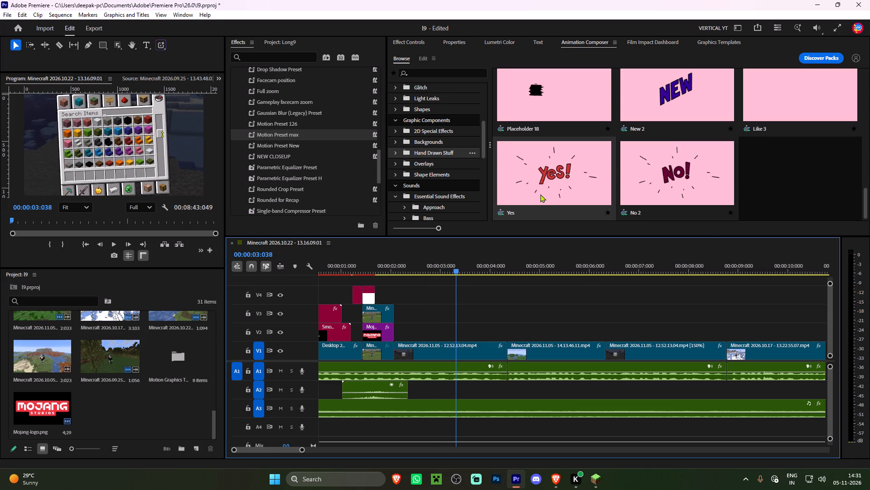
{"action": "key", "text": "space"}
{"action": "key", "text": "space"}
{"action": "double_click", "coordinate": [541, 183]}
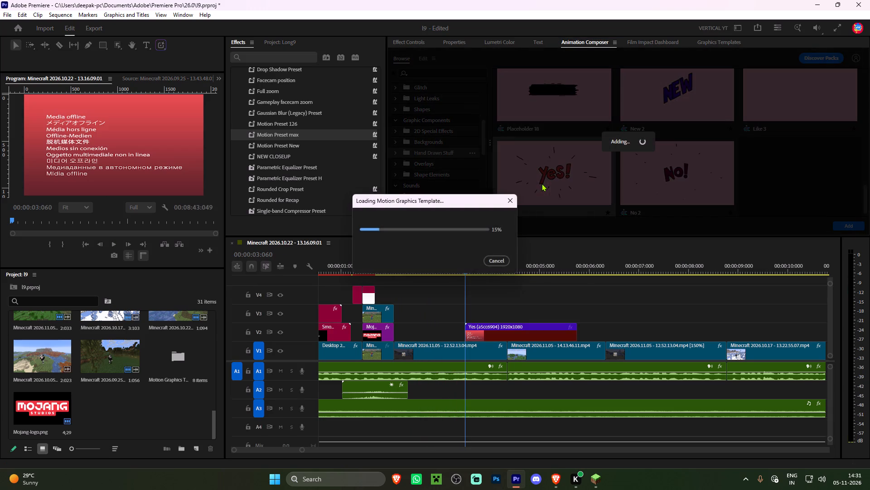
Play the inventory clip around the Yes graphic to check its timing and look.
{"action": "left_click", "coordinate": [499, 292]}
{"action": "key", "text": "space"}
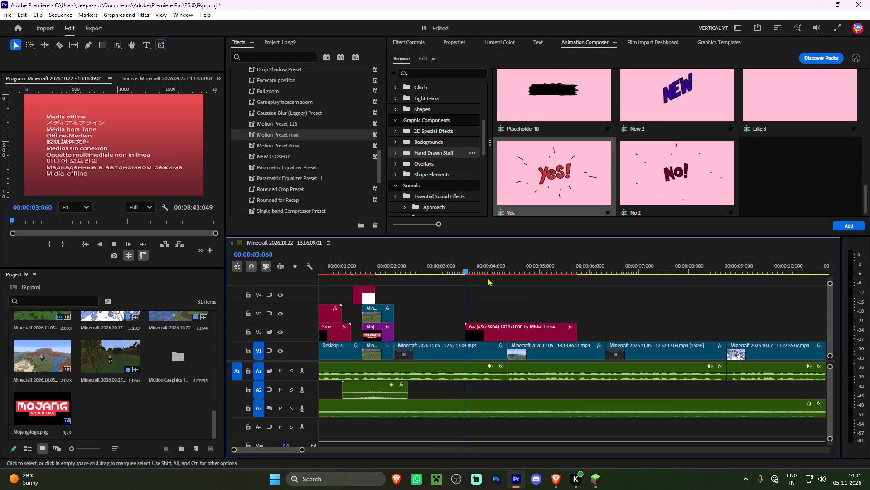
{"action": "left_click", "coordinate": [452, 269]}
{"action": "key", "text": "space"}
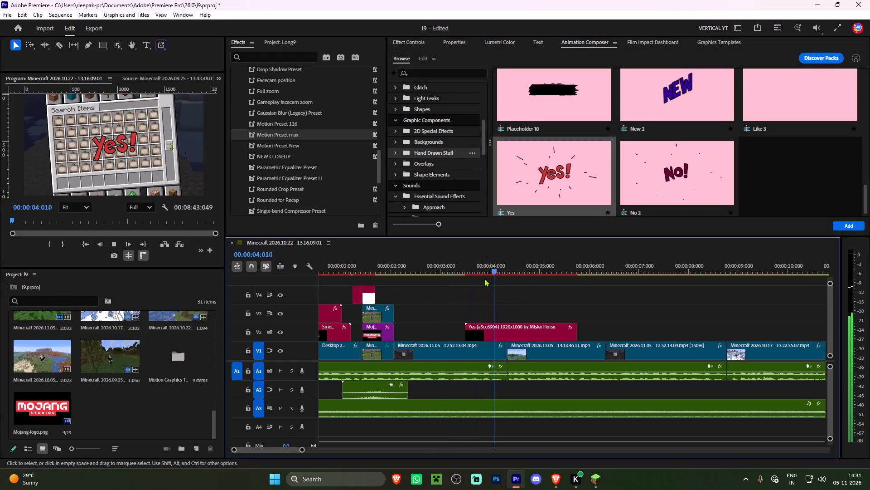
{"action": "key", "text": "space"}
{"action": "left_click", "coordinate": [458, 268]}
{"action": "key", "text": "space"}
{"action": "key", "text": "space"}
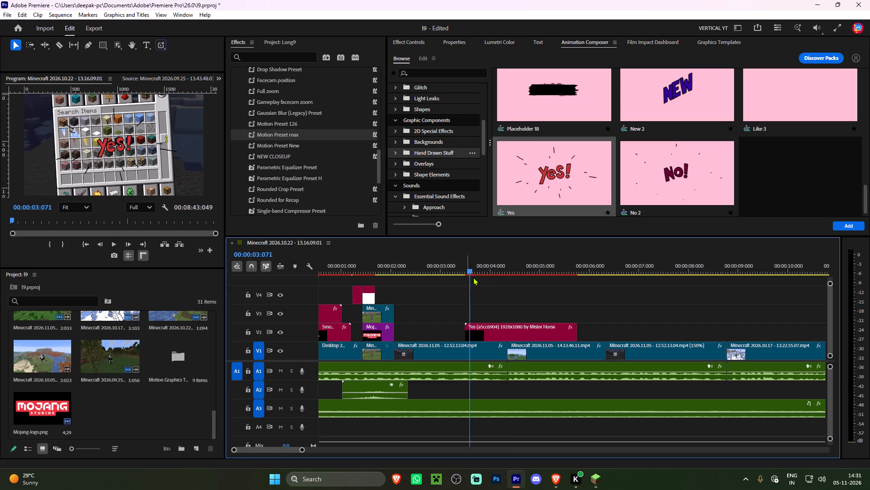
Scale the Yes graphic on V2 up to 125.
{"action": "left_click", "coordinate": [506, 329]}
{"action": "left_click", "coordinate": [405, 41]}
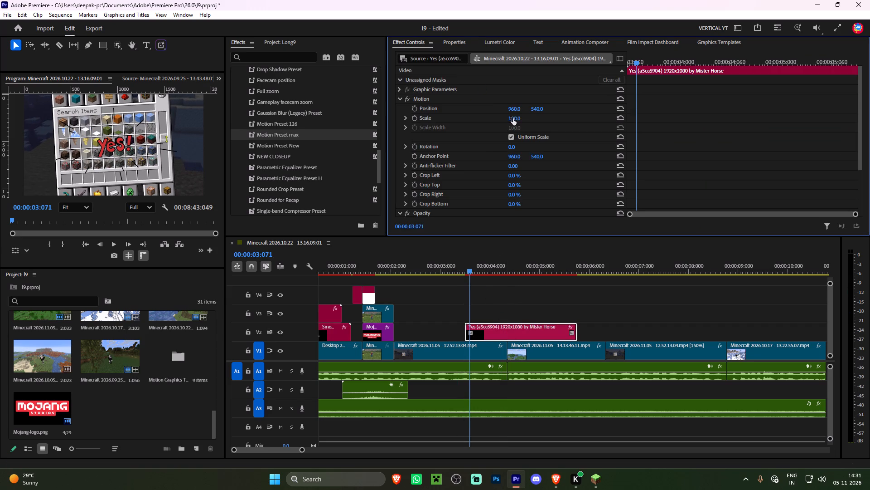
{"action": "left_click_drag", "start_coordinate": [512, 118], "coordinate": [523, 120]}
{"action": "left_click", "coordinate": [468, 266], "text": "shift"}
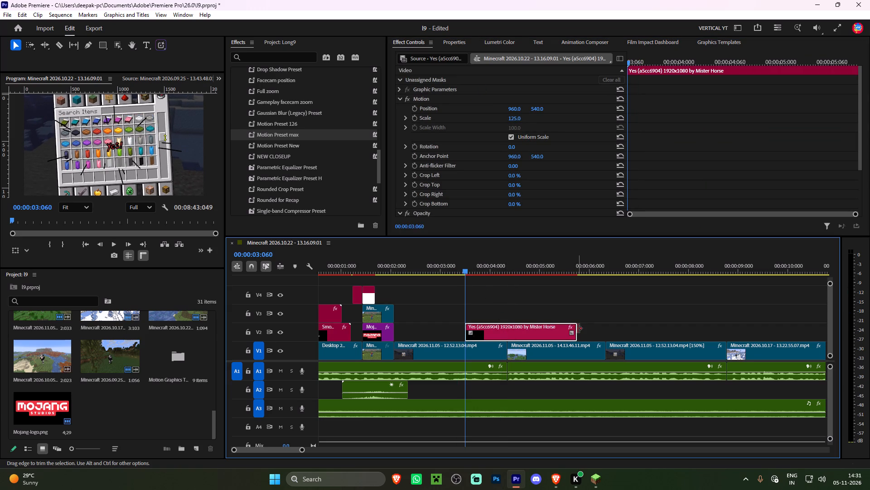
Trim the end of the Yes graphic to the end of the inventory clip and play it back.
{"action": "left_click_drag", "start_coordinate": [578, 328], "coordinate": [508, 333]}
{"action": "key", "text": "space"}
{"action": "key", "text": "space"}
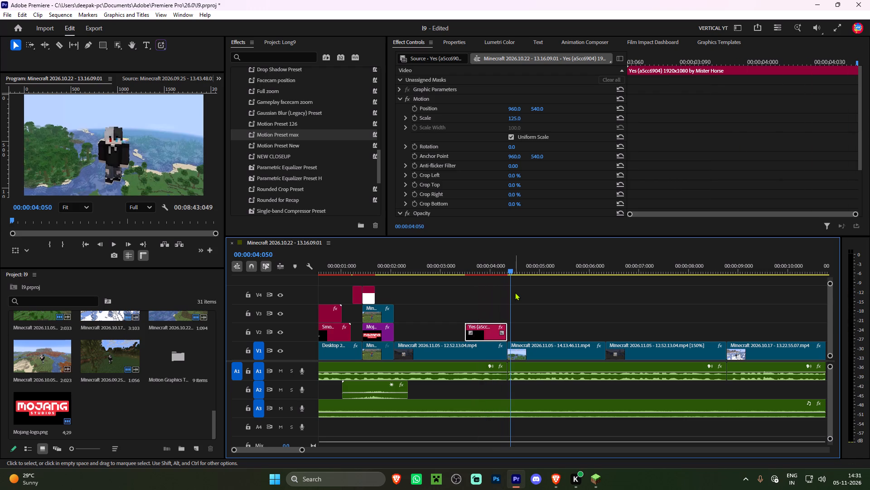
{"action": "left_click_drag", "start_coordinate": [466, 268], "coordinate": [474, 272]}
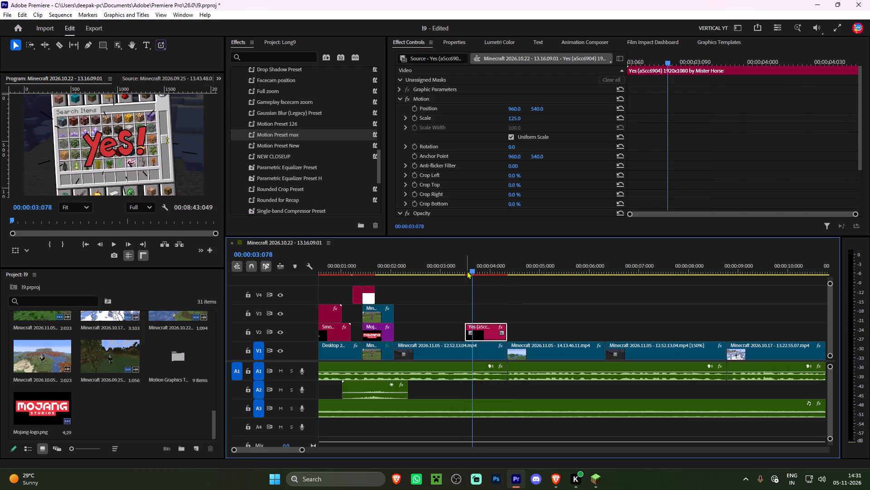
{"action": "left_click", "coordinate": [467, 271], "text": "shift"}
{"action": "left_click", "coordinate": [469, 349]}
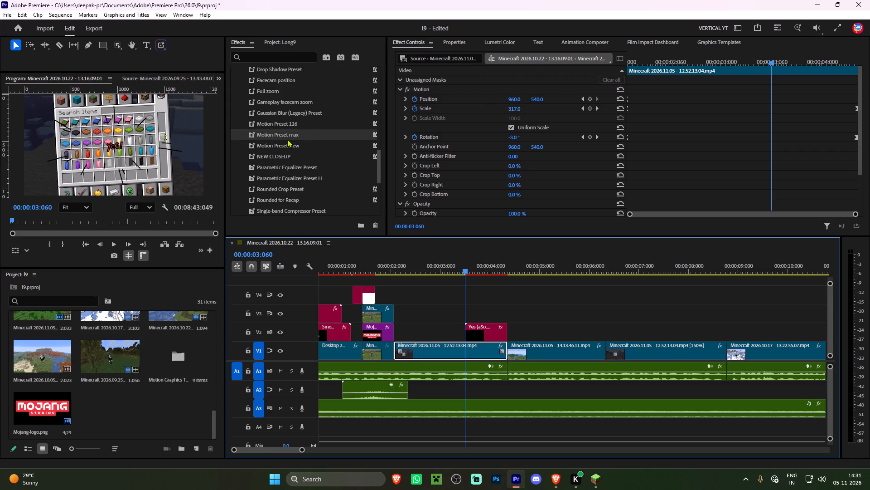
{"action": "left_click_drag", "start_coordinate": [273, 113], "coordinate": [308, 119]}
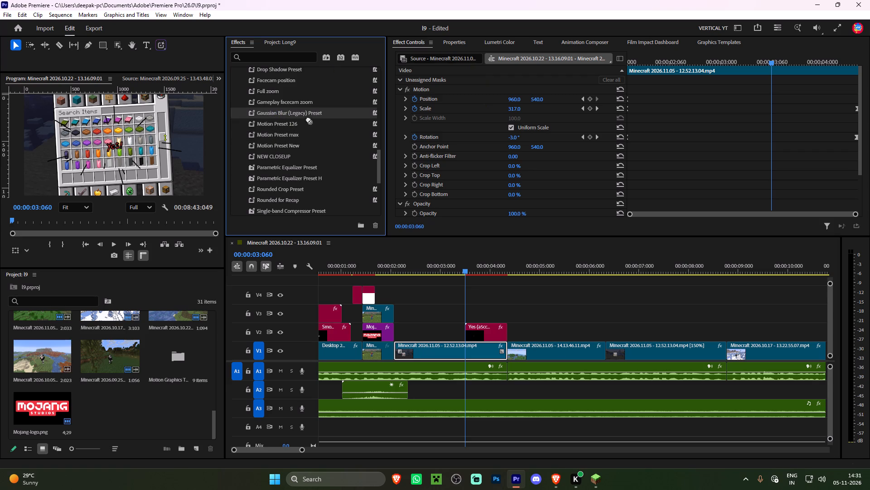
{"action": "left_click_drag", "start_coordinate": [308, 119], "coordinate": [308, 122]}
Move the Yes graphic up from V2 to V3, keeping its start time.
{"action": "left_click_drag", "start_coordinate": [472, 323], "coordinate": [472, 319]}
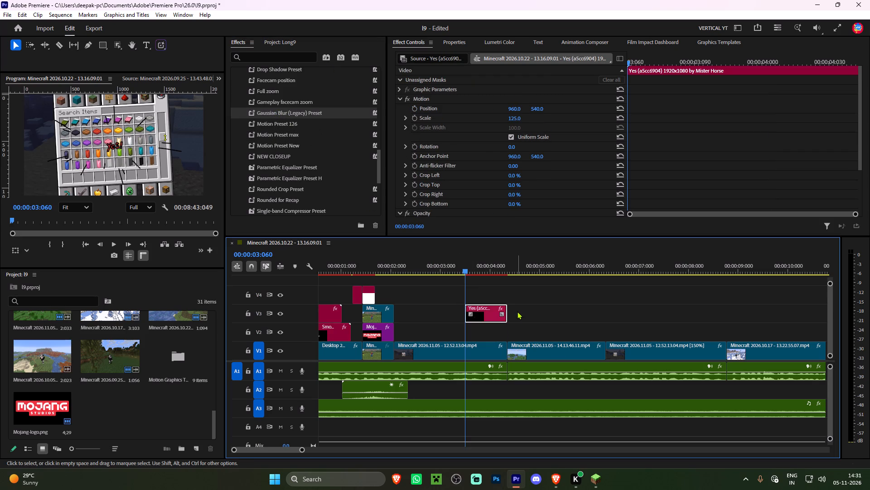
Draw a rectangle covering the whole frame at 00:00:03:060 and fill it with black (000000).
{"action": "left_click", "coordinate": [106, 44]}
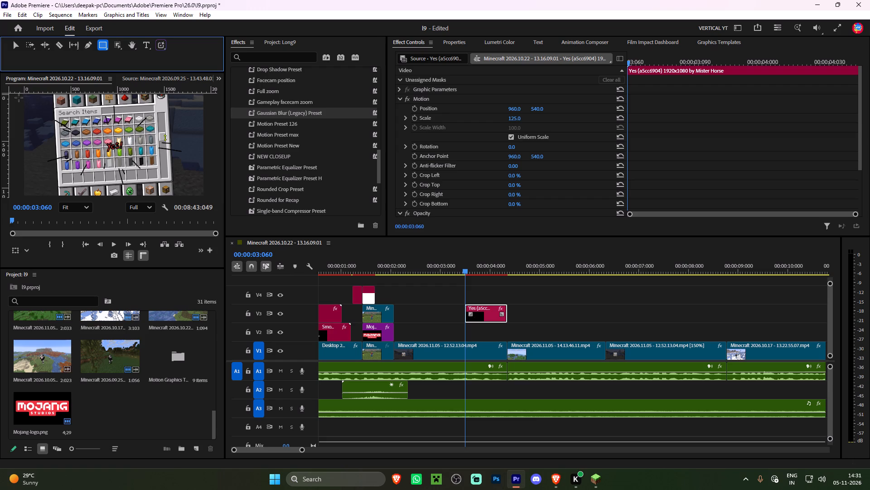
{"action": "left_click_drag", "start_coordinate": [18, 94], "coordinate": [268, 259]}
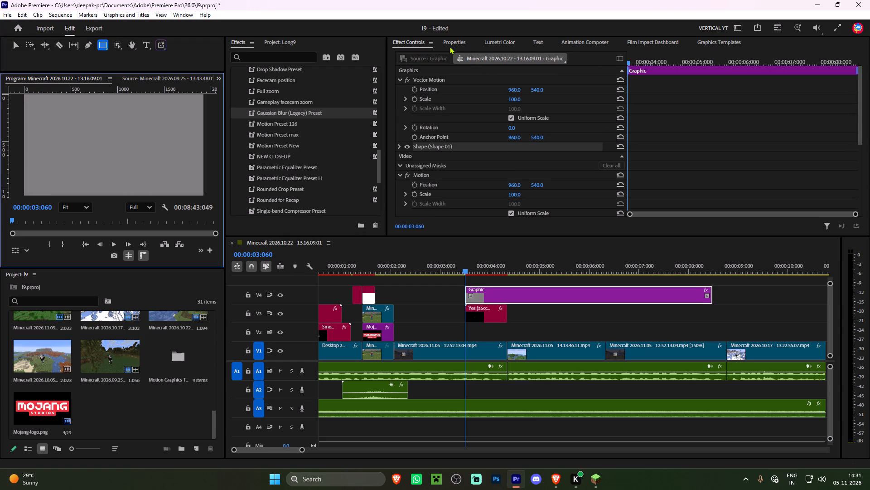
{"action": "left_click", "coordinate": [449, 44]}
{"action": "left_click", "coordinate": [418, 150]}
{"action": "left_click_drag", "start_coordinate": [372, 218], "coordinate": [278, 155]}
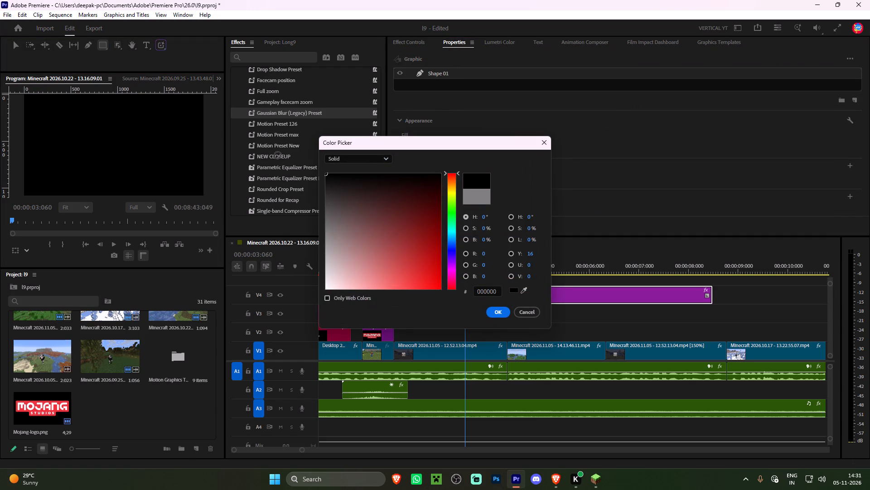
{"action": "left_click_drag", "start_coordinate": [278, 155], "coordinate": [276, 152]}
{"action": "left_click", "coordinate": [501, 310]}
Move the black rectangle graphic to V2 beneath the Yes graphic and trim its end to match.
{"action": "left_click_drag", "start_coordinate": [498, 294], "coordinate": [501, 327]}
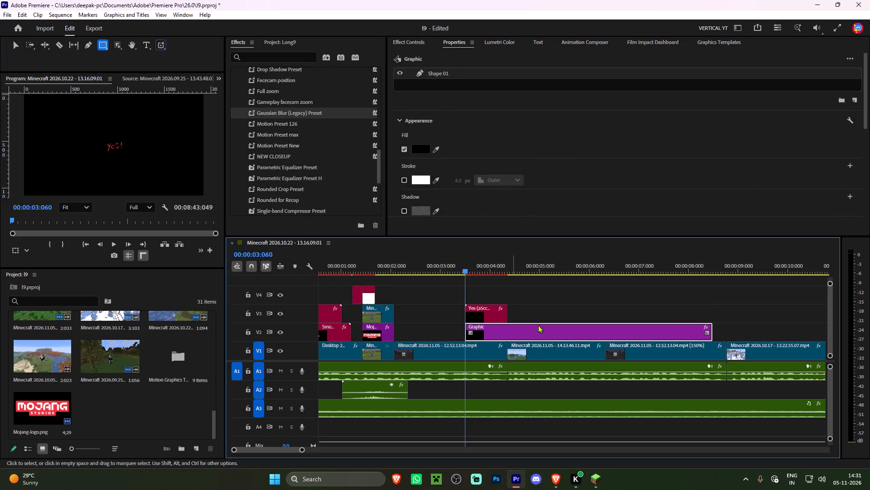
{"action": "left_click_drag", "start_coordinate": [713, 331], "coordinate": [510, 337]}
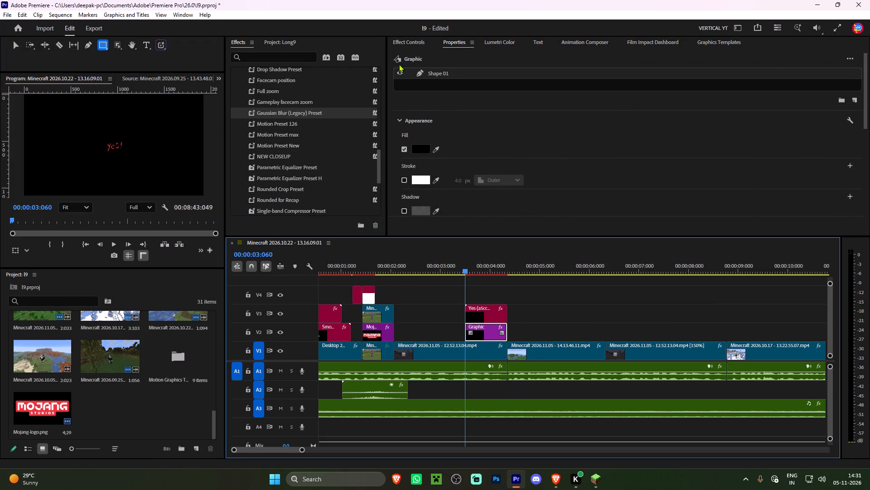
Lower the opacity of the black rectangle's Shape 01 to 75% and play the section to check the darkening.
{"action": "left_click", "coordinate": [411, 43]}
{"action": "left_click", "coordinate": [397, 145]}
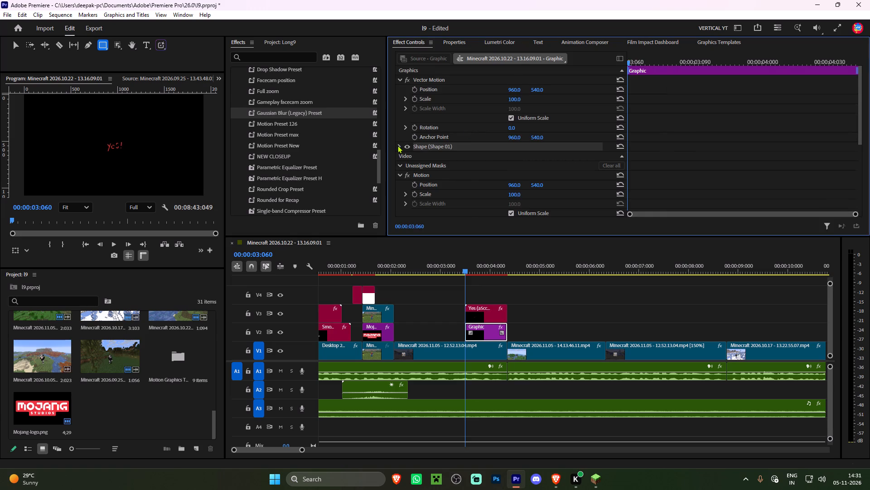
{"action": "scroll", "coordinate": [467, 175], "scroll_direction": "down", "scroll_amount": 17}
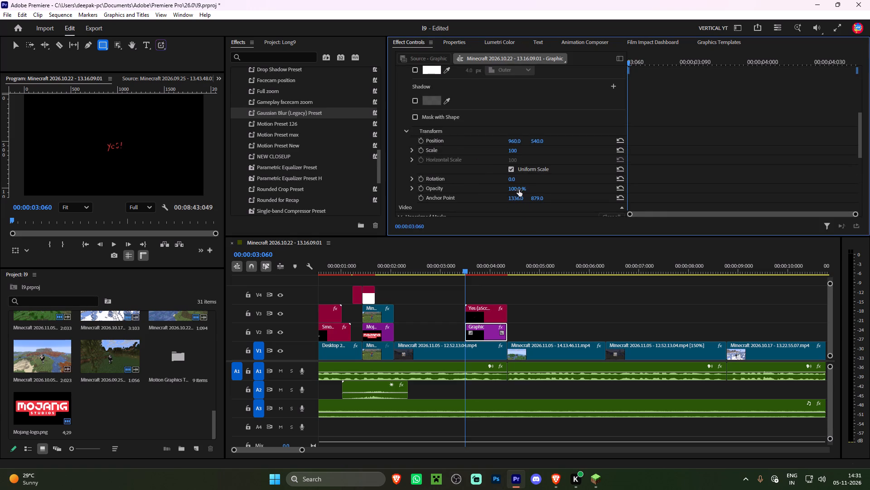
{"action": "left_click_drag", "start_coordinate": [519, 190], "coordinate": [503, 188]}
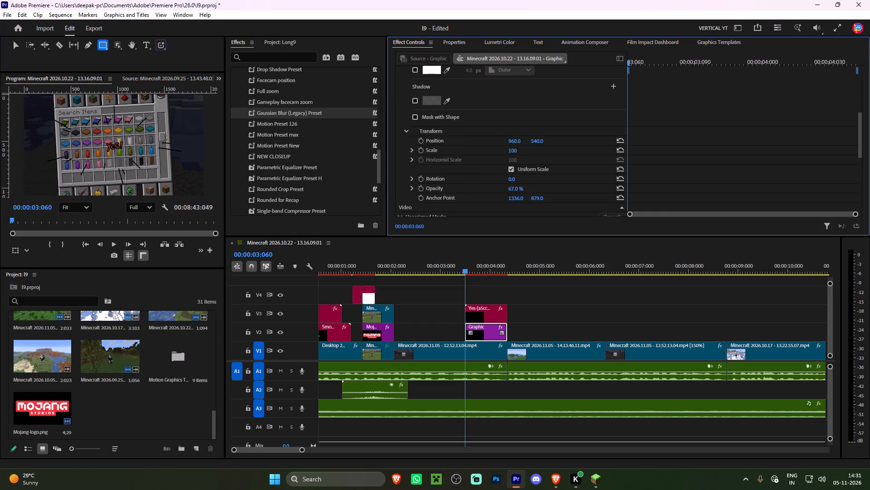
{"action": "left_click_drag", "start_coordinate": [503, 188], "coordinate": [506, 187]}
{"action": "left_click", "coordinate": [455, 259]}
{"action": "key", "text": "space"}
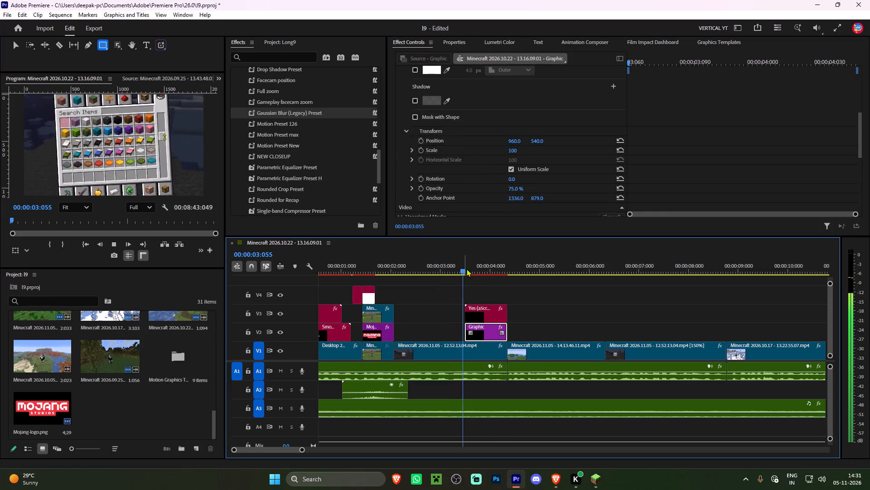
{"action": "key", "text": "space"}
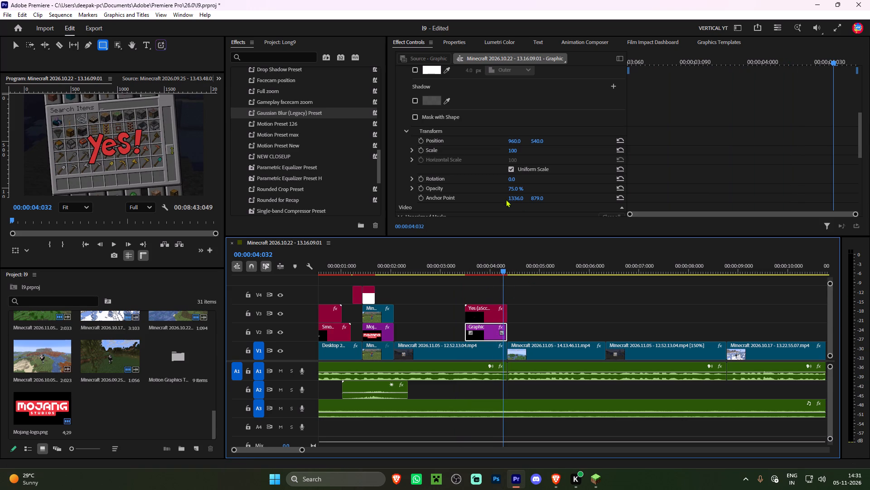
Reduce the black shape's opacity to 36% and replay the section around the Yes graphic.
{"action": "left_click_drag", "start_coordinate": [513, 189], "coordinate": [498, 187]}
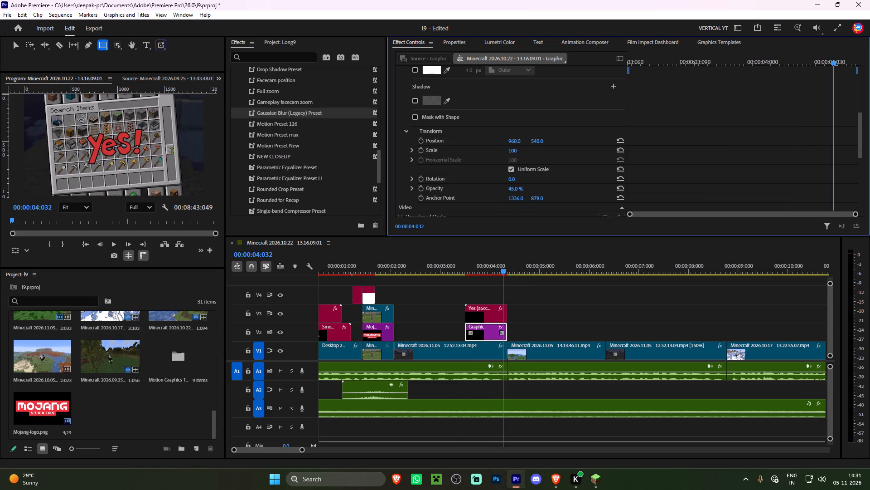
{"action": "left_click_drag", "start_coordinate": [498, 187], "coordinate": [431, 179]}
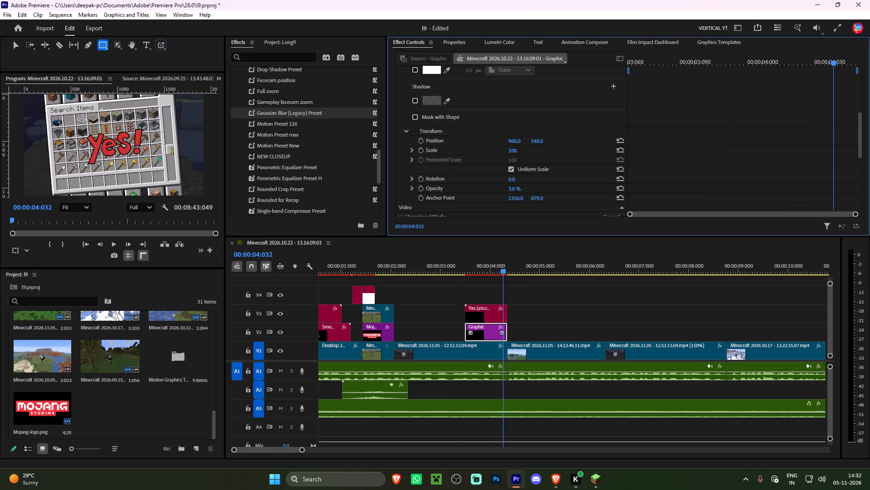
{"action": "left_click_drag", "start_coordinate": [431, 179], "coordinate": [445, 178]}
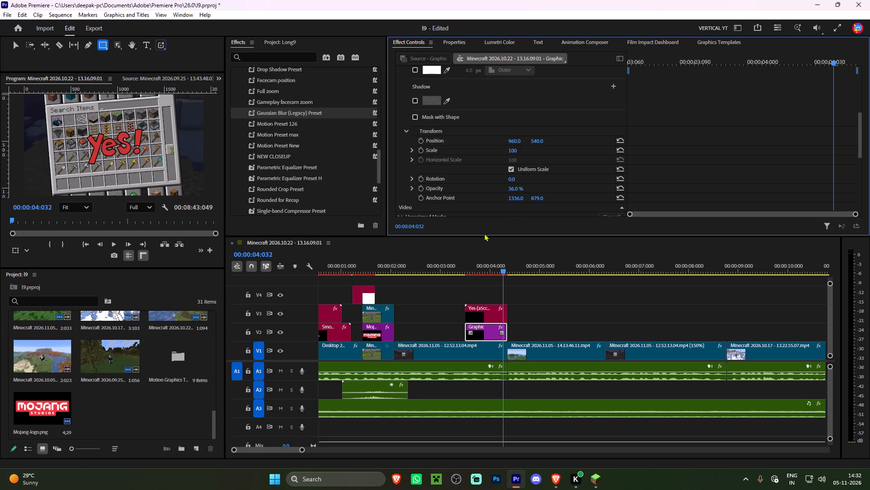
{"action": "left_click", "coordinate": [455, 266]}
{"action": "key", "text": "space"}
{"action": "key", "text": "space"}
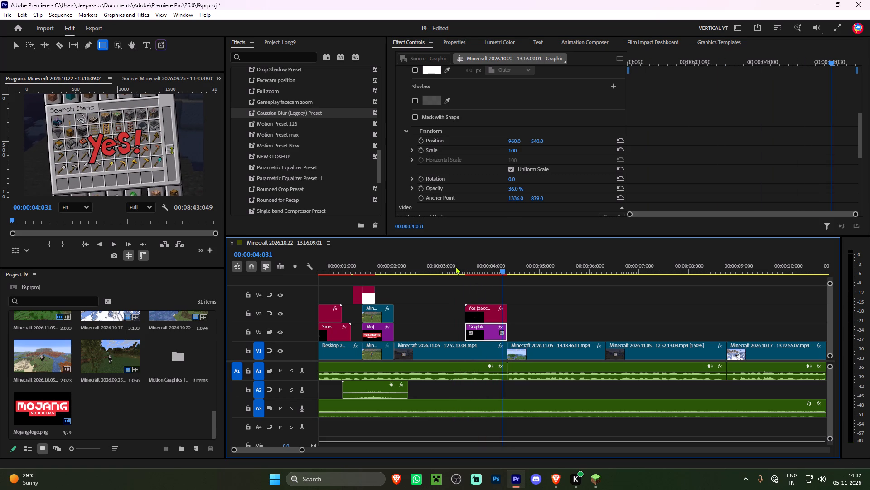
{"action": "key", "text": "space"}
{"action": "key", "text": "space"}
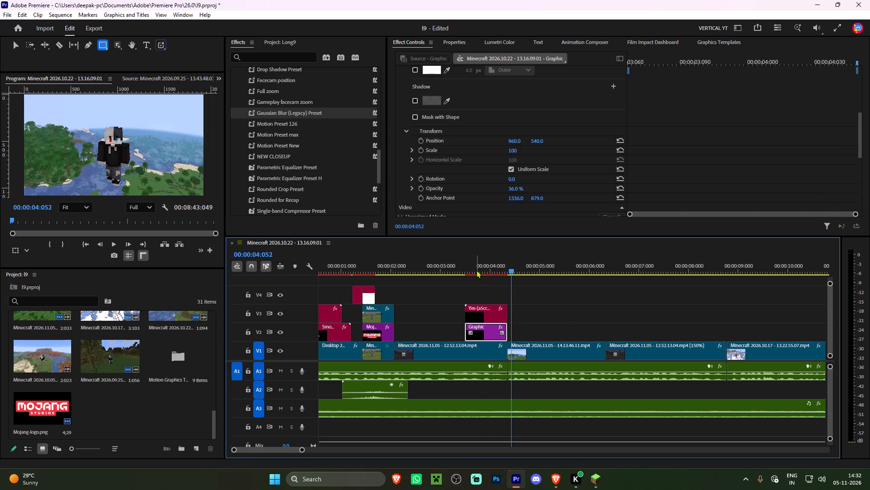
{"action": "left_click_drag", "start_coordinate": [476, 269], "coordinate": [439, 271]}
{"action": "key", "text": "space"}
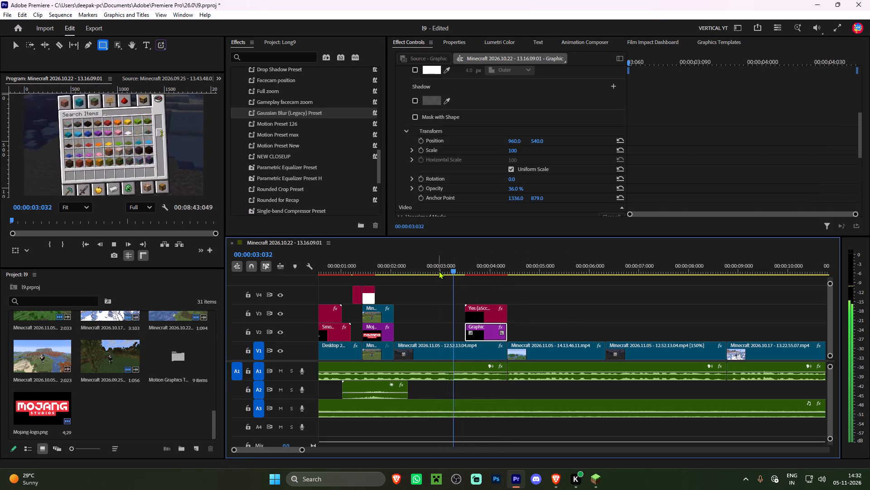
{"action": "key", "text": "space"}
Compare several opacity levels for the black shape and set its opacity to 30%.
{"action": "scroll", "coordinate": [462, 310], "scroll_direction": "up", "scroll_amount": 5, "text": "alt"}
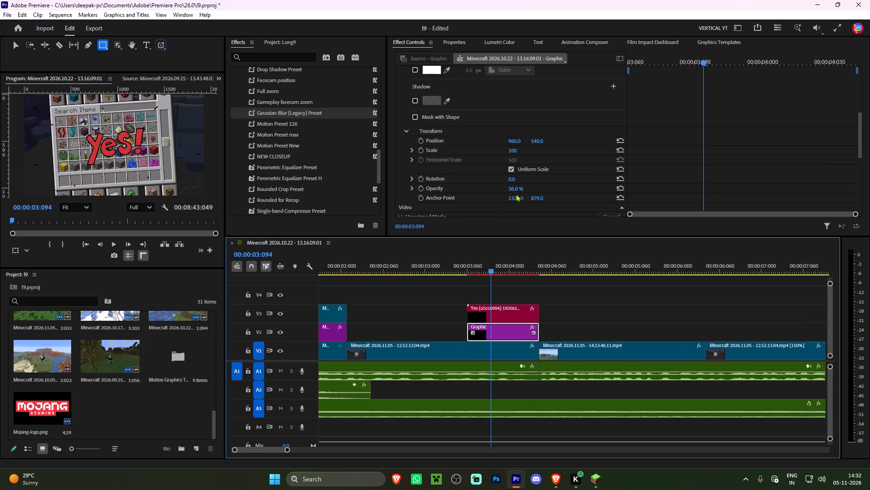
{"action": "left_click_drag", "start_coordinate": [515, 189], "coordinate": [489, 185]}
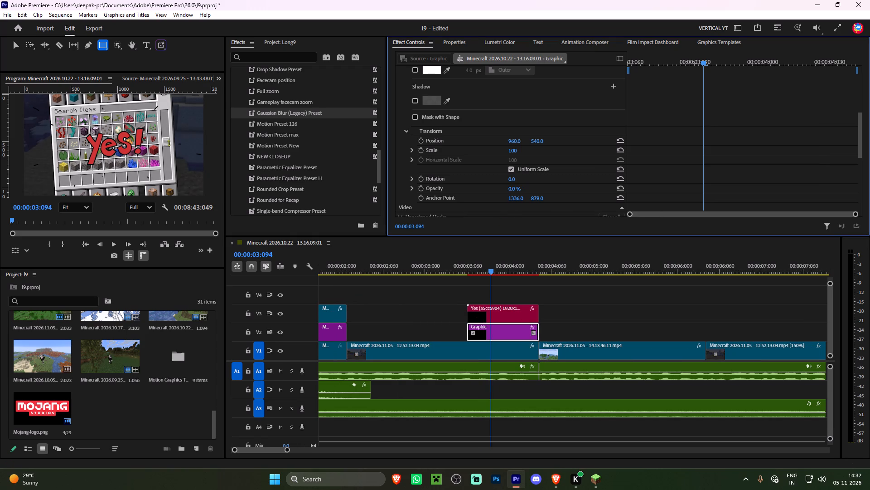
{"action": "left_click_drag", "start_coordinate": [489, 185], "coordinate": [507, 183]}
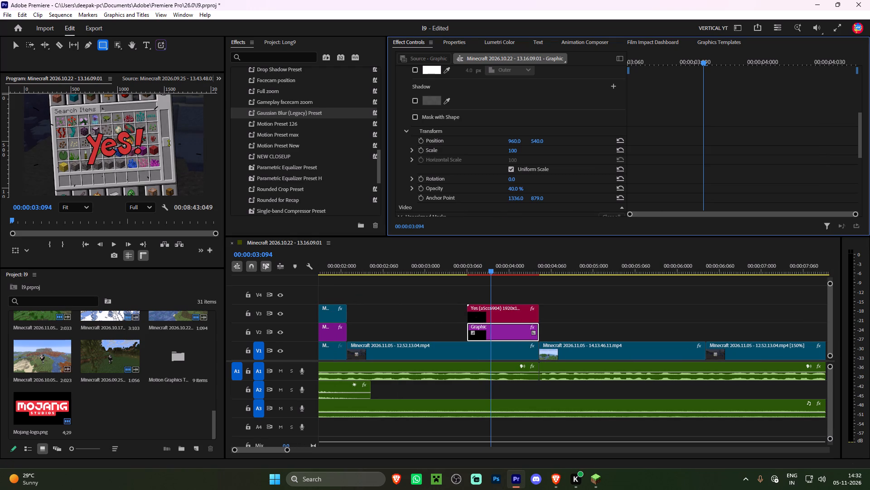
{"action": "left_click_drag", "start_coordinate": [507, 183], "coordinate": [605, 187]}
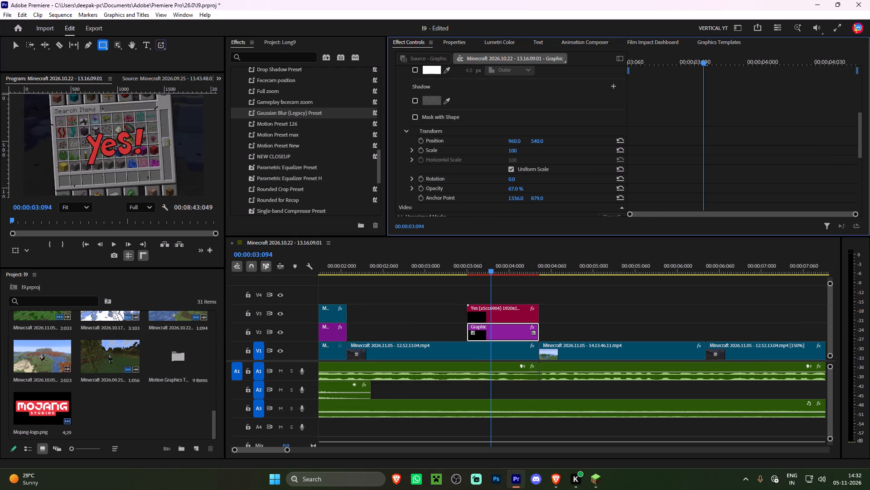
{"action": "left_click_drag", "start_coordinate": [605, 187], "coordinate": [462, 190]}
{"action": "left_click", "coordinate": [518, 187]}
{"action": "type", "text": "30"}
{"action": "key", "text": "Return"}
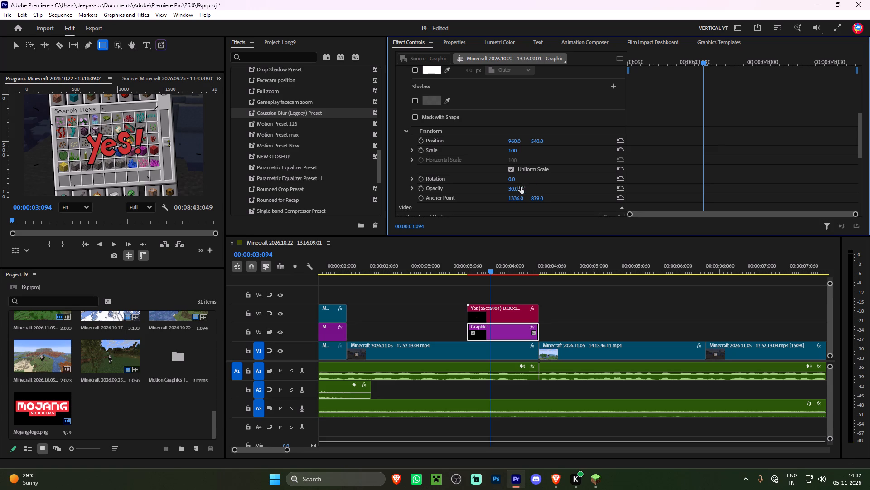
Play the inventory clip around the Yes graphic to check the dimmed background and timing.
{"action": "left_click", "coordinate": [448, 269]}
{"action": "key", "text": "space"}
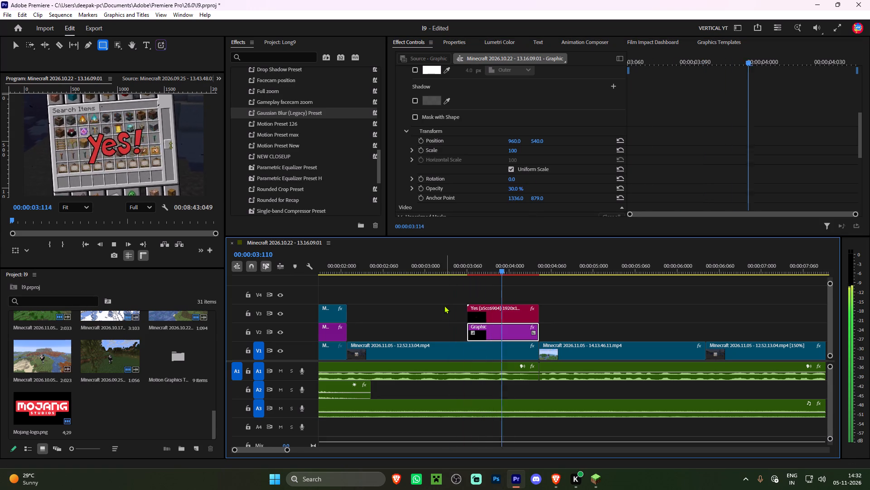
{"action": "key", "text": "space"}
{"action": "left_click", "coordinate": [474, 331]}
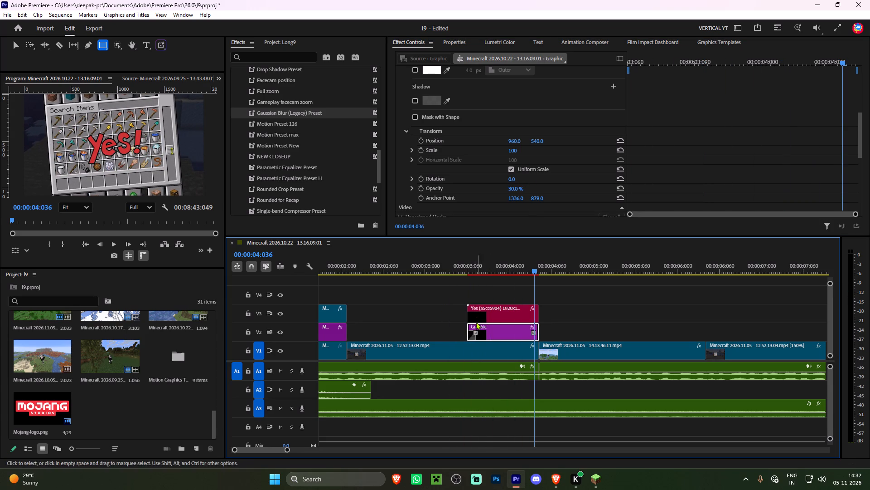
{"action": "left_click", "coordinate": [447, 262]}
{"action": "key", "text": "space"}
{"action": "key", "text": "space"}
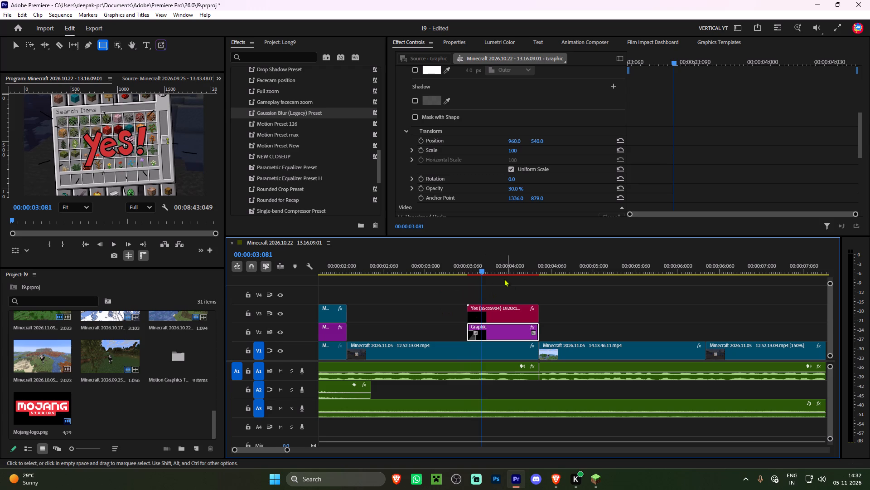
Import the sound effect applepay.mp3 from the SFX folder in Videos into the project.
{"action": "left_click_drag", "start_coordinate": [474, 266], "coordinate": [466, 268], "text": "shift"}
{"action": "double_click", "coordinate": [114, 402]}
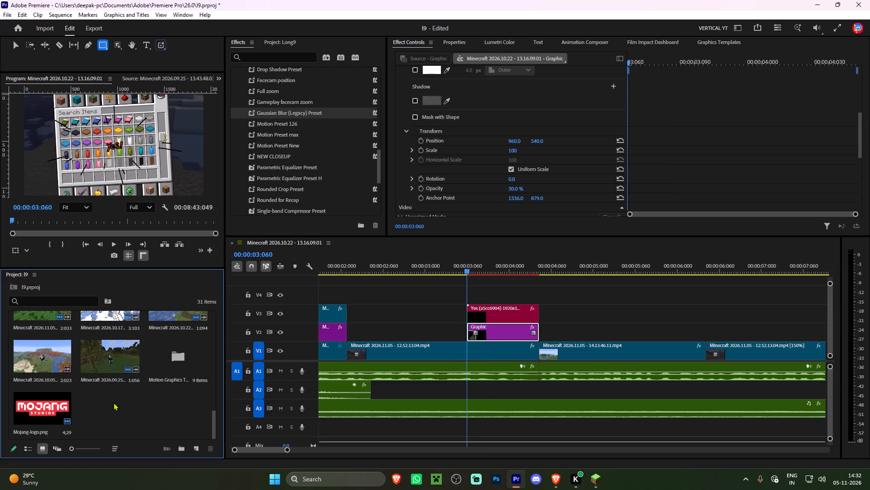
{"action": "scroll", "coordinate": [33, 149], "scroll_direction": "up", "scroll_amount": 1}
{"action": "left_click", "coordinate": [40, 150]}
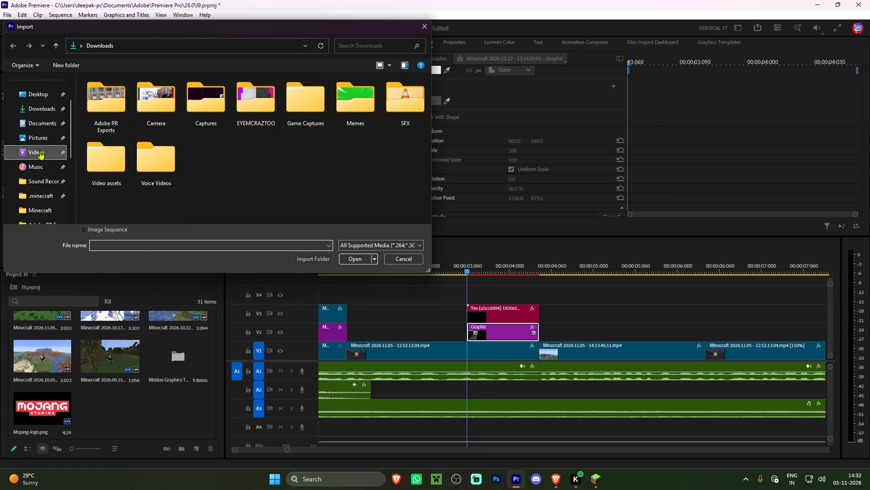
{"action": "double_click", "coordinate": [395, 108]}
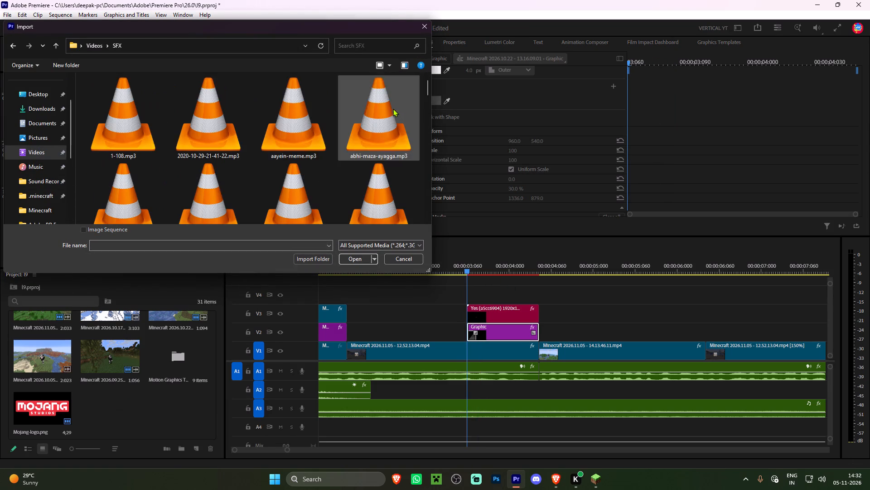
{"action": "scroll", "coordinate": [232, 135], "scroll_direction": "down", "scroll_amount": 2}
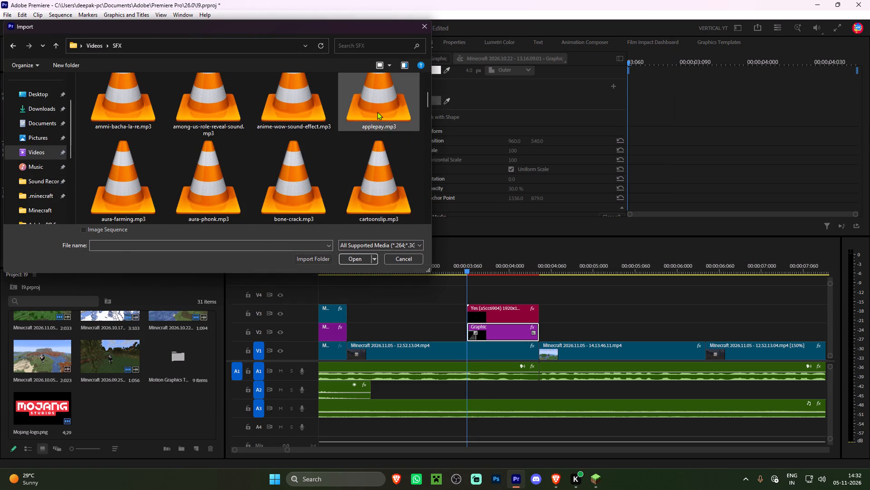
{"action": "double_click", "coordinate": [375, 113]}
Place applepay.mp3 on audio track A2 at the start of the Yes graphic and trim its end to the graphic's end.
{"action": "left_click_drag", "start_coordinate": [120, 401], "coordinate": [453, 391]}
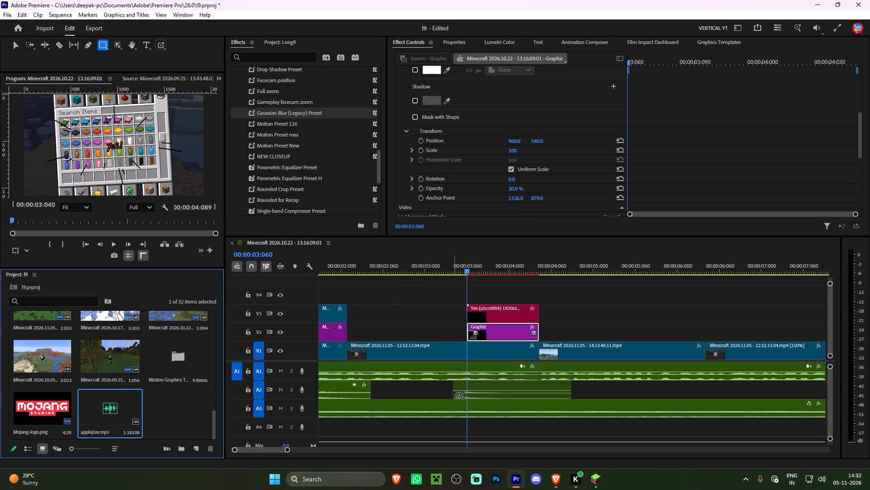
{"action": "left_click_drag", "start_coordinate": [453, 391], "coordinate": [461, 392]}
{"action": "left_click", "coordinate": [483, 386]}
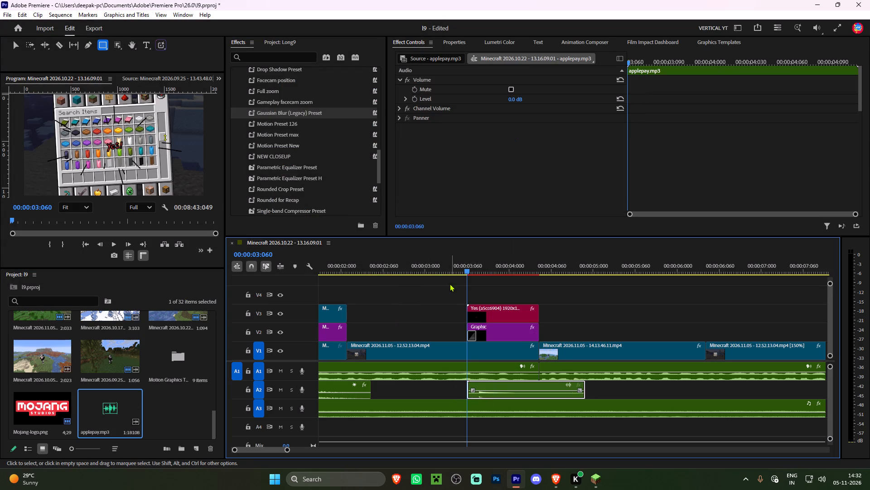
{"action": "left_click", "coordinate": [447, 269]}
{"action": "key", "text": "space"}
{"action": "key", "text": "space"}
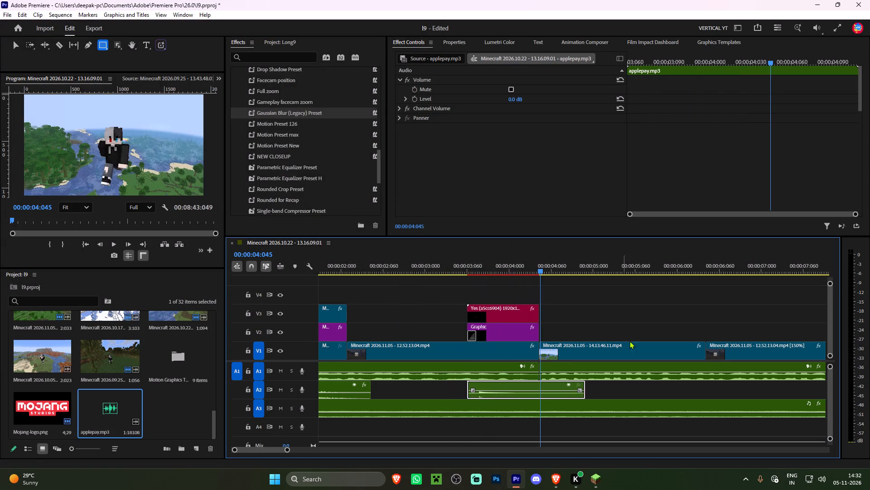
{"action": "left_click_drag", "start_coordinate": [590, 392], "coordinate": [543, 392]}
Play on from the Yes graphic and replay the cut from the flying character clip to the 150% inventory clip.
{"action": "key", "text": "space"}
{"action": "scroll", "coordinate": [574, 300], "scroll_direction": "down", "scroll_amount": 2, "text": "alt"}
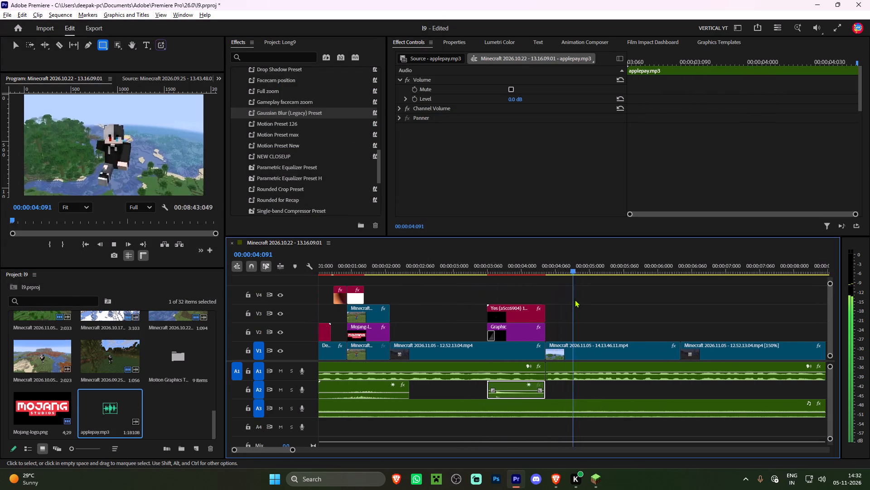
{"action": "scroll", "coordinate": [575, 299], "scroll_direction": "down", "scroll_amount": 1, "text": "alt"}
{"action": "scroll", "coordinate": [576, 299], "scroll_direction": "up", "scroll_amount": 3}
{"action": "scroll", "coordinate": [576, 299], "scroll_direction": "down", "scroll_amount": 11}
{"action": "key", "text": "space"}
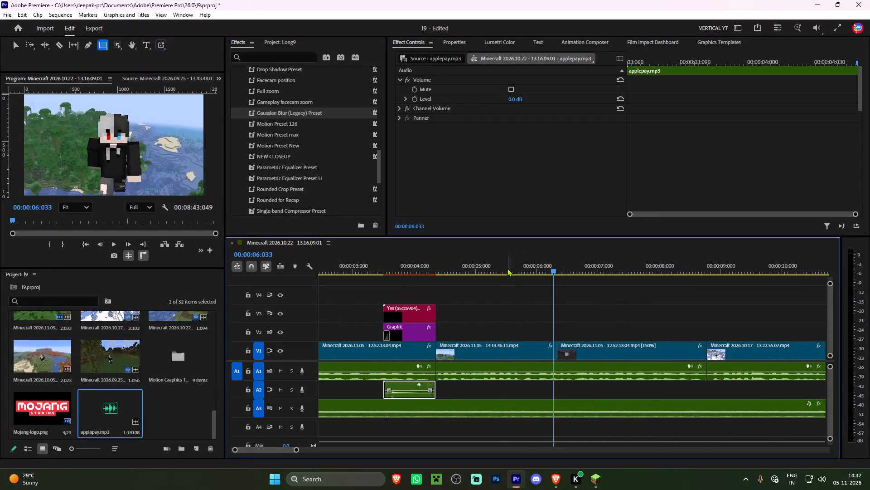
{"action": "left_click", "coordinate": [499, 268]}
{"action": "key", "text": "space"}
{"action": "key", "text": "space"}
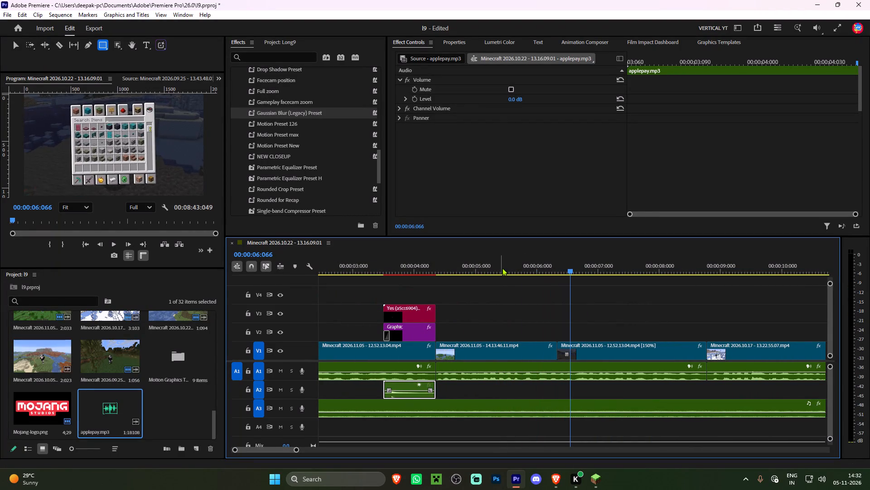
{"action": "left_click", "coordinate": [507, 266]}
{"action": "key", "text": "space"}
{"action": "key", "text": "space"}
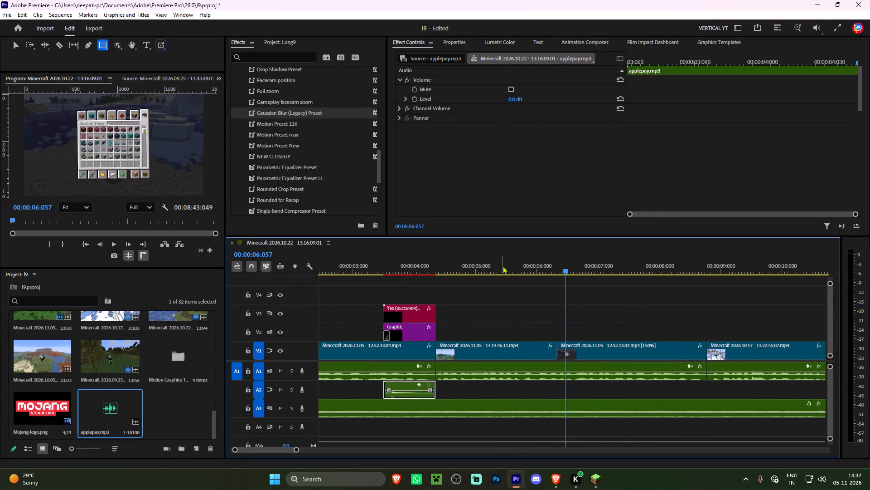
{"action": "left_click", "coordinate": [503, 266]}
{"action": "key", "text": "space"}
{"action": "key", "text": "space"}
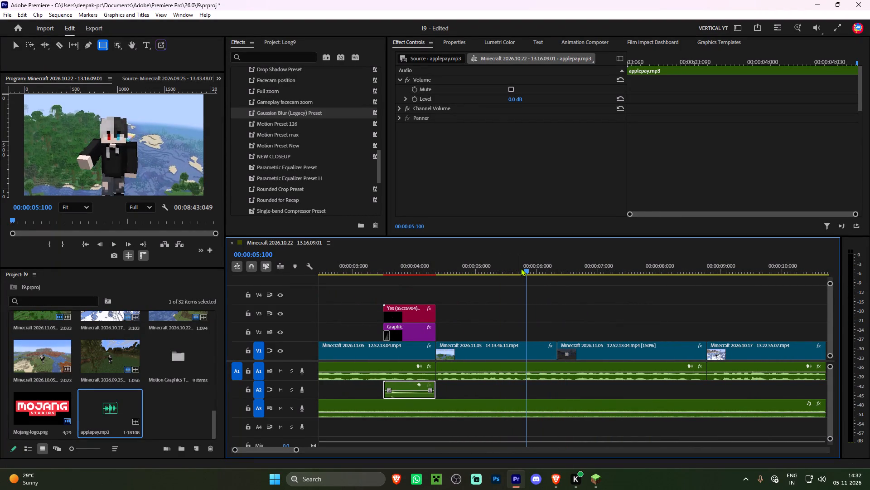
{"action": "left_click", "coordinate": [521, 268]}
Browse the Hand Drawn Stuff, Backgrounds and 2D Special Effects graphics in Animation Composer for a suitable overlay.
{"action": "left_click", "coordinate": [606, 43]}
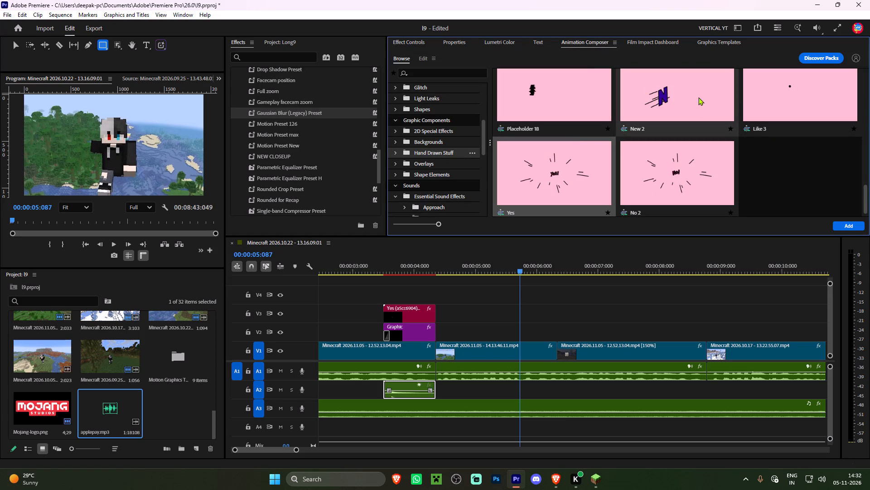
{"action": "left_click_drag", "start_coordinate": [797, 179], "coordinate": [793, 175]}
{"action": "left_click", "coordinate": [674, 100]}
{"action": "scroll", "coordinate": [555, 112], "scroll_direction": "up", "scroll_amount": 1}
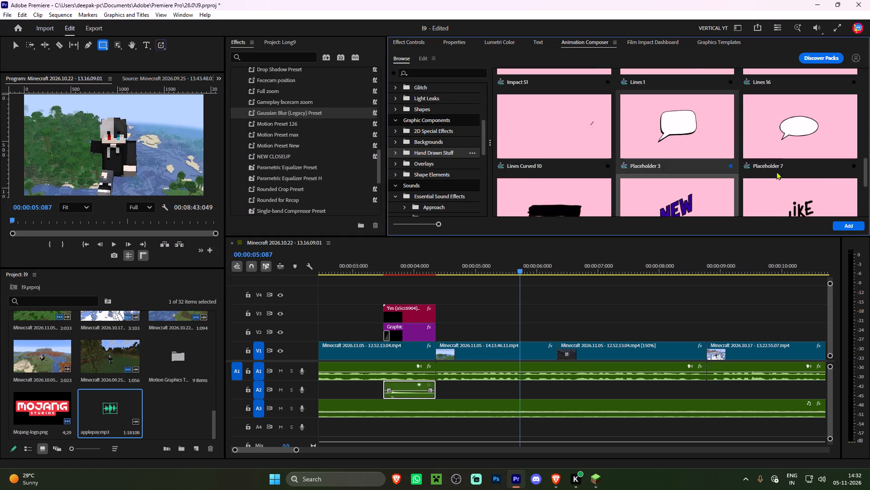
{"action": "scroll", "coordinate": [650, 131], "scroll_direction": "up", "scroll_amount": 1}
{"action": "scroll", "coordinate": [571, 171], "scroll_direction": "down", "scroll_amount": 1}
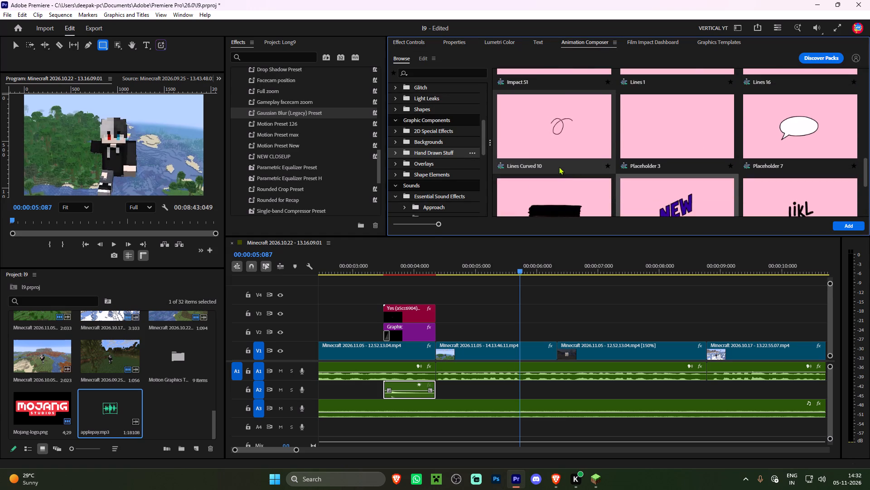
{"action": "scroll", "coordinate": [557, 166], "scroll_direction": "up", "scroll_amount": 3}
{"action": "scroll", "coordinate": [672, 160], "scroll_direction": "up", "scroll_amount": 3}
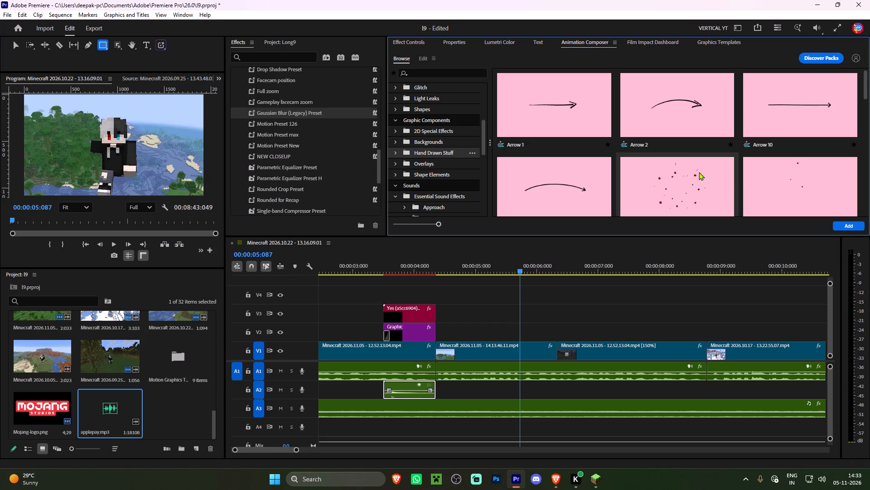
{"action": "left_click", "coordinate": [430, 140]}
{"action": "left_click", "coordinate": [427, 136]}
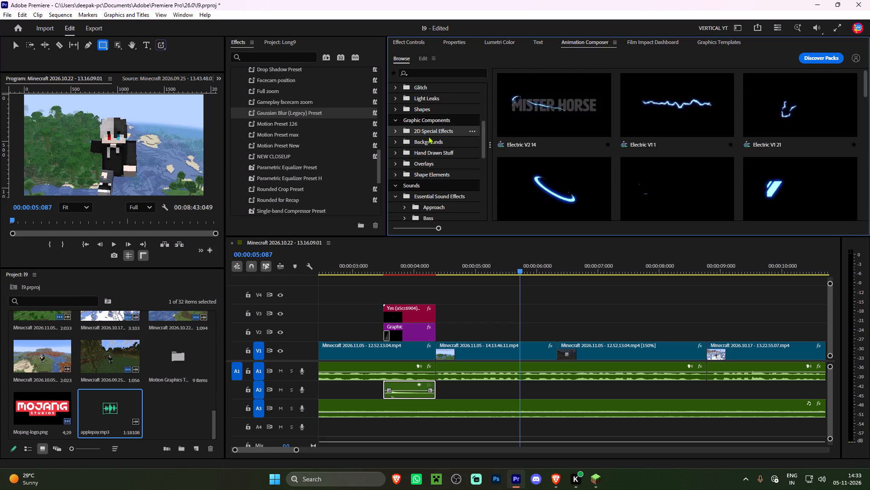
{"action": "left_click", "coordinate": [430, 143]}
{"action": "scroll", "coordinate": [617, 143], "scroll_direction": "down", "scroll_amount": 4}
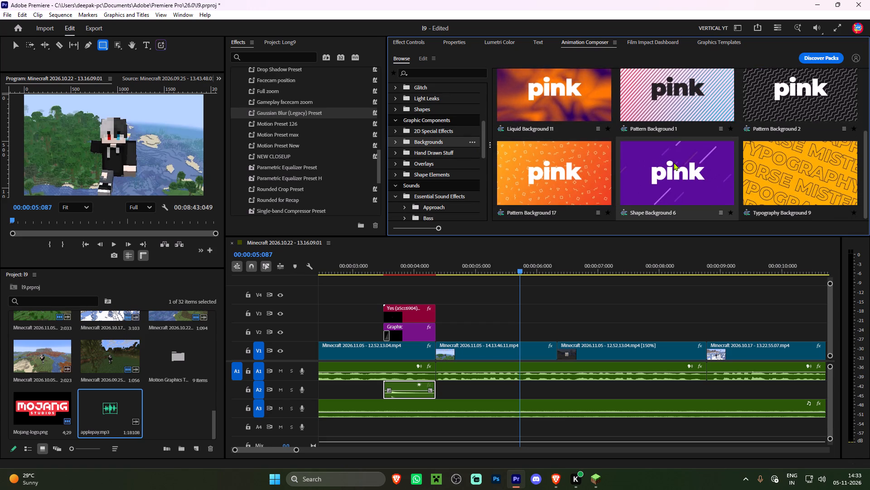
{"action": "scroll", "coordinate": [672, 169], "scroll_direction": "up", "scroll_amount": 1}
{"action": "left_click", "coordinate": [433, 124]}
{"action": "left_click", "coordinate": [429, 128]}
{"action": "scroll", "coordinate": [621, 145], "scroll_direction": "up", "scroll_amount": 1}
{"action": "scroll", "coordinate": [662, 142], "scroll_direction": "down", "scroll_amount": 2}
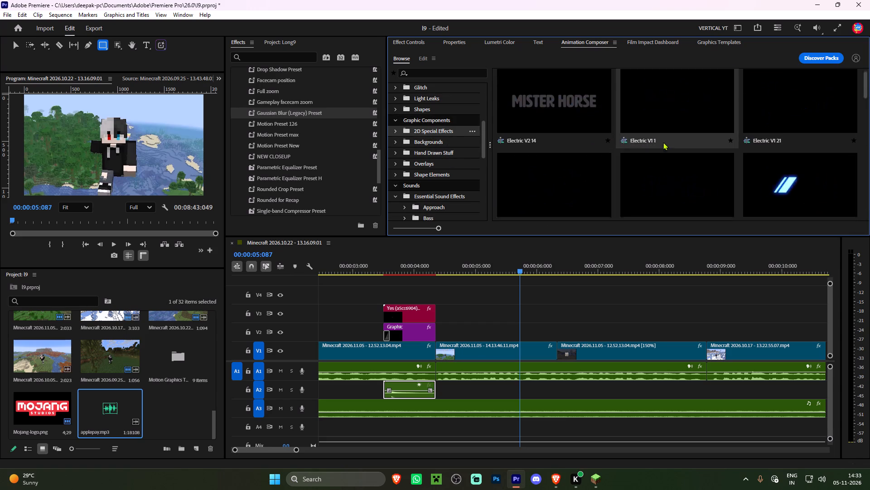
{"action": "scroll", "coordinate": [663, 142], "scroll_direction": "down", "scroll_amount": 14}
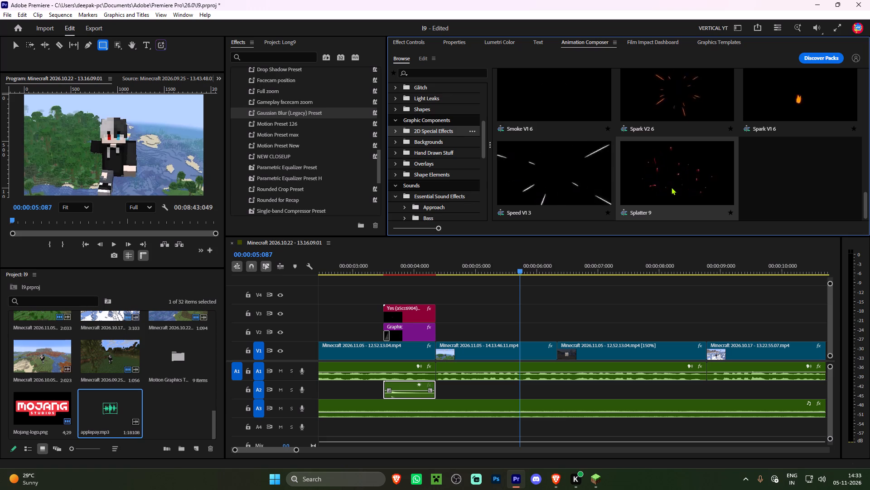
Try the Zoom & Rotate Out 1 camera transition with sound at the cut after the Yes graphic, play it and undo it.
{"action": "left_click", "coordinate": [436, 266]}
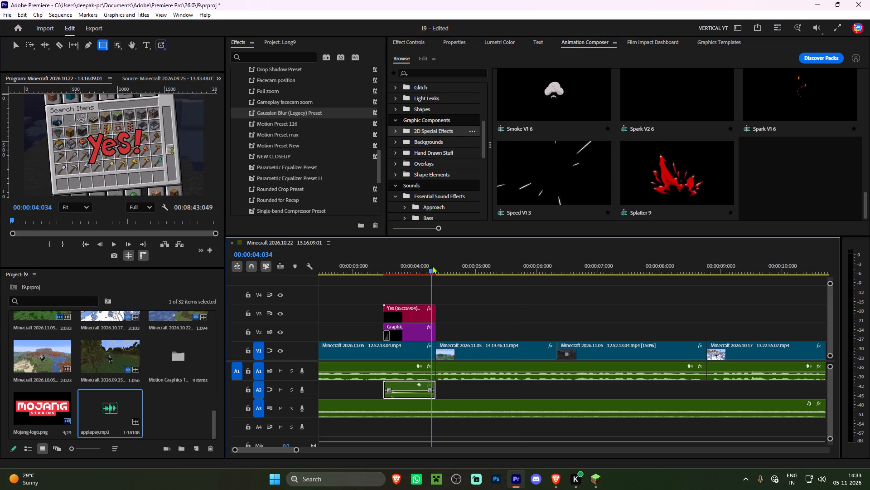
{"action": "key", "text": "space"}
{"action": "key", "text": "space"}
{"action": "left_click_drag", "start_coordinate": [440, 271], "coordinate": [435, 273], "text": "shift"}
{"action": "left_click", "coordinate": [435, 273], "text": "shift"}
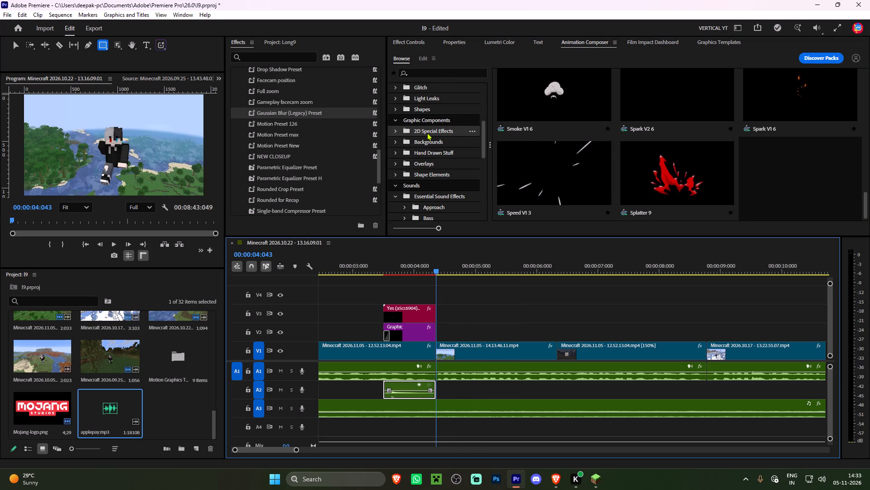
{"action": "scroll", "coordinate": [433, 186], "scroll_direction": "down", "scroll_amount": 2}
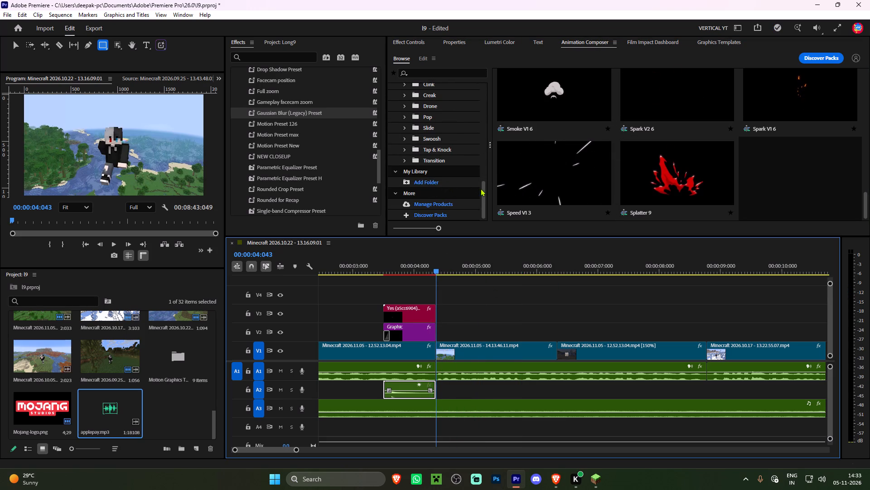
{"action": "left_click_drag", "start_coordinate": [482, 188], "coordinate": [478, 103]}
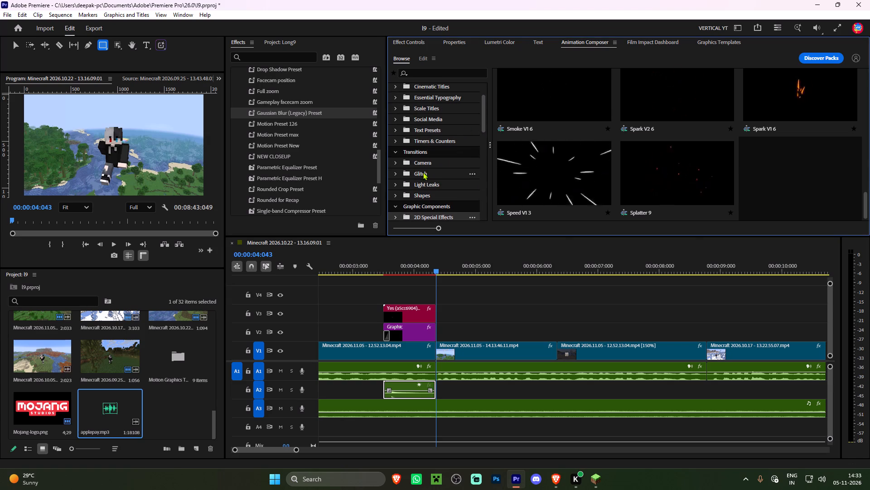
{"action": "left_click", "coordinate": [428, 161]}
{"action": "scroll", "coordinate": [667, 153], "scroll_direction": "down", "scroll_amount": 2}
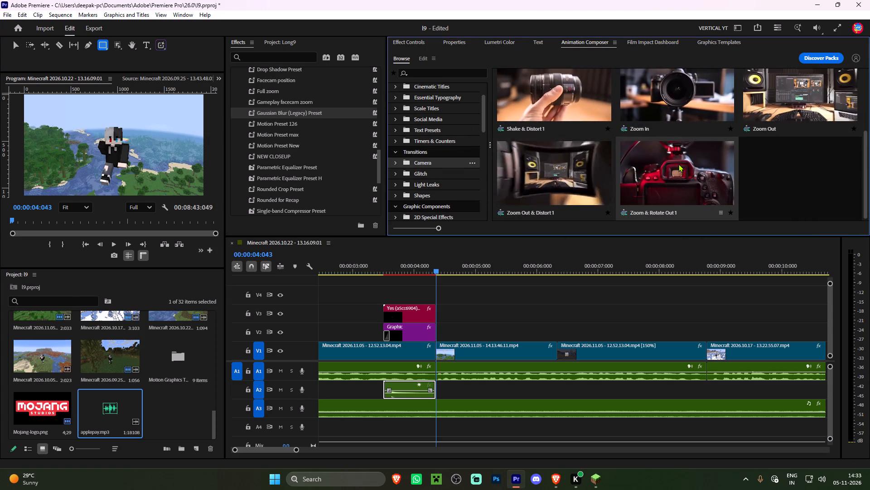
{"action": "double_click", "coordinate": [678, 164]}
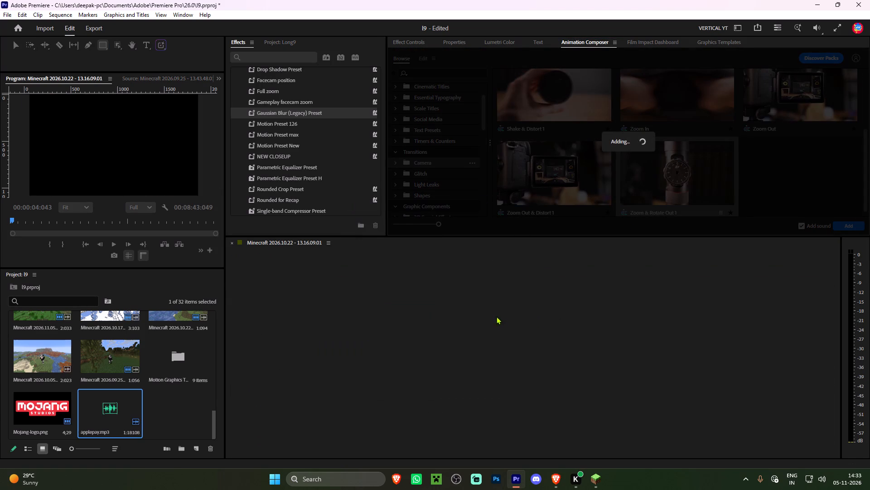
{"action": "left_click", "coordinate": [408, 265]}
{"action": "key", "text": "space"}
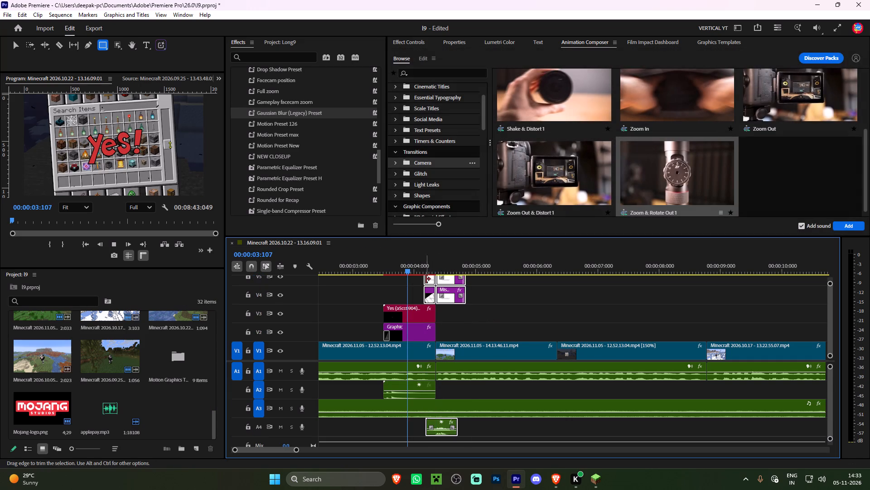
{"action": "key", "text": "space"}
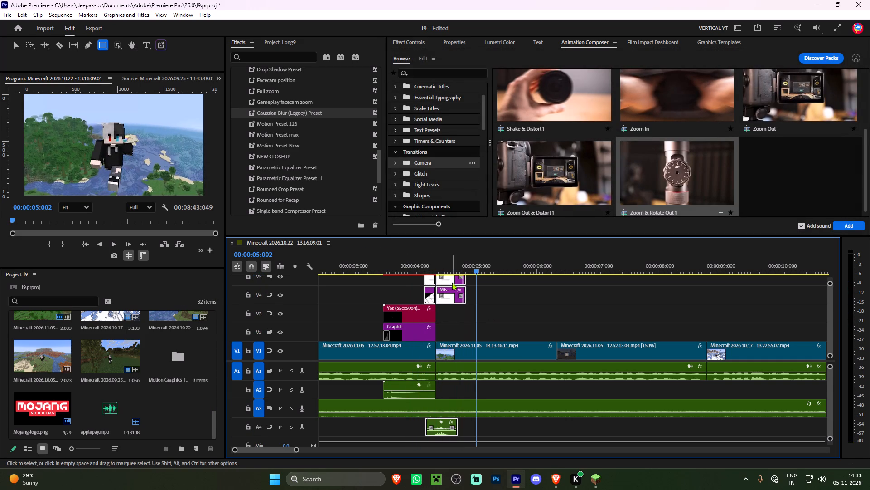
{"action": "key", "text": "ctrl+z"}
Browse the Camera, Glitch, Light Leaks and Shapes transitions in Animation Composer for one to follow the Yes graphic.
{"action": "left_click", "coordinate": [439, 269], "text": "shift"}
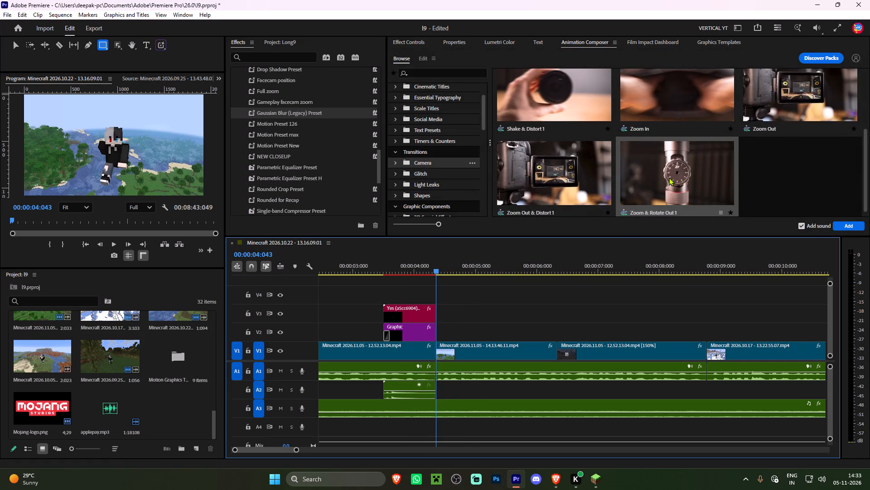
{"action": "left_click", "coordinate": [538, 173]}
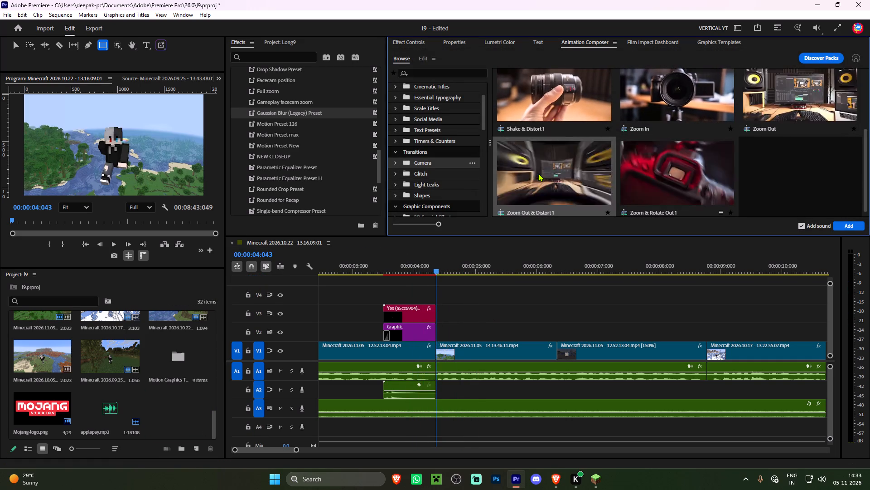
{"action": "left_click", "coordinate": [769, 112]}
{"action": "scroll", "coordinate": [755, 122], "scroll_direction": "up", "scroll_amount": 2}
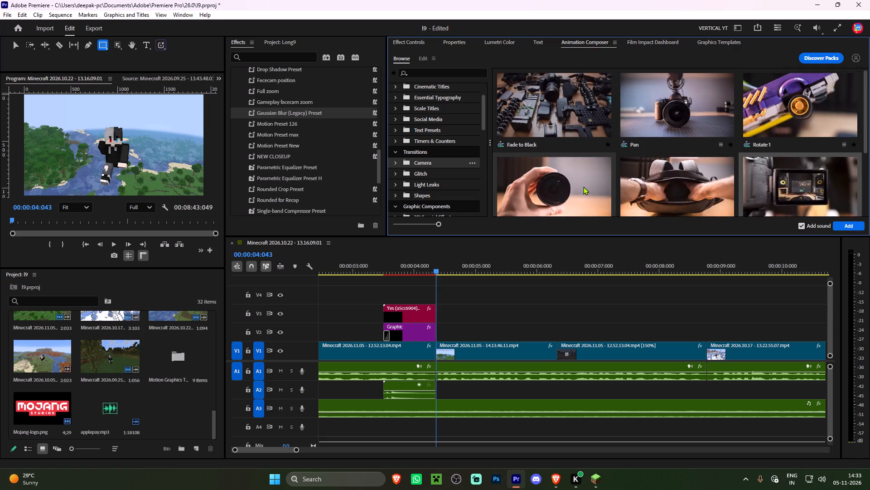
{"action": "scroll", "coordinate": [797, 181], "scroll_direction": "down", "scroll_amount": 1}
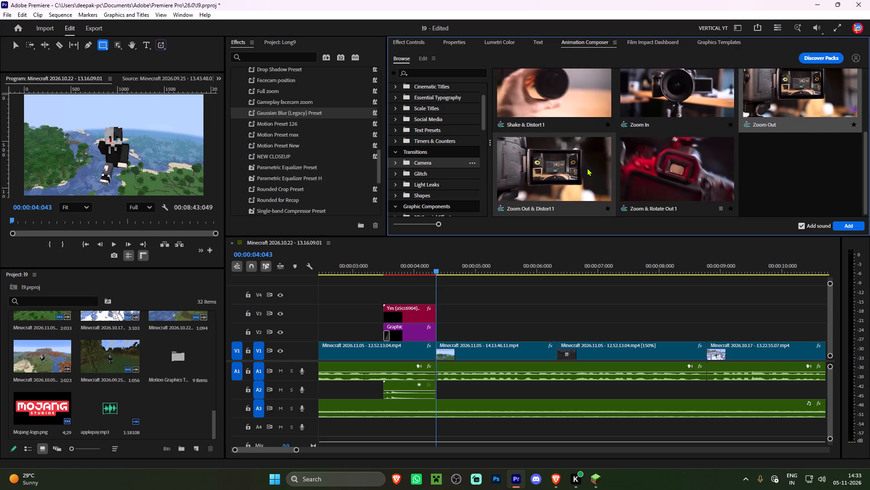
{"action": "left_click", "coordinate": [435, 173]}
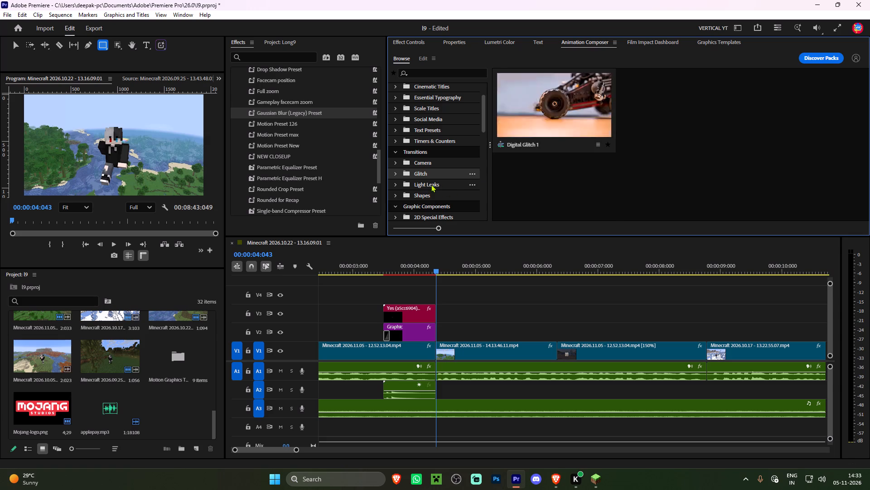
{"action": "left_click", "coordinate": [431, 184]}
{"action": "left_click", "coordinate": [436, 194]}
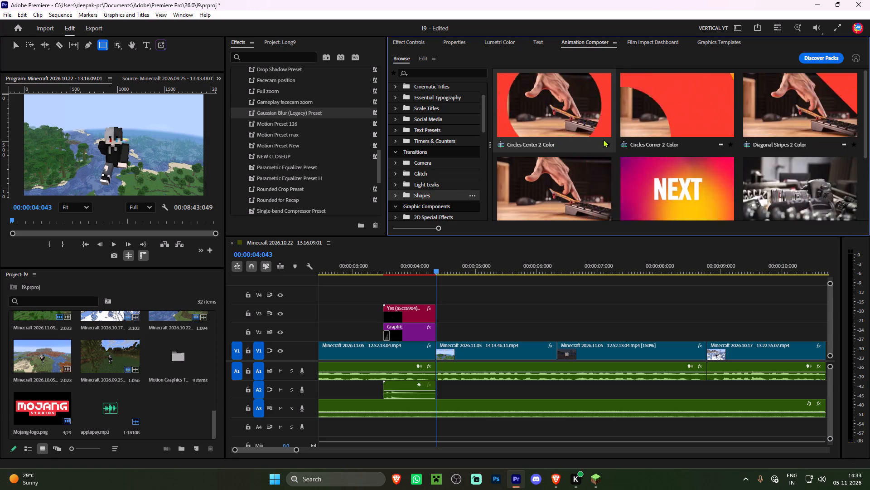
{"action": "scroll", "coordinate": [604, 139], "scroll_direction": "down", "scroll_amount": 1}
{"action": "scroll", "coordinate": [685, 117], "scroll_direction": "up", "scroll_amount": 1}
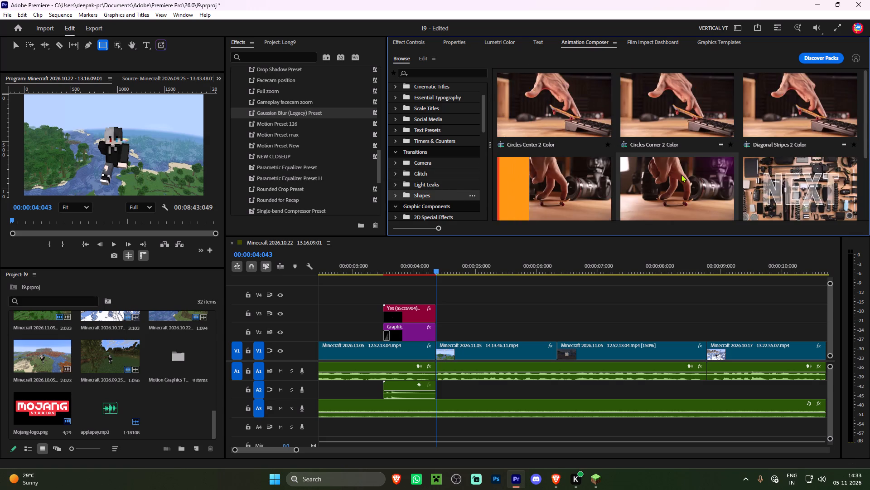
{"action": "scroll", "coordinate": [681, 174], "scroll_direction": "down", "scroll_amount": 1}
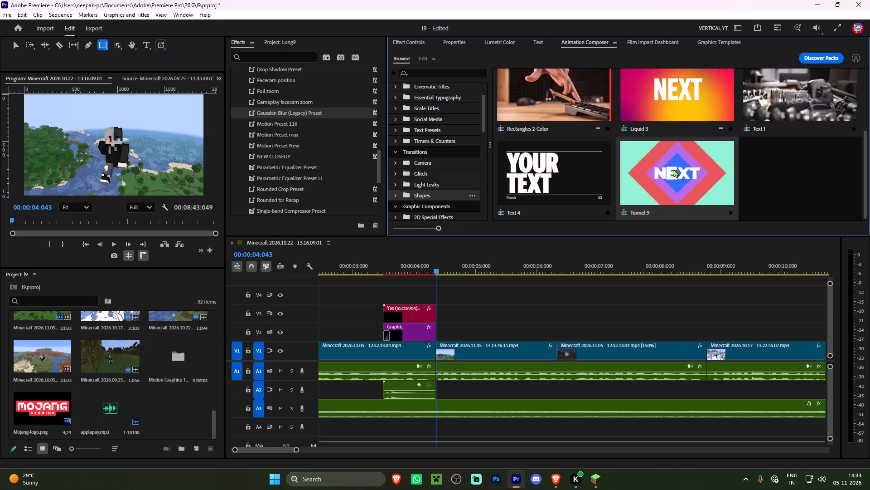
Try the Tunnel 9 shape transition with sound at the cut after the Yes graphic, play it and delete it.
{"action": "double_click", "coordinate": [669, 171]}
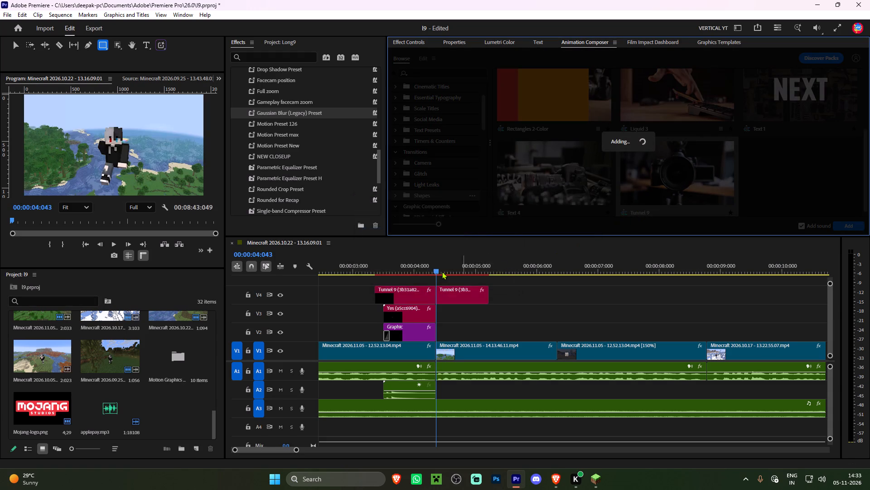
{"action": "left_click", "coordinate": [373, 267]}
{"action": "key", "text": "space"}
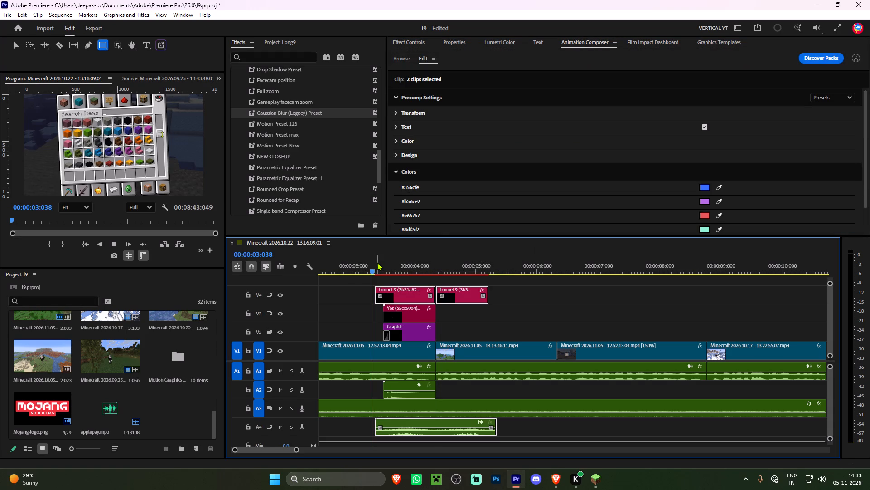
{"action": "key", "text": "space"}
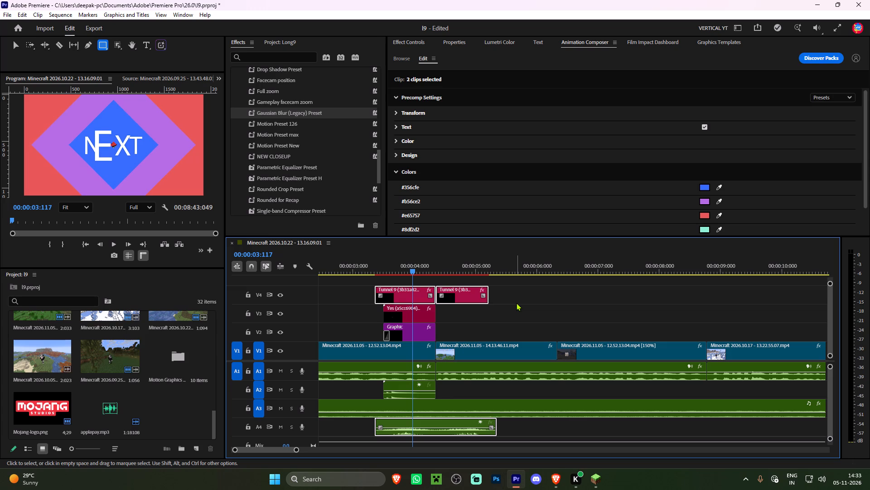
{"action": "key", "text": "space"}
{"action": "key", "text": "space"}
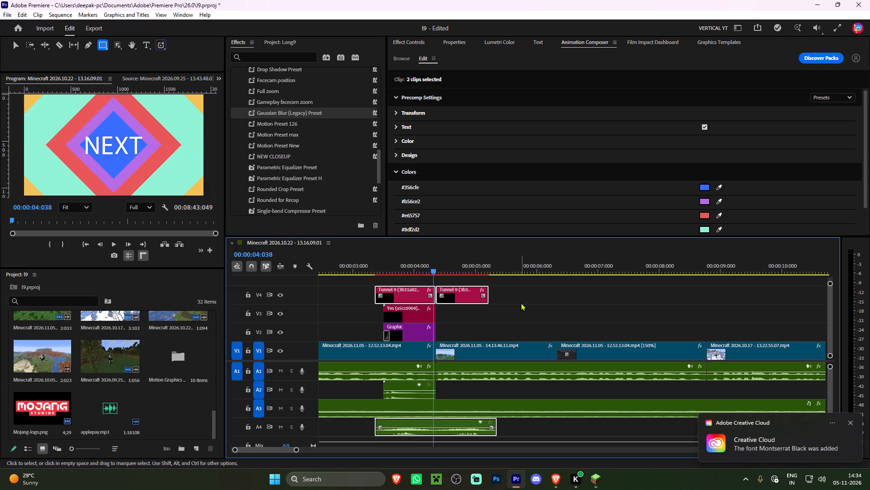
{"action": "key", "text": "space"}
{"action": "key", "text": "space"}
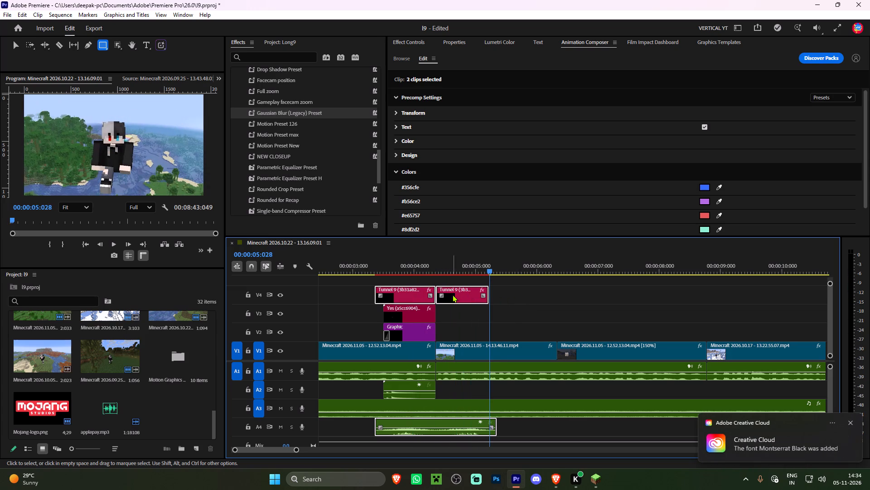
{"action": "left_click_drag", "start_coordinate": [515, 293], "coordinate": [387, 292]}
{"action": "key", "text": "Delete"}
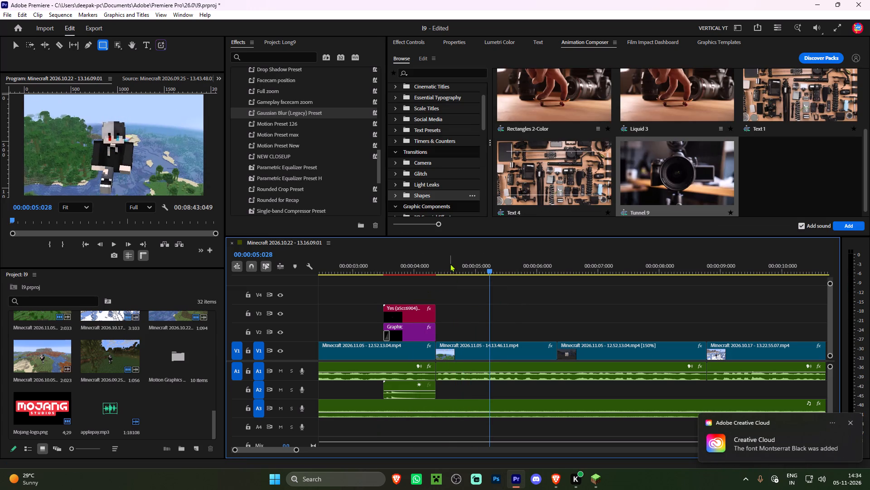
Add the Liquid 3 shape transition with sound at the cut after the Yes graphic, leaving the missing font unresolved.
{"action": "left_click_drag", "start_coordinate": [450, 264], "coordinate": [440, 263]}
{"action": "scroll", "coordinate": [612, 174], "scroll_direction": "down", "scroll_amount": 1}
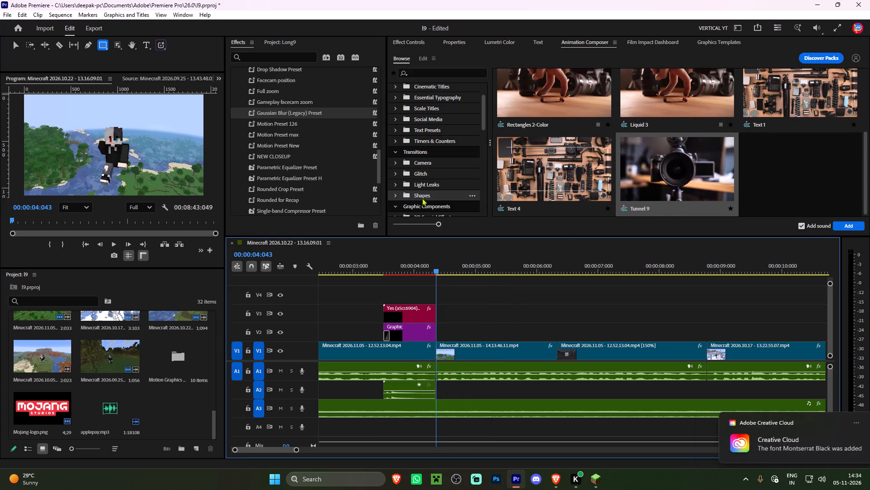
{"action": "left_click", "coordinate": [422, 198]}
{"action": "left_click", "coordinate": [422, 196]}
{"action": "scroll", "coordinate": [574, 171], "scroll_direction": "down", "scroll_amount": 2}
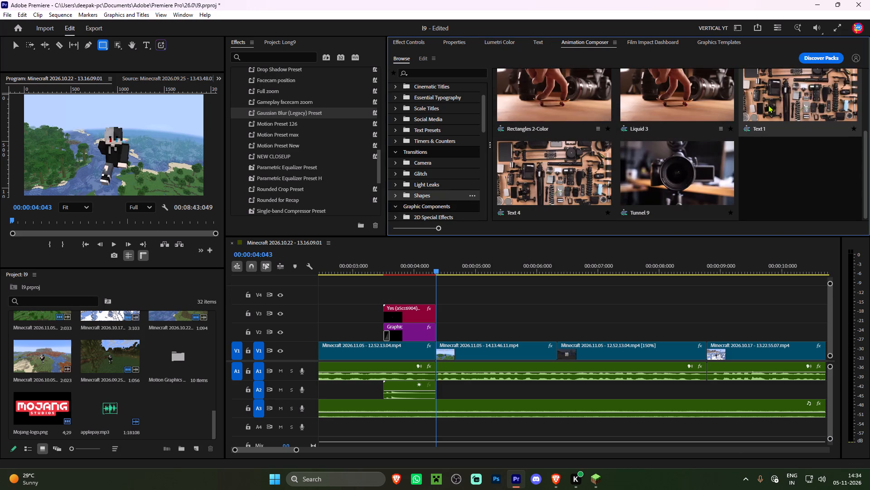
{"action": "scroll", "coordinate": [733, 109], "scroll_direction": "up", "scroll_amount": 1}
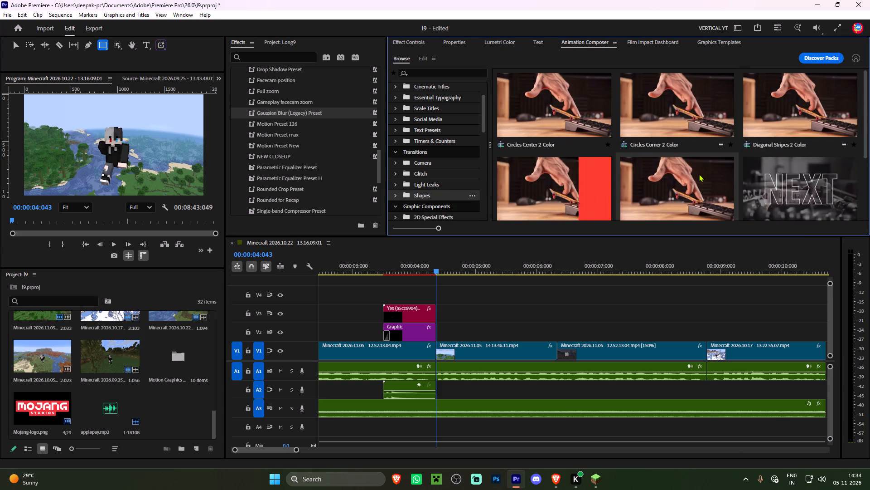
{"action": "double_click", "coordinate": [662, 184]}
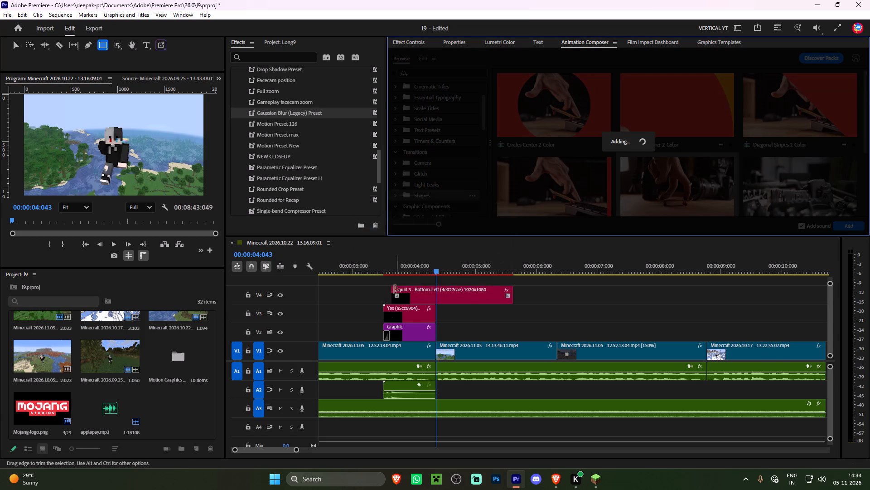
{"action": "scroll", "coordinate": [394, 290], "scroll_direction": "up", "scroll_amount": 5, "text": "alt"}
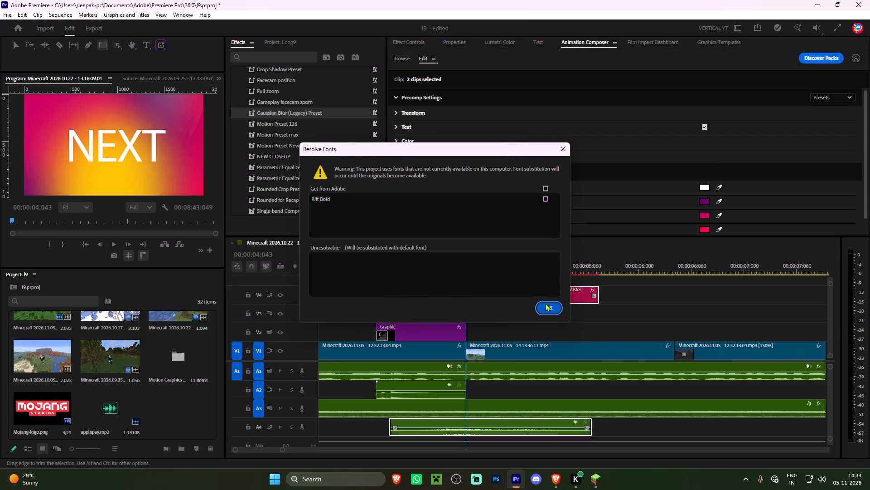
{"action": "left_click", "coordinate": [545, 303]}
Trim the outer ends of the two Liquid 3 clips on V4 to about 45 frames either side of the cut.
{"action": "left_click_drag", "start_coordinate": [390, 287], "coordinate": [409, 290]}
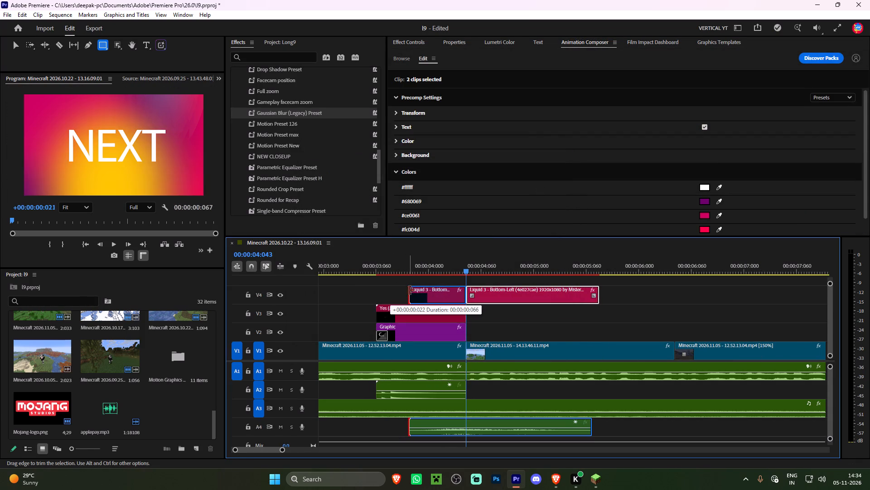
{"action": "left_click_drag", "start_coordinate": [409, 290], "coordinate": [427, 292]}
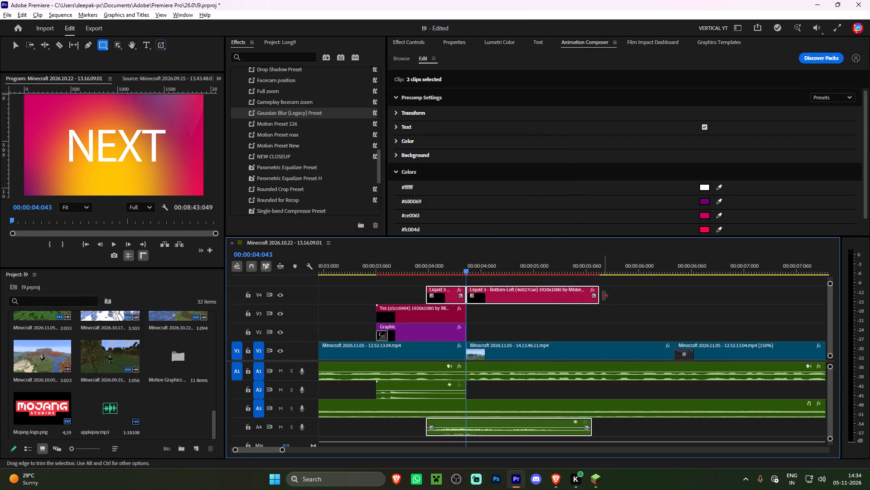
{"action": "left_click_drag", "start_coordinate": [603, 296], "coordinate": [571, 296], "text": "alt"}
{"action": "left_click_drag", "start_coordinate": [572, 293], "coordinate": [567, 293], "text": "alt"}
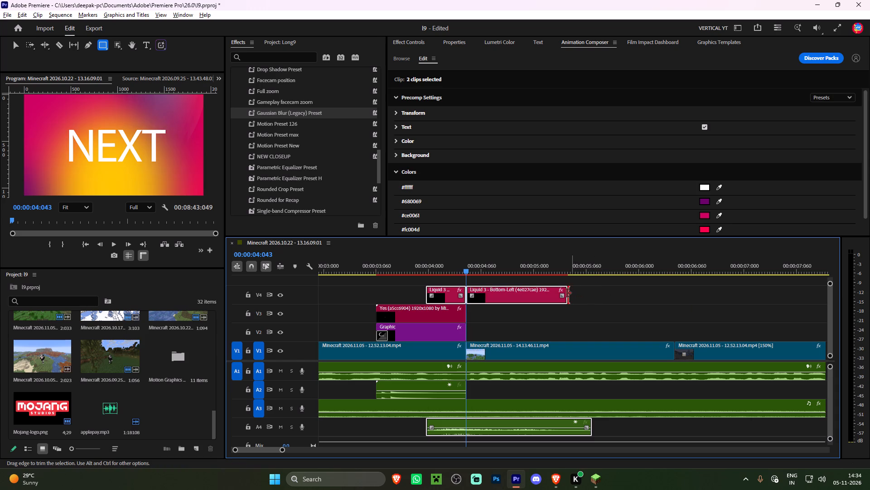
{"action": "left_click_drag", "start_coordinate": [567, 293], "coordinate": [508, 299], "text": "alt"}
Play the trimmed Liquid 3 transition from just before its start through to its end.
{"action": "left_click", "coordinate": [420, 270]}
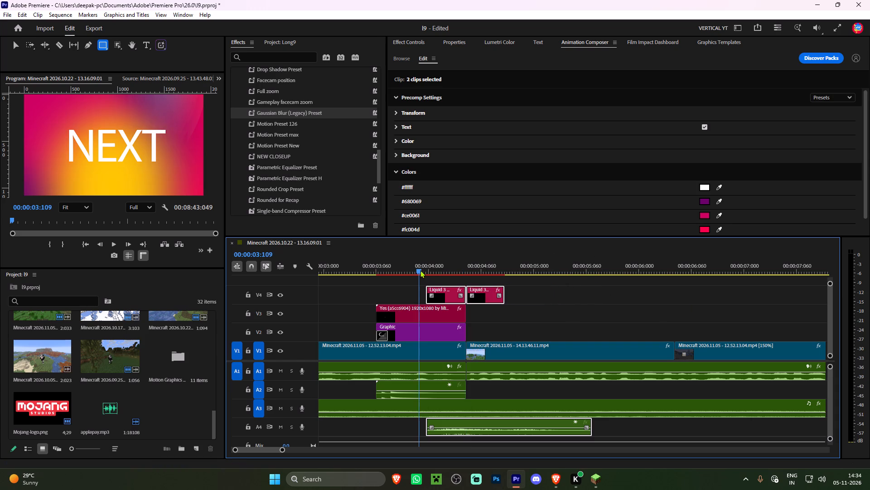
{"action": "key", "text": "space"}
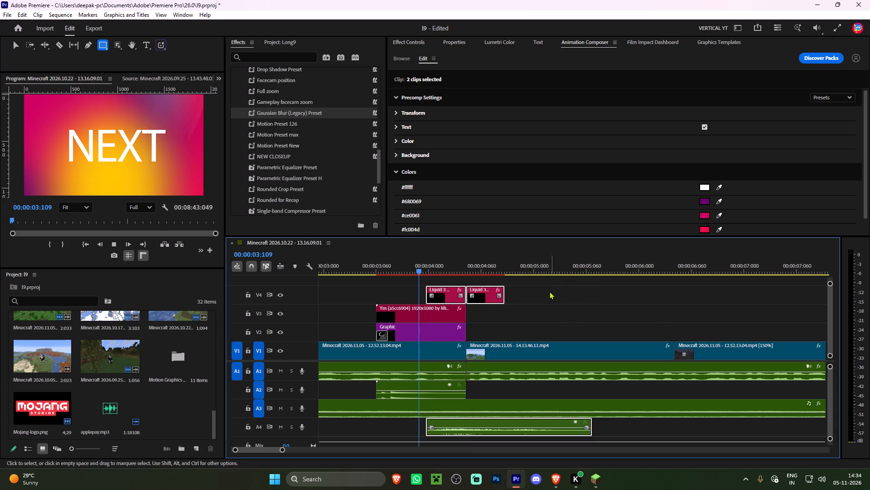
{"action": "left_click", "coordinate": [538, 291]}
{"action": "key", "text": "space"}
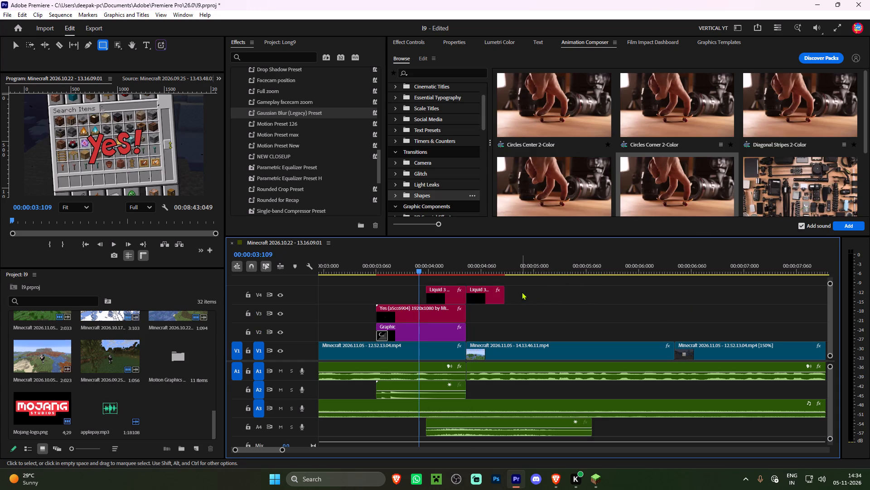
{"action": "key", "text": "space"}
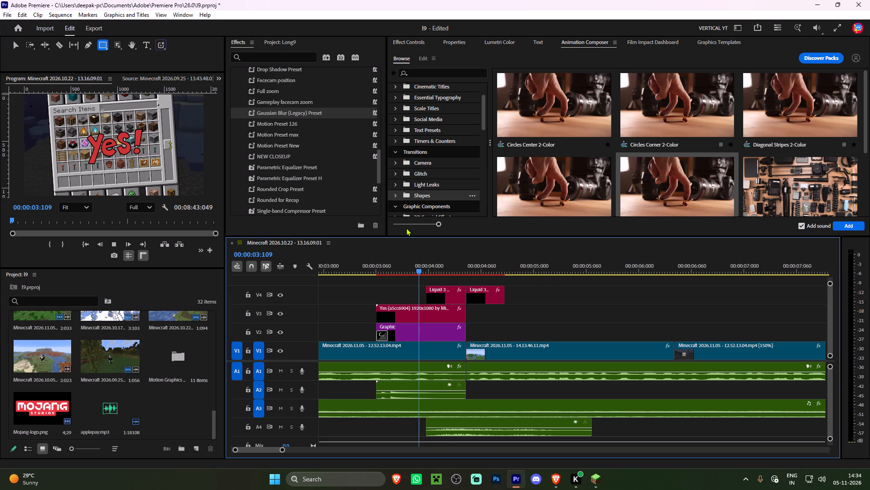
{"action": "key", "text": "space"}
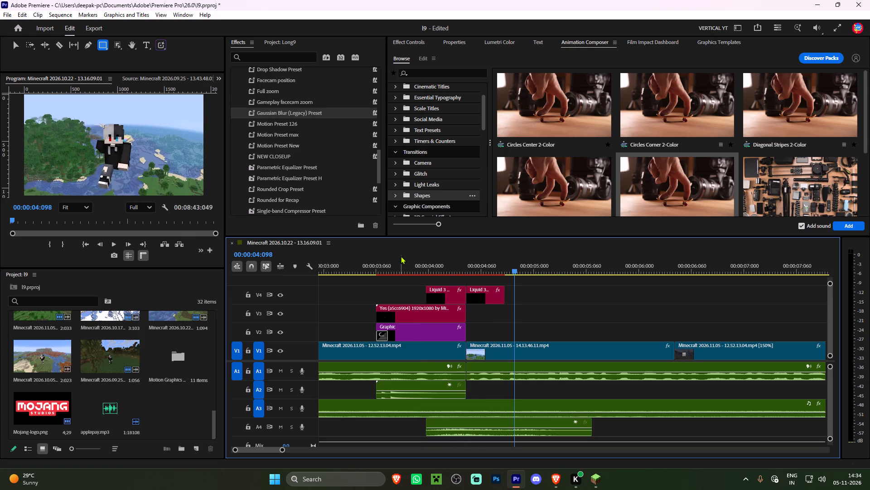
Save the project.
{"action": "key", "text": "ctrl+s"}
{"action": "key", "text": "ctrl+s"}
{"action": "key", "text": "ctrl+s"}
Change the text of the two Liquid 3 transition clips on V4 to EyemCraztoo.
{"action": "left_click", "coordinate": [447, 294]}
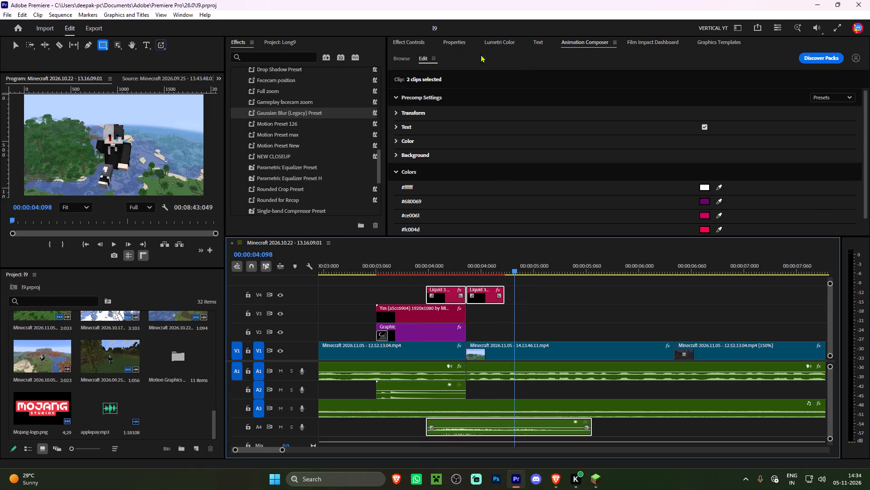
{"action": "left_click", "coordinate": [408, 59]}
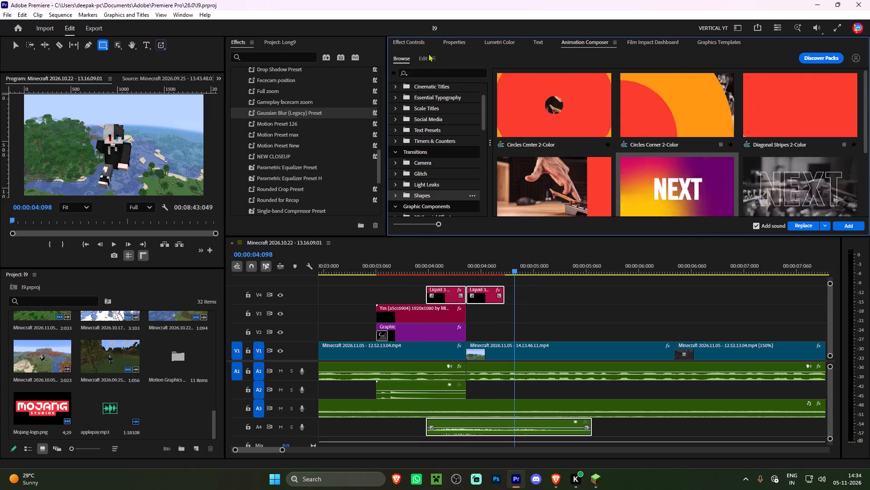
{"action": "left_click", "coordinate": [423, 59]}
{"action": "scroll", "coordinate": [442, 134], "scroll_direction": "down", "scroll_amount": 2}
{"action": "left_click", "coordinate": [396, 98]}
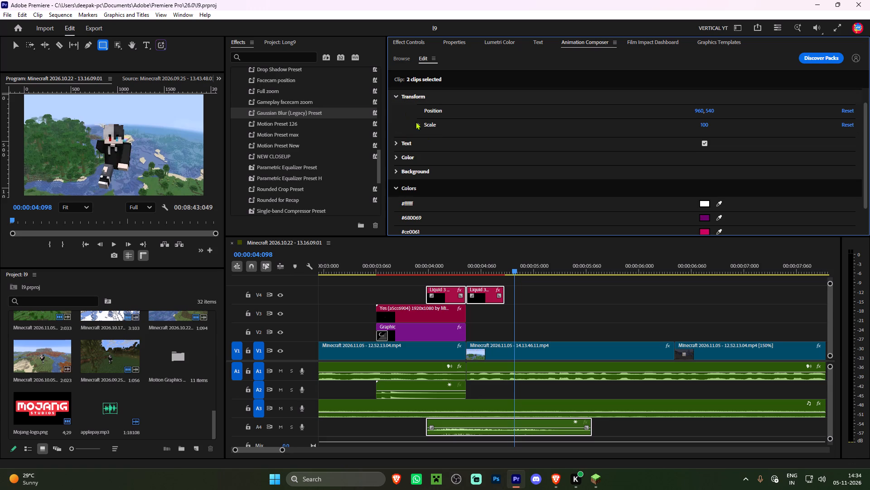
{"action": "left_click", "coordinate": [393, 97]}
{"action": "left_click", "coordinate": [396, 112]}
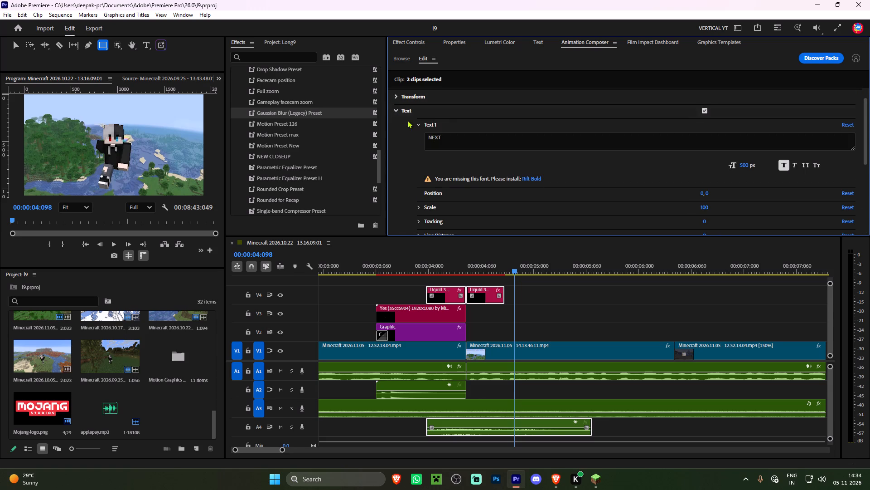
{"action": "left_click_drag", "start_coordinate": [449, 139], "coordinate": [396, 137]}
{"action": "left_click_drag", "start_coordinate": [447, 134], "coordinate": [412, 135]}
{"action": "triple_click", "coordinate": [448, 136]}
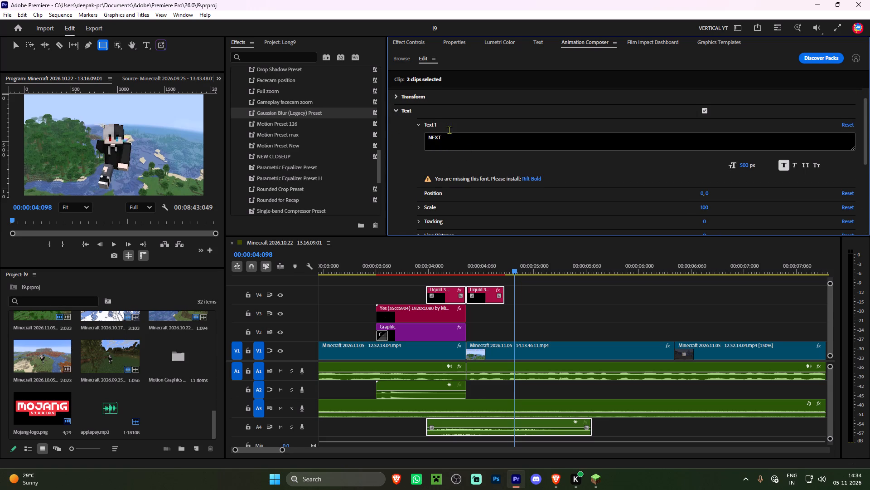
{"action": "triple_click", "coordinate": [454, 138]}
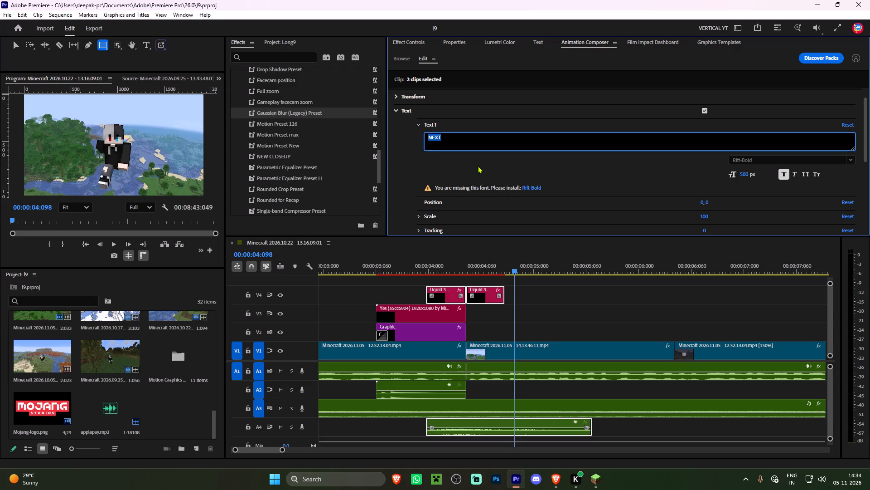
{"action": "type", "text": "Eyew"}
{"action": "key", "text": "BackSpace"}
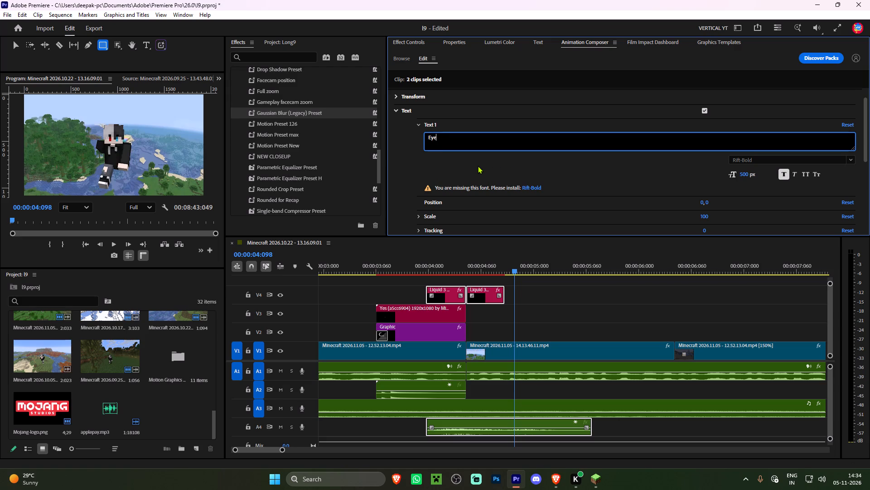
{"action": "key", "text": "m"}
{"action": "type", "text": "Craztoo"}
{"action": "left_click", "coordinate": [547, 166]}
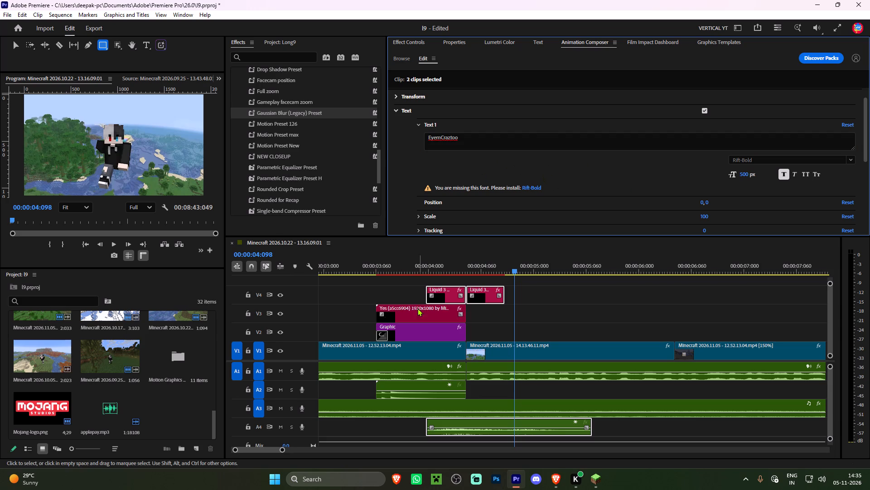
Play the Liquid 3 transition from its start to check the new text.
{"action": "left_click", "coordinate": [428, 266]}
{"action": "key", "text": "space"}
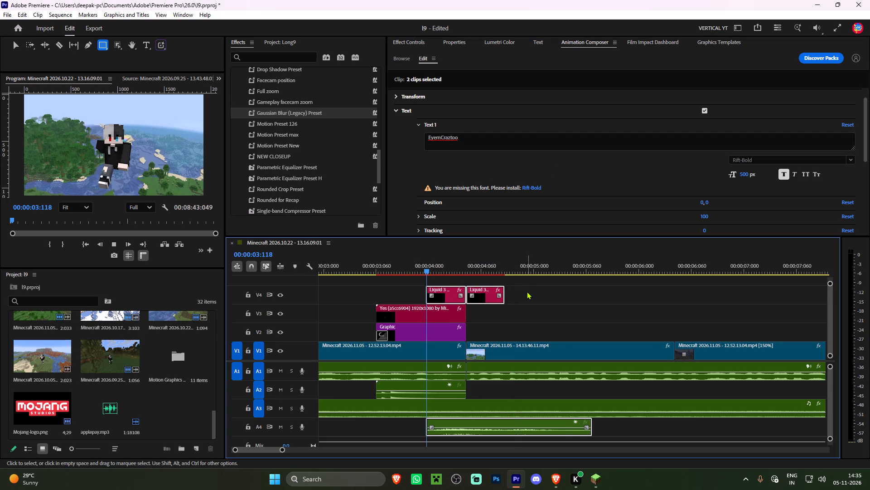
{"action": "scroll", "coordinate": [528, 292], "scroll_direction": "down", "scroll_amount": 4, "text": "alt"}
{"action": "key", "text": "space"}
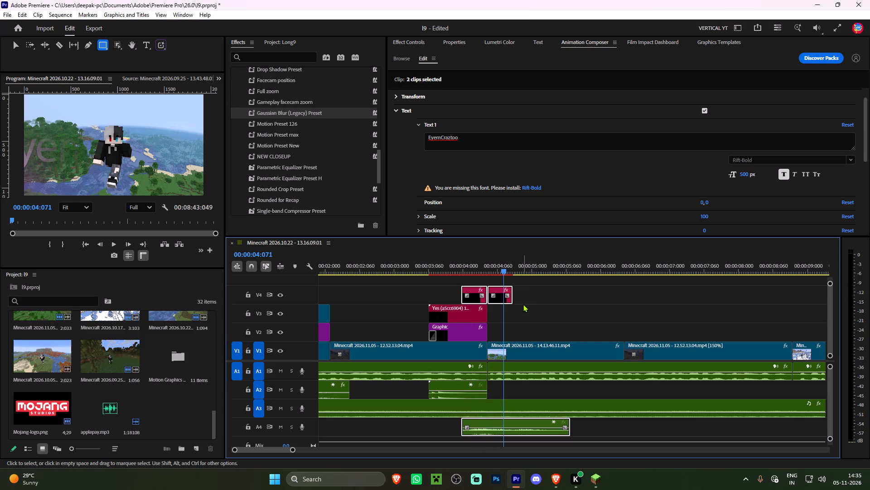
Delete both Liquid 3 transition clips on V4 together with their sound on A4.
{"action": "left_click_drag", "start_coordinate": [534, 293], "coordinate": [475, 293]}
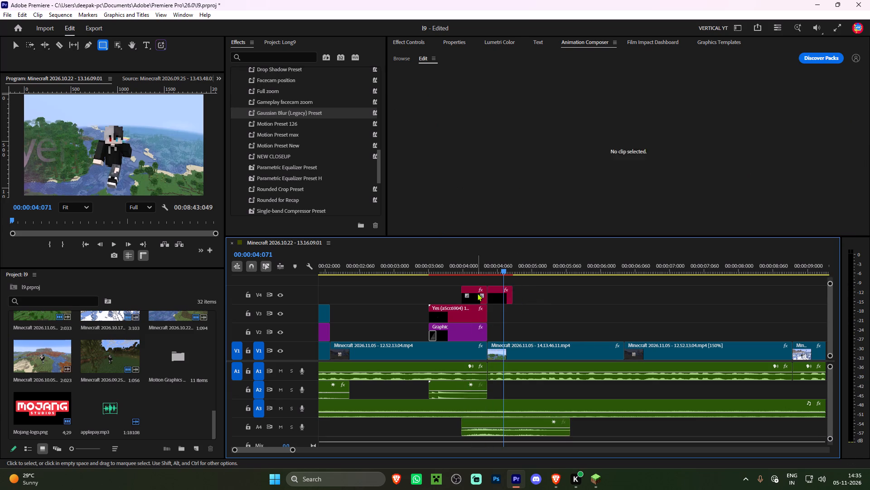
{"action": "left_click_drag", "start_coordinate": [527, 286], "coordinate": [483, 288]}
{"action": "key", "text": "Delete"}
Browse the Shapes, Camera, Glitch and Light Leaks transitions for a replacement at the cut after the Yes graphic.
{"action": "left_click", "coordinate": [488, 263]}
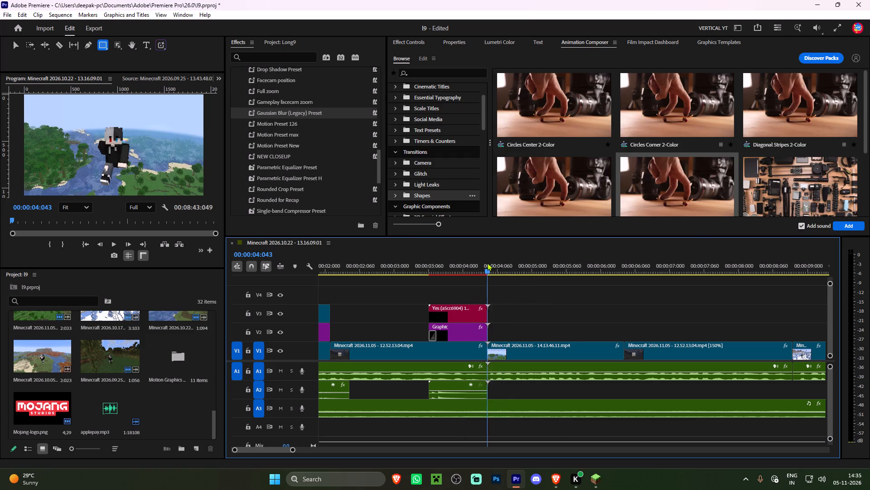
{"action": "scroll", "coordinate": [545, 154], "scroll_direction": "down", "scroll_amount": 5}
{"action": "left_click", "coordinate": [578, 166]}
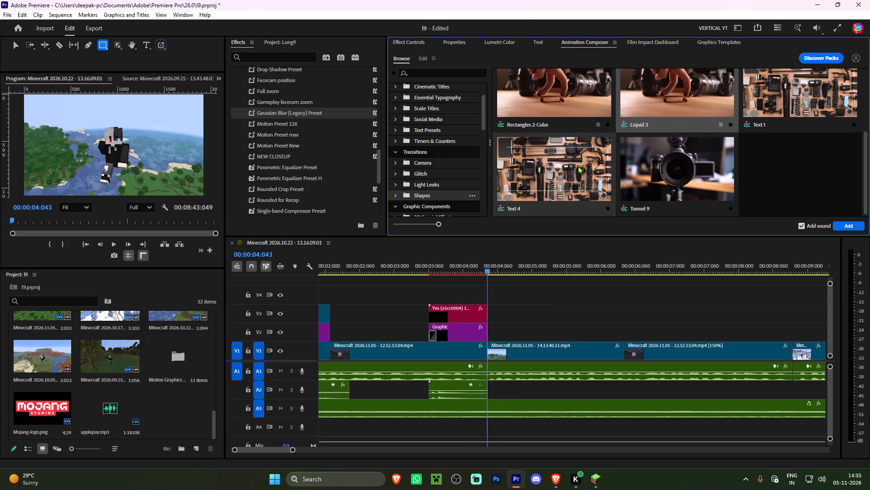
{"action": "scroll", "coordinate": [635, 174], "scroll_direction": "up", "scroll_amount": 2}
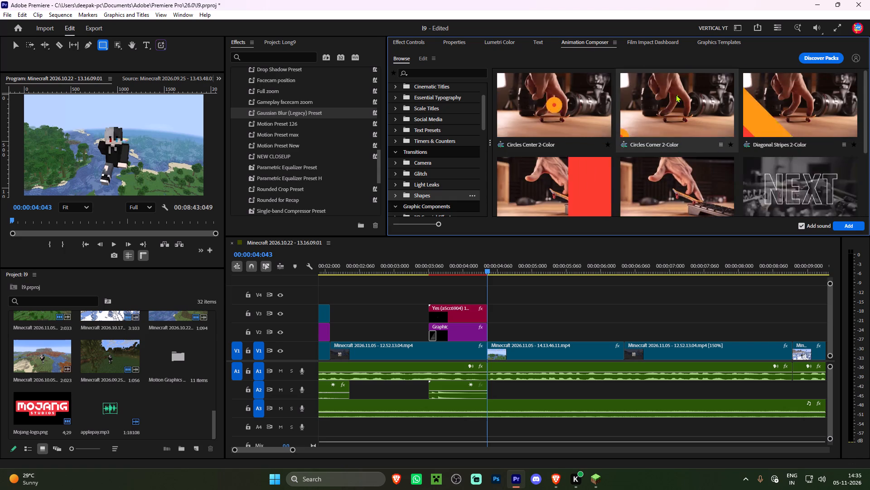
{"action": "left_click", "coordinate": [421, 162]}
{"action": "scroll", "coordinate": [593, 148], "scroll_direction": "down", "scroll_amount": 3}
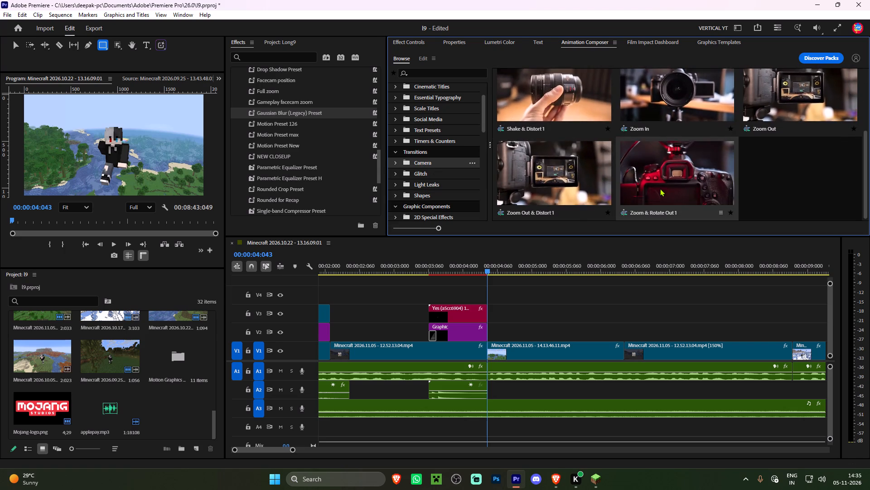
{"action": "left_click", "coordinate": [419, 171]}
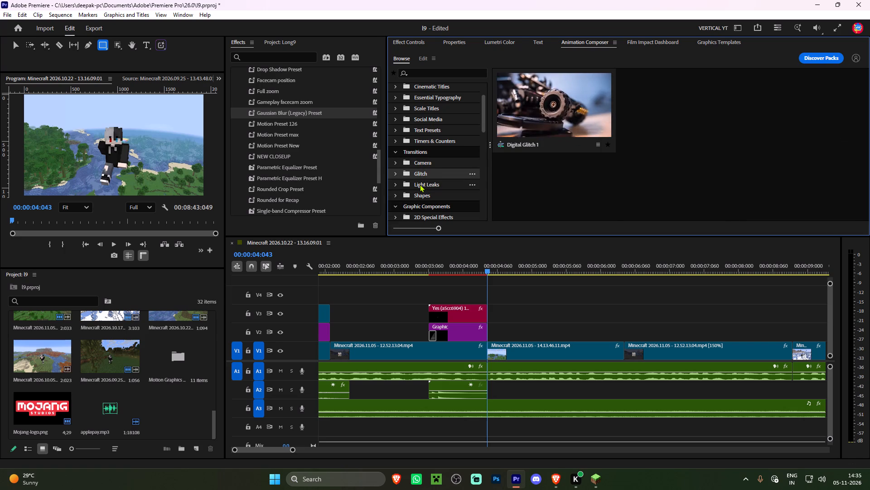
{"action": "left_click", "coordinate": [420, 184]}
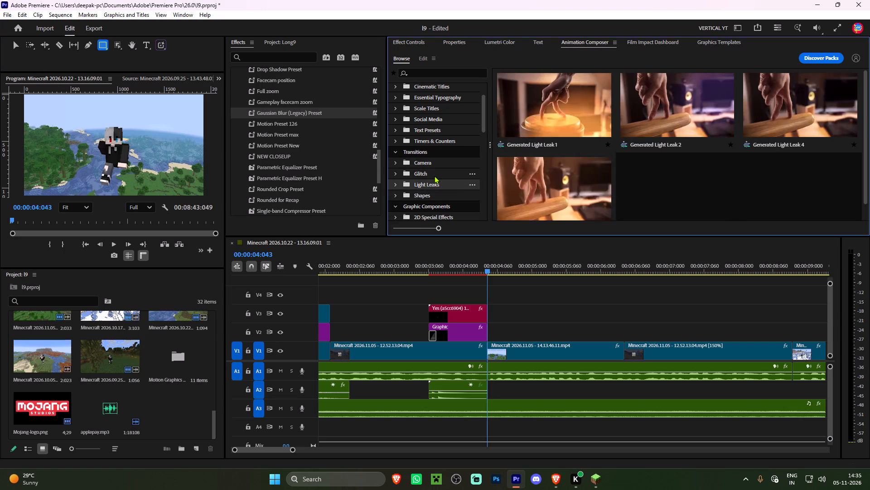
{"action": "scroll", "coordinate": [411, 265], "scroll_direction": "up", "scroll_amount": 6}
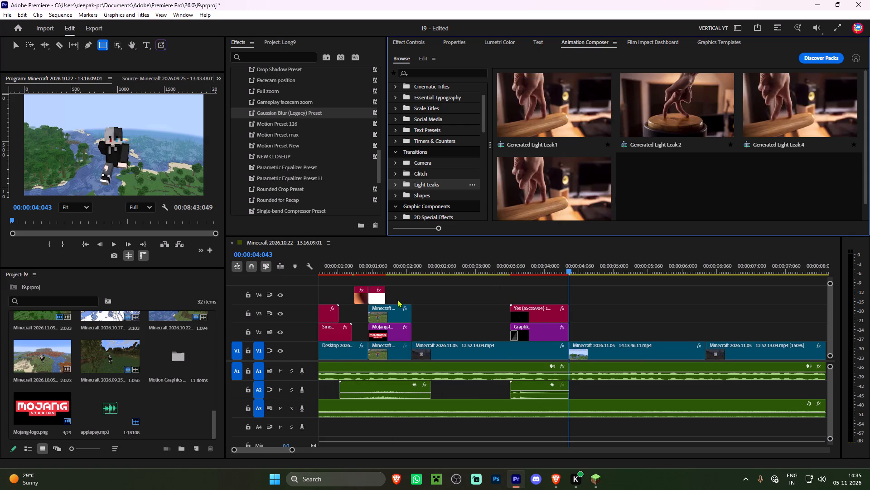
{"action": "scroll", "coordinate": [405, 305], "scroll_direction": "down", "scroll_amount": 6}
Apply a Cross Dissolve to the V1 cut at the end of the Yes graphic.
{"action": "scroll", "coordinate": [310, 142], "scroll_direction": "up", "scroll_amount": 3}
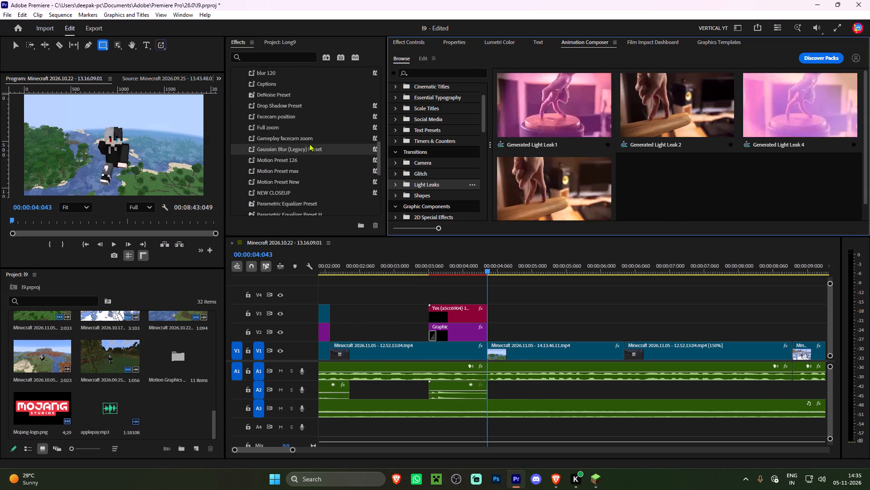
{"action": "scroll", "coordinate": [309, 143], "scroll_direction": "up", "scroll_amount": 20}
{"action": "scroll", "coordinate": [309, 143], "scroll_direction": "up", "scroll_amount": 10}
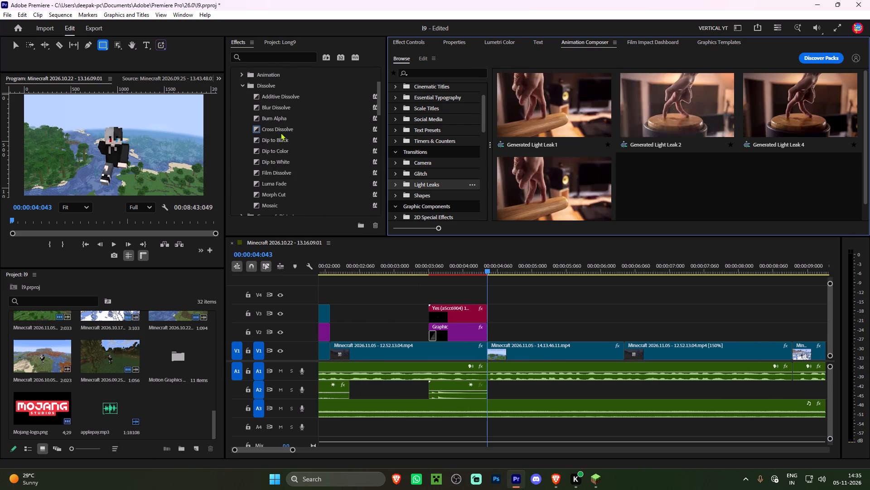
{"action": "left_click_drag", "start_coordinate": [276, 131], "coordinate": [486, 356]}
Play the sequence from just before the Cross Dissolve through to the end of the 150% speed clip.
{"action": "left_click", "coordinate": [477, 272]}
{"action": "key", "text": "space"}
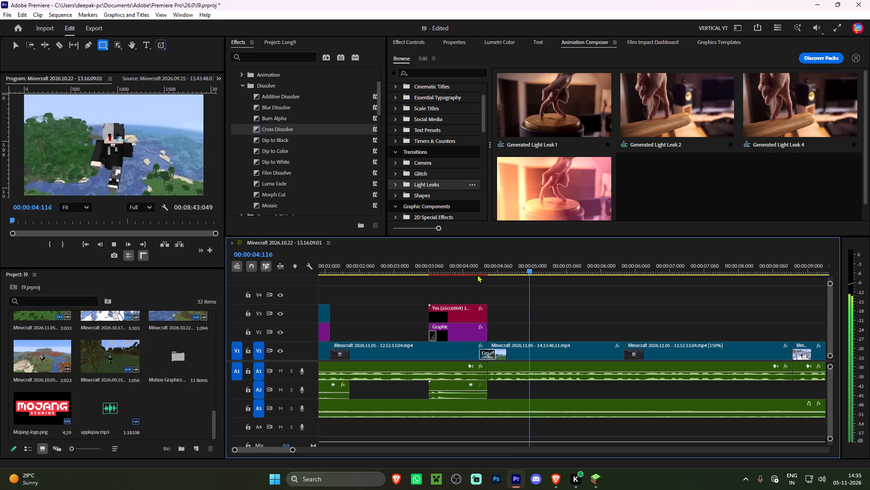
{"action": "scroll", "coordinate": [503, 289], "scroll_direction": "down", "scroll_amount": 6, "text": "alt"}
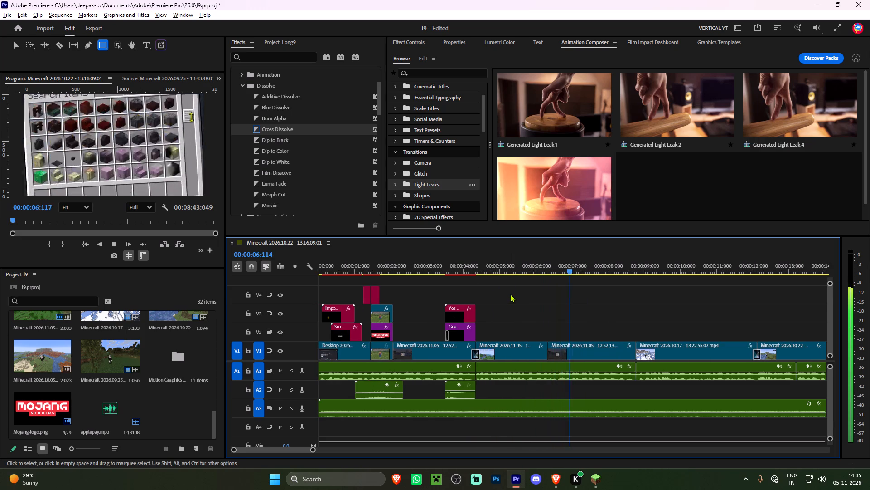
{"action": "scroll", "coordinate": [510, 294], "scroll_direction": "down", "scroll_amount": 3, "text": "alt"}
{"action": "key", "text": "space"}
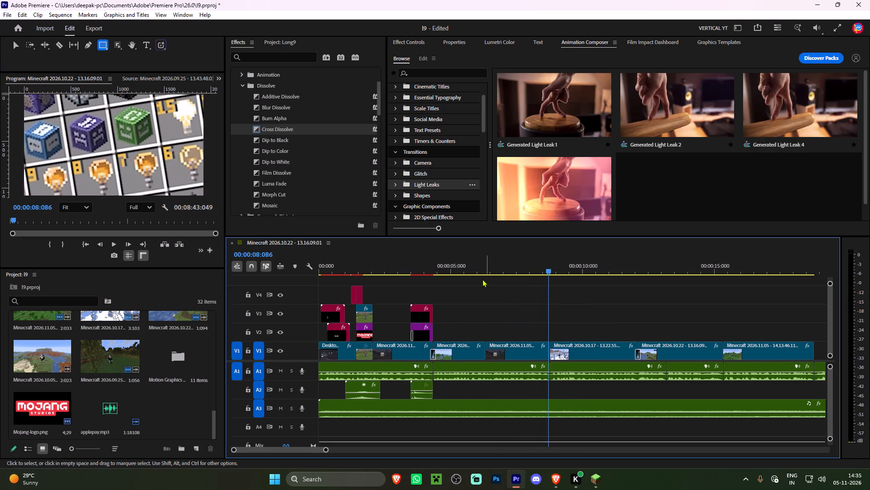
Replay the section between about 5 and 7 seconds, checking the cut into the 150% speed inventory clip.
{"action": "left_click_drag", "start_coordinate": [475, 272], "coordinate": [458, 276]}
{"action": "key", "text": "space"}
{"action": "key", "text": "space"}
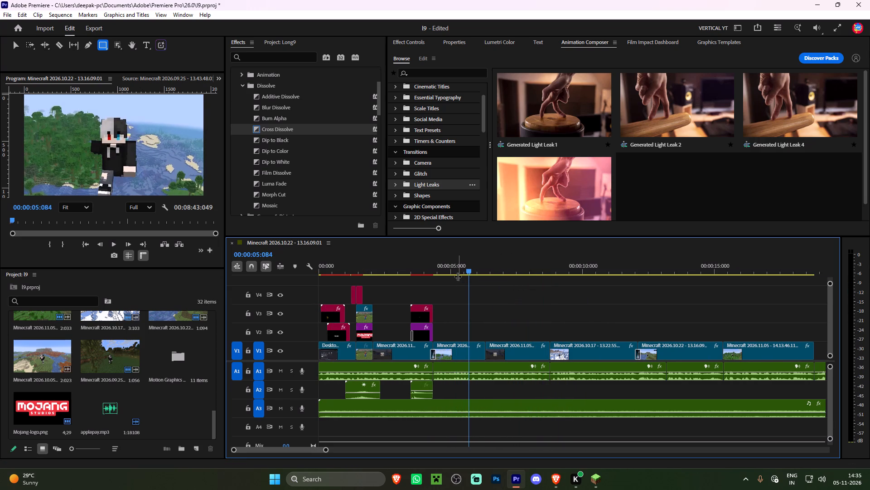
{"action": "key", "text": "space"}
{"action": "left_click", "coordinate": [470, 272]}
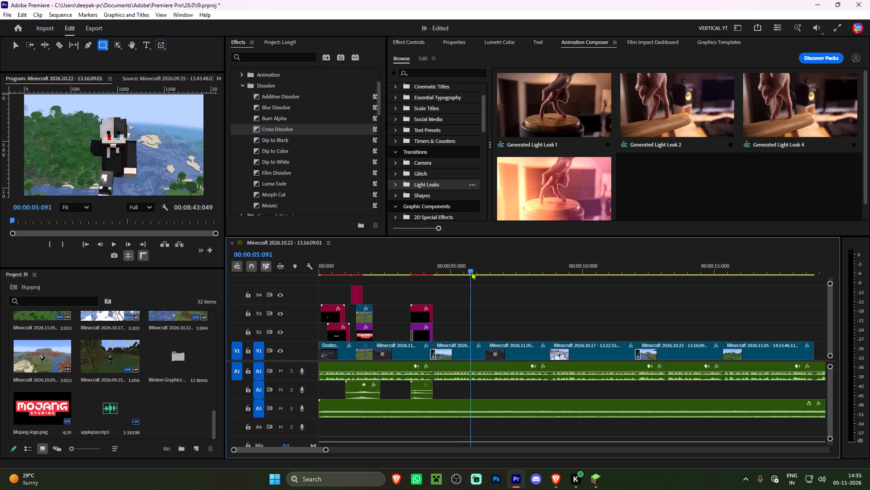
{"action": "key", "text": "space"}
{"action": "key", "text": "space"}
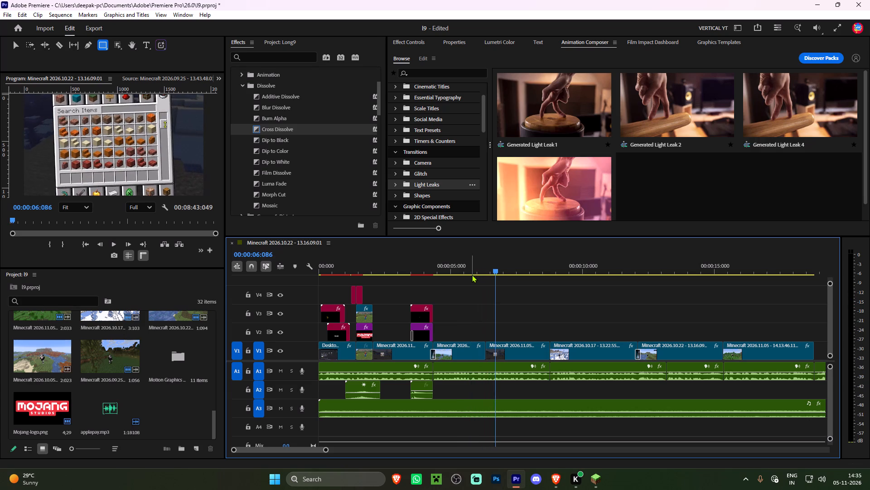
{"action": "key", "text": "space"}
{"action": "key", "text": "space"}
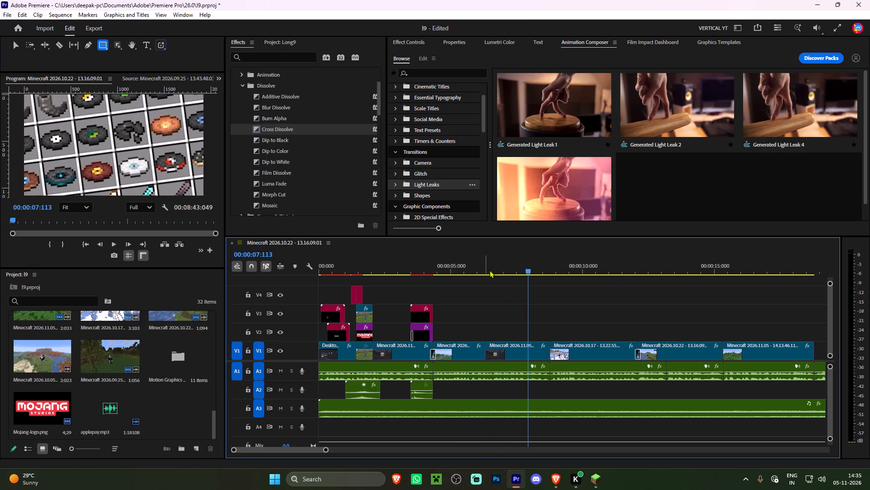
{"action": "left_click_drag", "start_coordinate": [494, 269], "coordinate": [488, 268]}
{"action": "scroll", "coordinate": [116, 416], "scroll_direction": "down", "scroll_amount": 4}
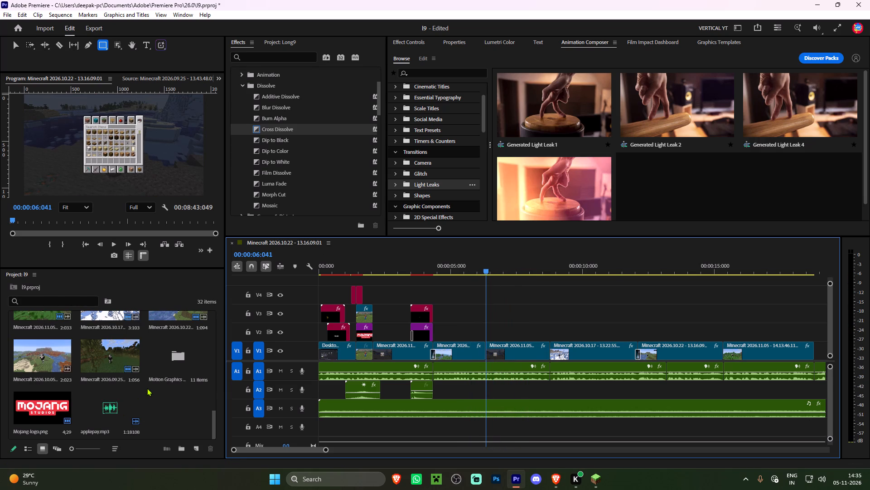
{"action": "left_click", "coordinate": [450, 271]}
{"action": "key", "text": "space"}
{"action": "scroll", "coordinate": [468, 308], "scroll_direction": "up", "scroll_amount": 5, "text": "alt"}
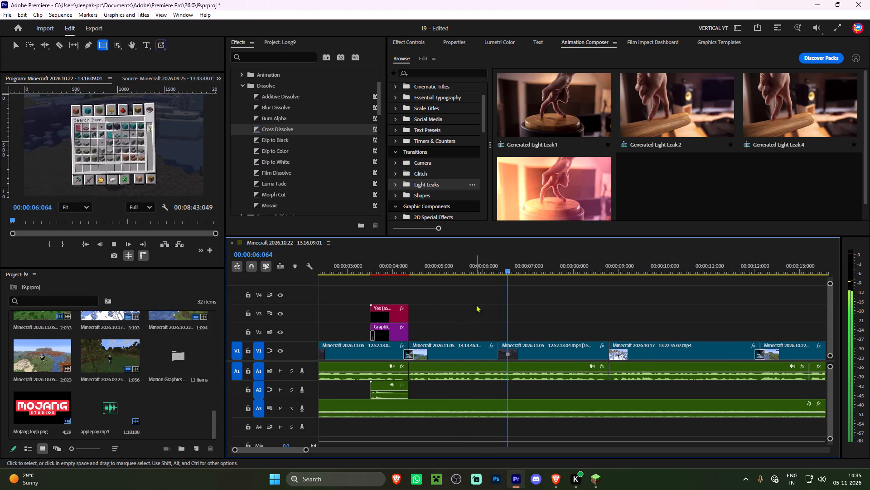
{"action": "key", "text": "space"}
Move to the start of the inventory clip near six seconds and check the Film Impact Text transitions for an animated title.
{"action": "left_click", "coordinate": [499, 268], "text": "shift"}
{"action": "left_click", "coordinate": [652, 43]}
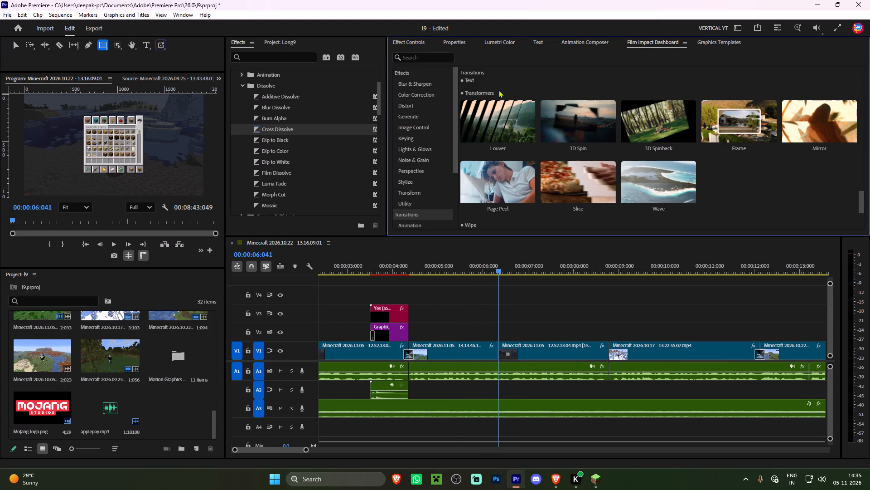
{"action": "scroll", "coordinate": [409, 157], "scroll_direction": "down", "scroll_amount": 3}
{"action": "left_click", "coordinate": [408, 182]}
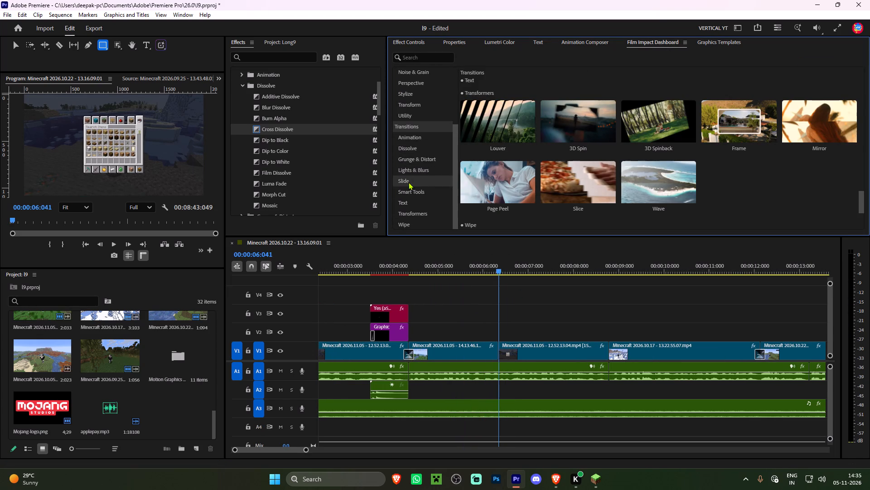
{"action": "left_click", "coordinate": [407, 201]}
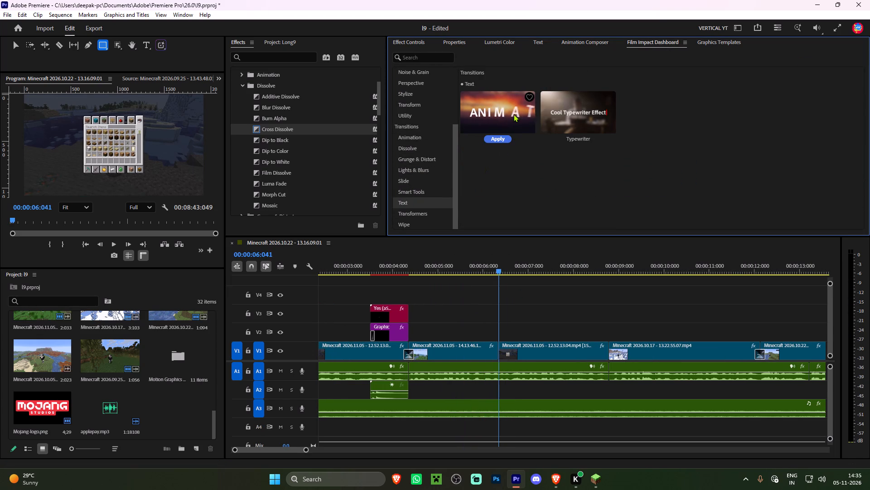
{"action": "scroll", "coordinate": [407, 184], "scroll_direction": "up", "scroll_amount": 3}
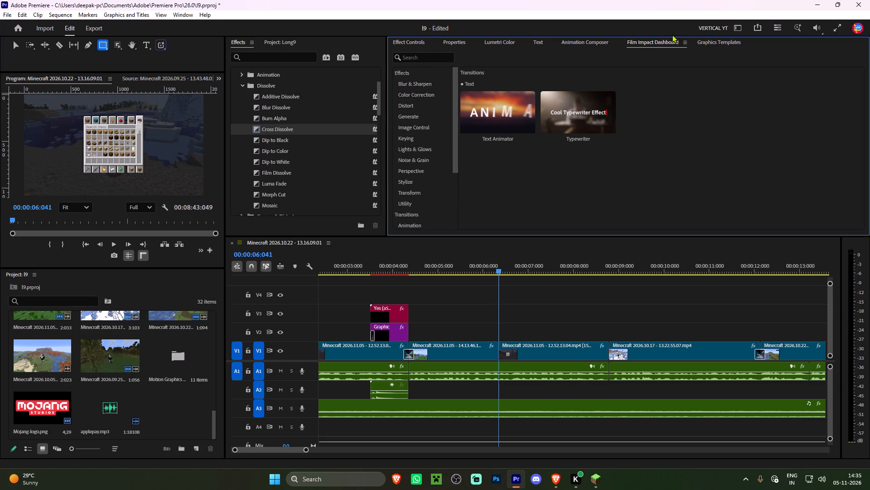
Browse the Animation Composer title categories from Cinematic Titles through Timers & Counters for a title suited to the inventory clip.
{"action": "left_click", "coordinate": [597, 47]}
{"action": "scroll", "coordinate": [423, 162], "scroll_direction": "down", "scroll_amount": 2}
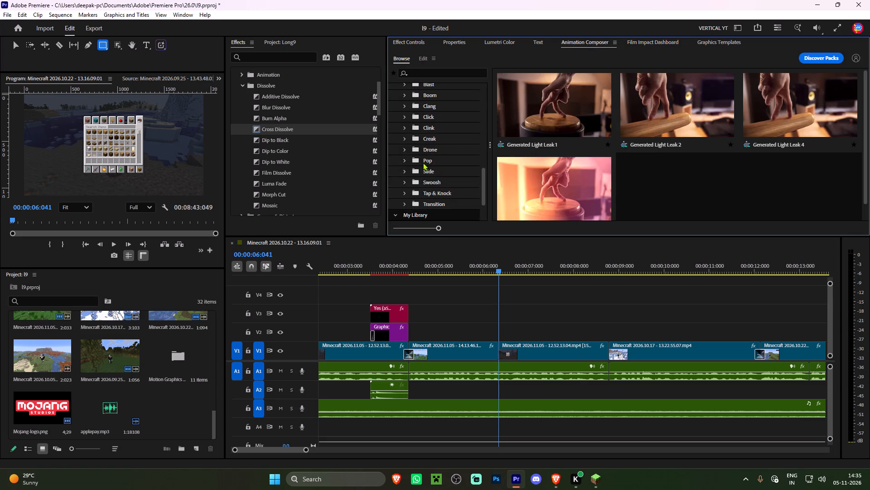
{"action": "scroll", "coordinate": [423, 162], "scroll_direction": "up", "scroll_amount": 1}
{"action": "left_click", "coordinate": [395, 160]}
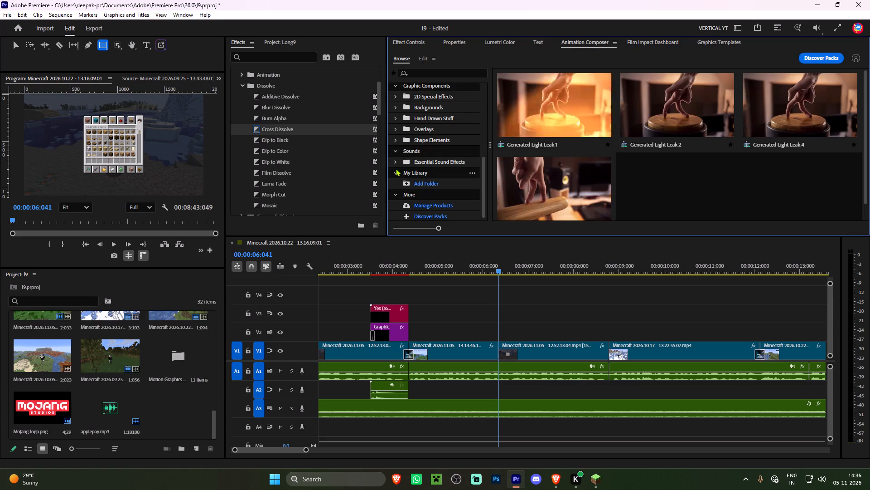
{"action": "scroll", "coordinate": [396, 169], "scroll_direction": "up", "scroll_amount": 4}
{"action": "left_click", "coordinate": [424, 119]}
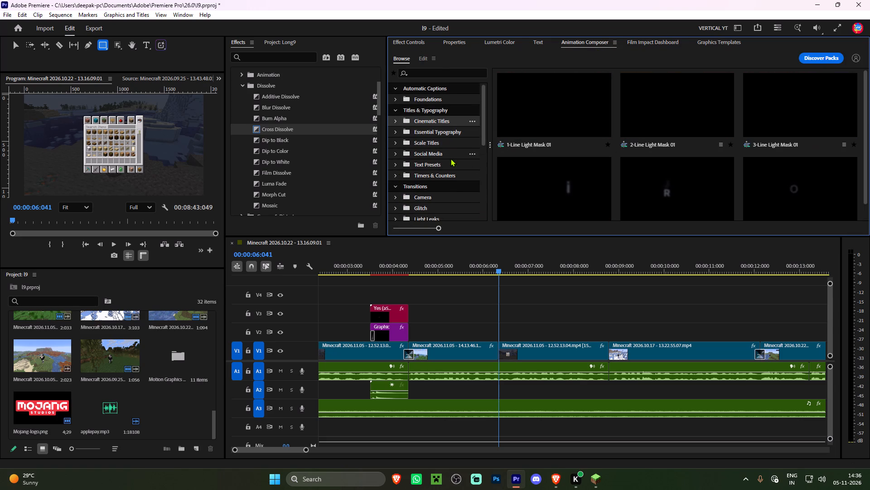
{"action": "scroll", "coordinate": [663, 142], "scroll_direction": "down", "scroll_amount": 3}
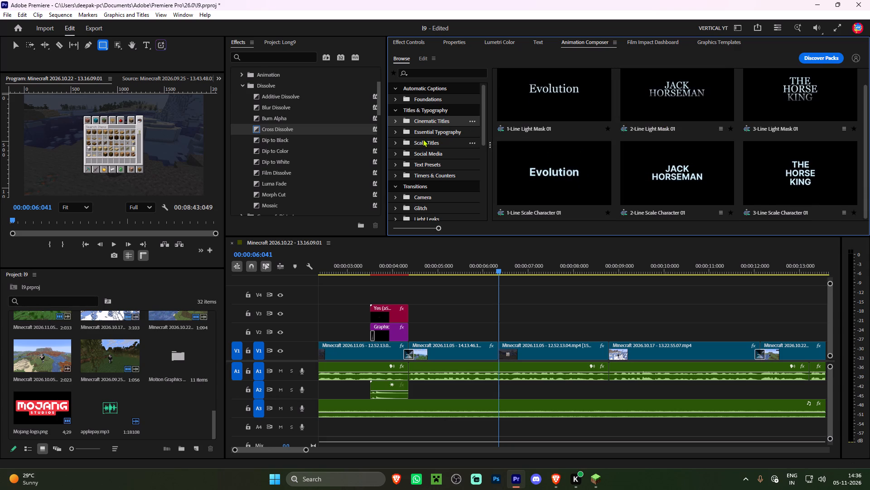
{"action": "left_click", "coordinate": [424, 135]}
{"action": "scroll", "coordinate": [646, 142], "scroll_direction": "down", "scroll_amount": 4}
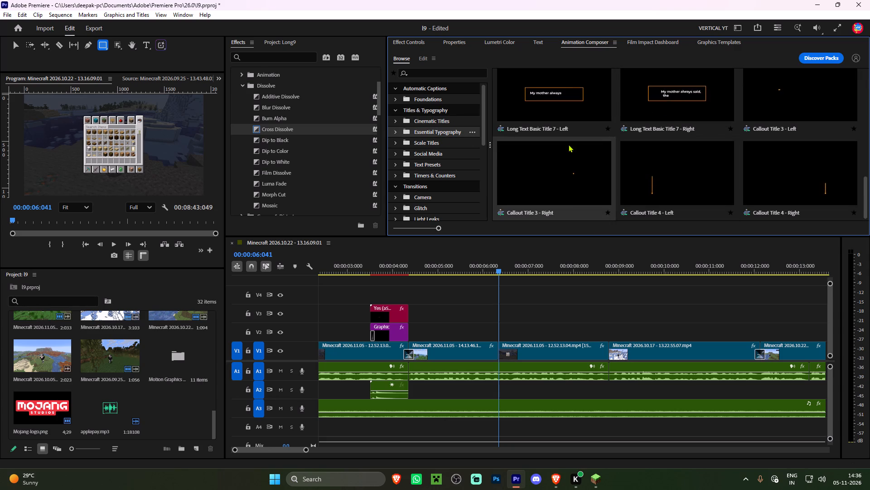
{"action": "left_click", "coordinate": [436, 139]}
{"action": "scroll", "coordinate": [612, 143], "scroll_direction": "down", "scroll_amount": 4}
{"action": "left_click", "coordinate": [418, 150]}
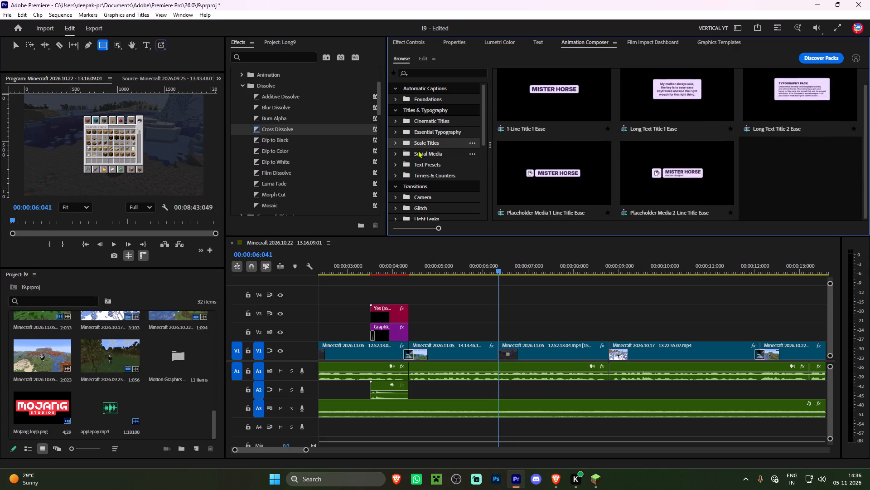
{"action": "scroll", "coordinate": [574, 142], "scroll_direction": "down", "scroll_amount": 8}
{"action": "left_click", "coordinate": [423, 162]}
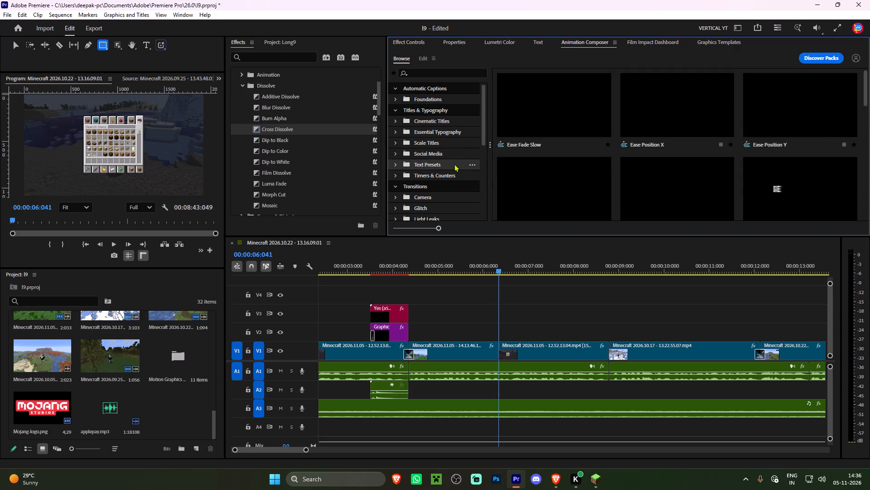
{"action": "scroll", "coordinate": [638, 127], "scroll_direction": "down", "scroll_amount": 2}
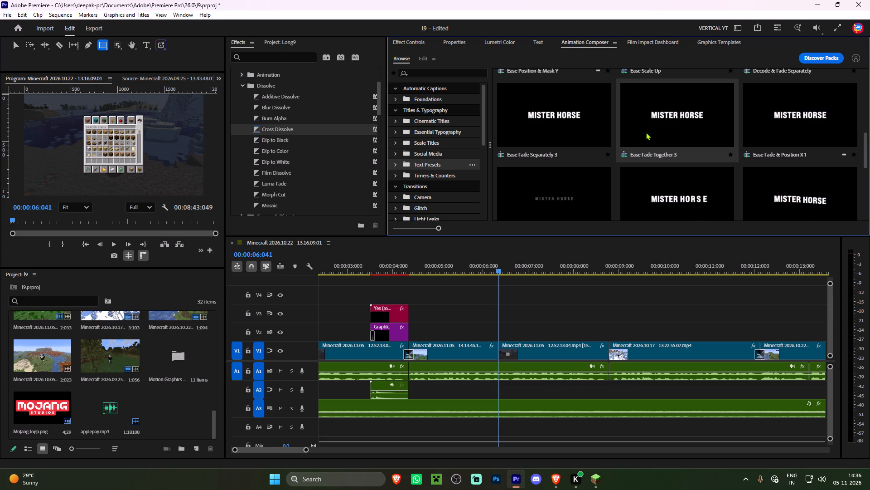
{"action": "scroll", "coordinate": [647, 133], "scroll_direction": "down", "scroll_amount": 2}
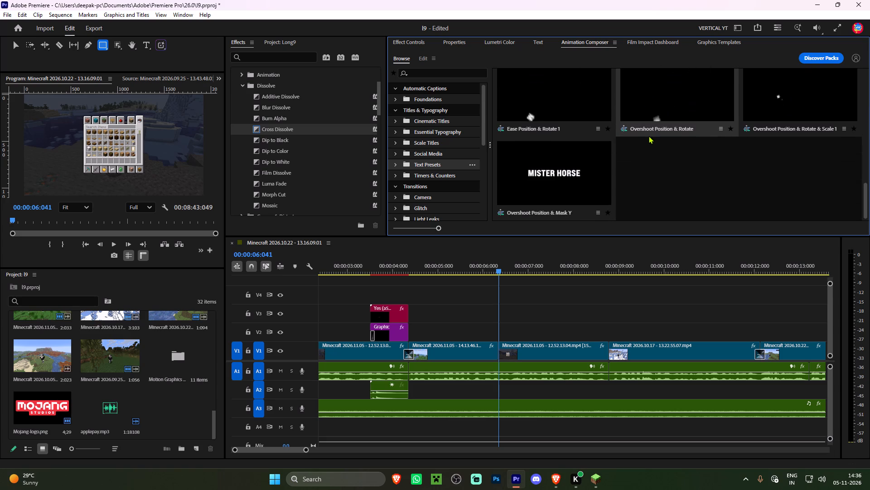
{"action": "left_click", "coordinate": [428, 175]}
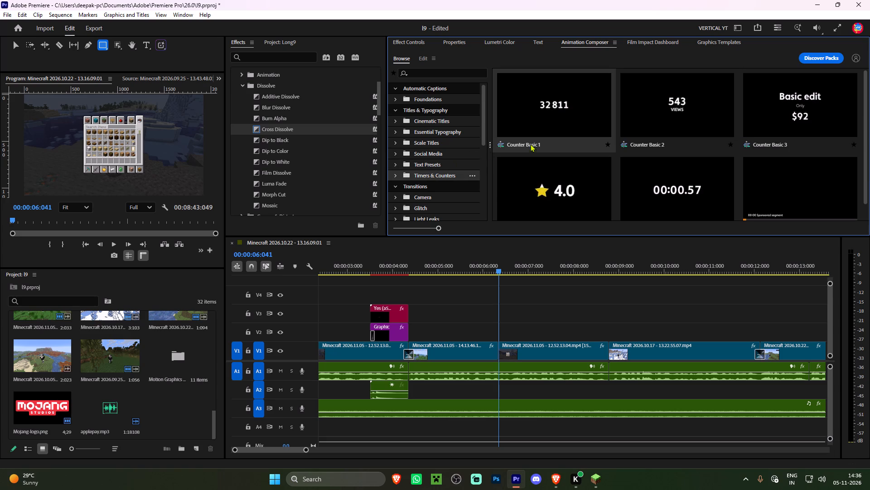
{"action": "scroll", "coordinate": [638, 170], "scroll_direction": "down", "scroll_amount": 3}
{"action": "scroll", "coordinate": [638, 170], "scroll_direction": "up", "scroll_amount": 1}
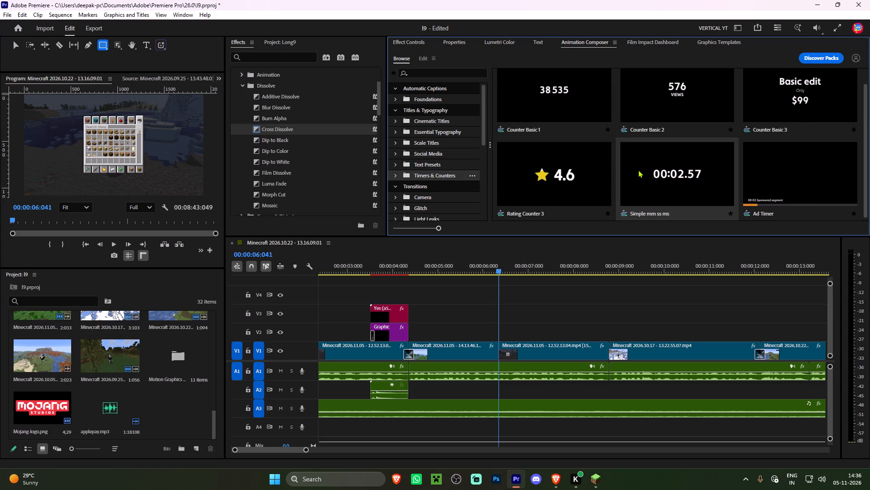
{"action": "scroll", "coordinate": [638, 170], "scroll_direction": "up", "scroll_amount": 1}
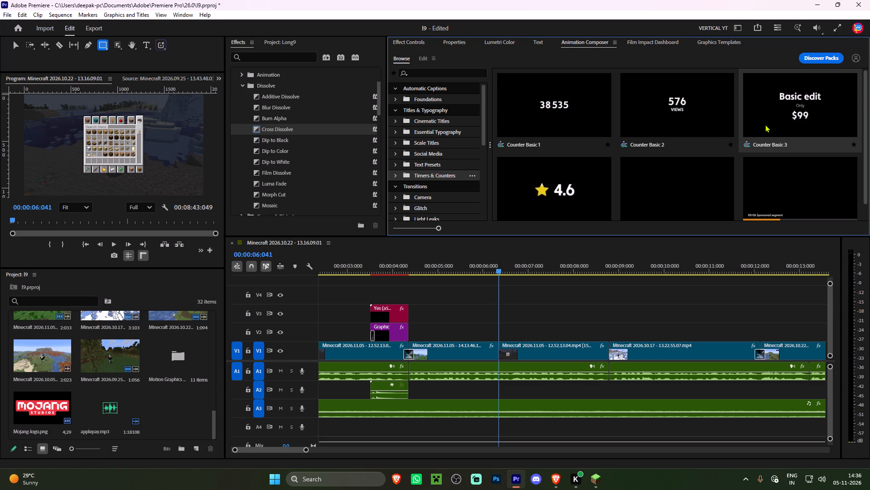
Review the Cinematic Titles, Essential Typography, Scale Titles and Social Media presets again for a suitable title.
{"action": "left_click", "coordinate": [411, 120]}
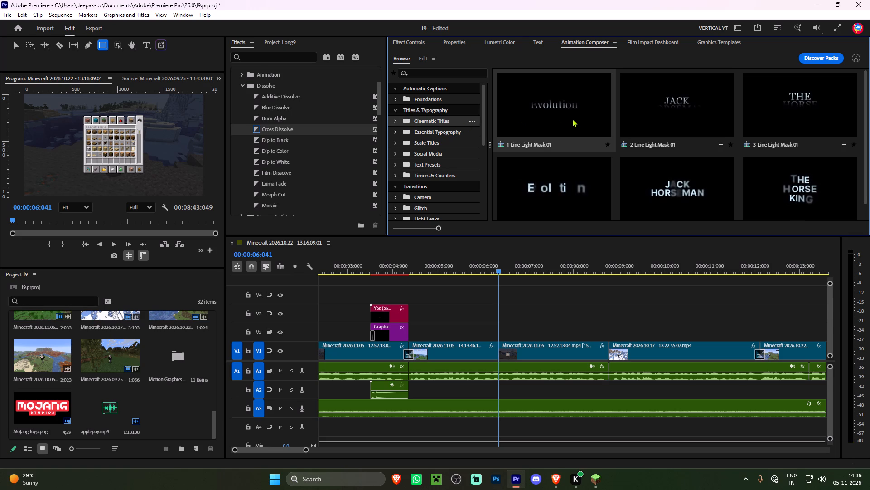
{"action": "scroll", "coordinate": [619, 191], "scroll_direction": "down", "scroll_amount": 1}
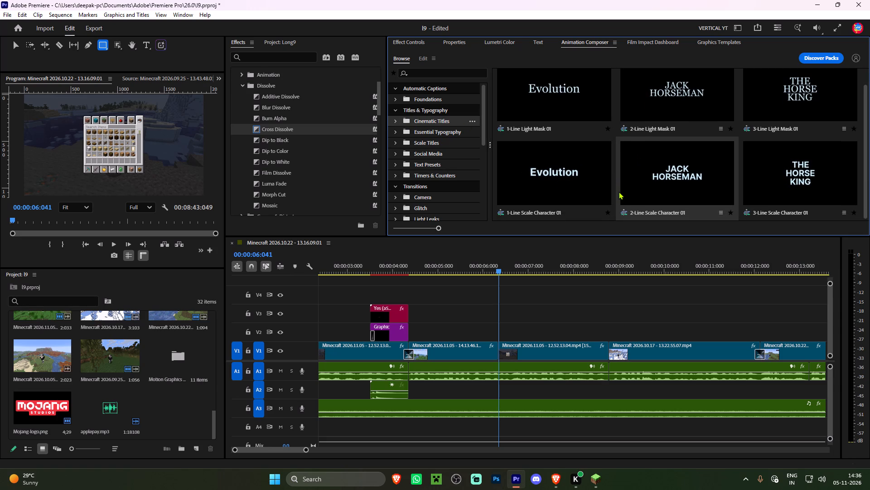
{"action": "scroll", "coordinate": [619, 191], "scroll_direction": "down", "scroll_amount": 2}
{"action": "scroll", "coordinate": [619, 191], "scroll_direction": "up", "scroll_amount": 2}
{"action": "left_click", "coordinate": [428, 132]}
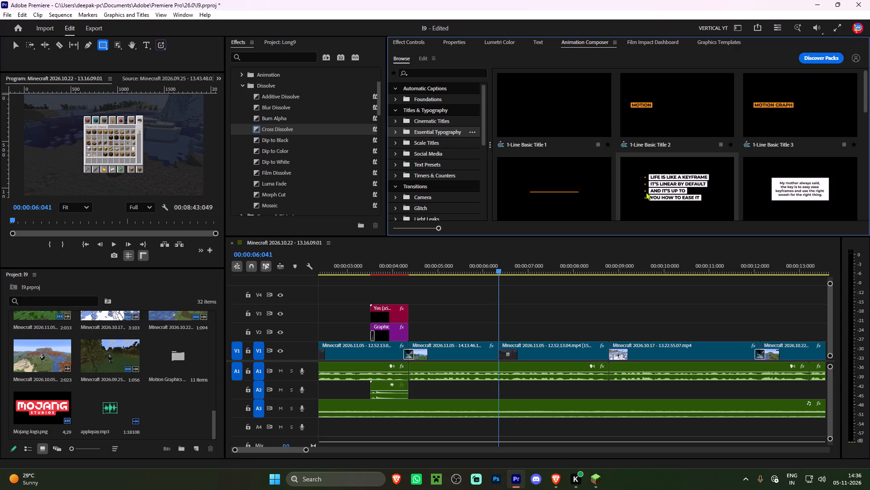
{"action": "scroll", "coordinate": [646, 192], "scroll_direction": "down", "scroll_amount": 7}
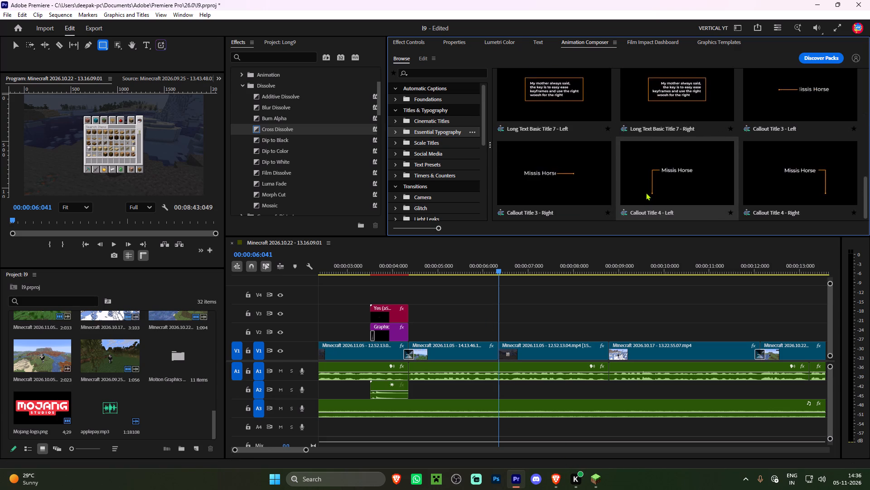
{"action": "scroll", "coordinate": [643, 192], "scroll_direction": "up", "scroll_amount": 1}
{"action": "left_click", "coordinate": [426, 142]}
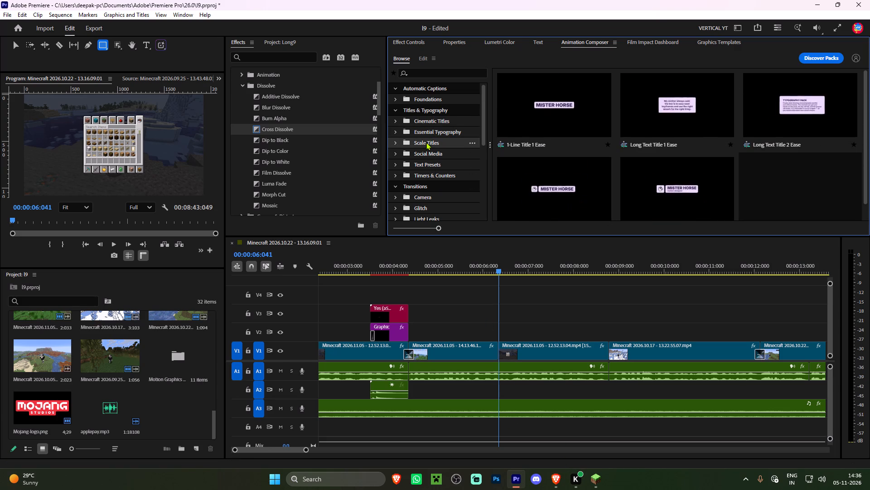
{"action": "scroll", "coordinate": [636, 140], "scroll_direction": "down", "scroll_amount": 4}
{"action": "left_click", "coordinate": [421, 152]}
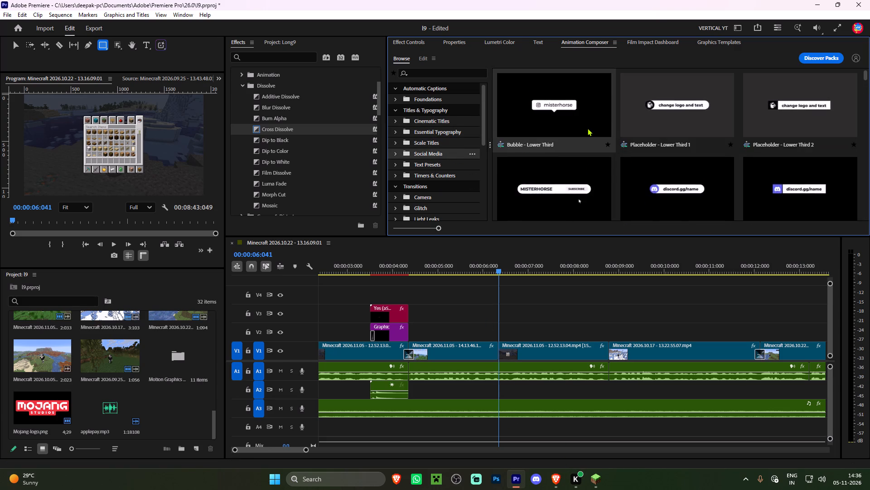
{"action": "scroll", "coordinate": [587, 128], "scroll_direction": "down", "scroll_amount": 10}
Add the Overshoot Position & Rotate text preset on V2 at the start of the inventory clip.
{"action": "left_click", "coordinate": [424, 167]}
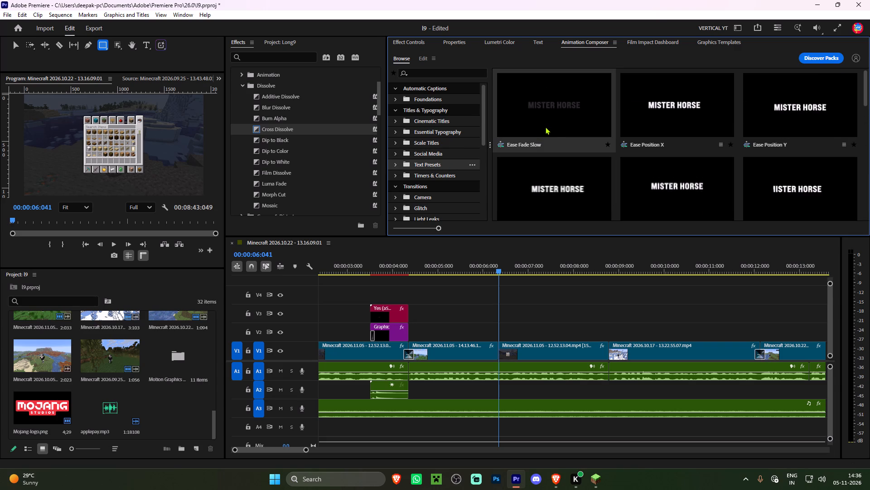
{"action": "scroll", "coordinate": [610, 138], "scroll_direction": "down", "scroll_amount": 1}
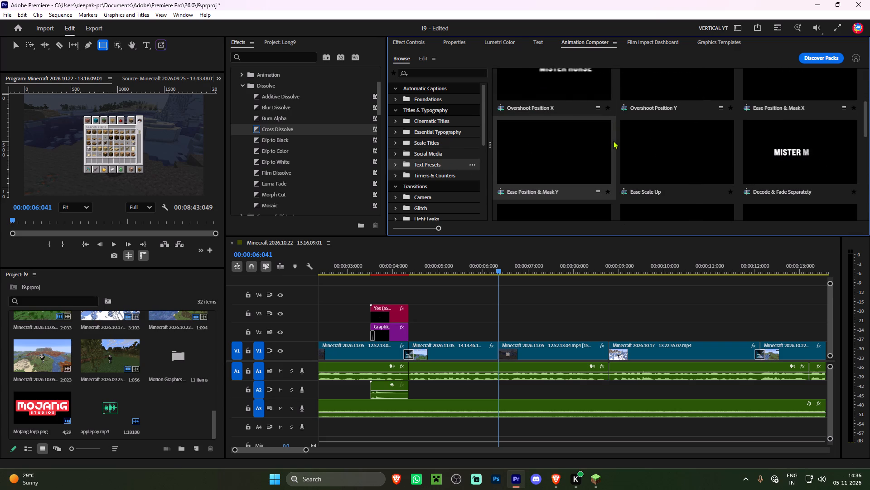
{"action": "scroll", "coordinate": [613, 141], "scroll_direction": "up", "scroll_amount": 1}
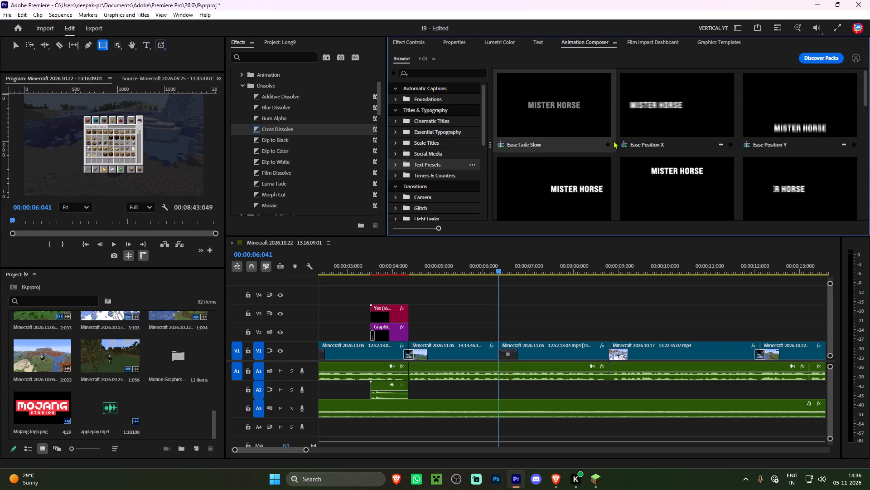
{"action": "scroll", "coordinate": [613, 141], "scroll_direction": "down", "scroll_amount": 2}
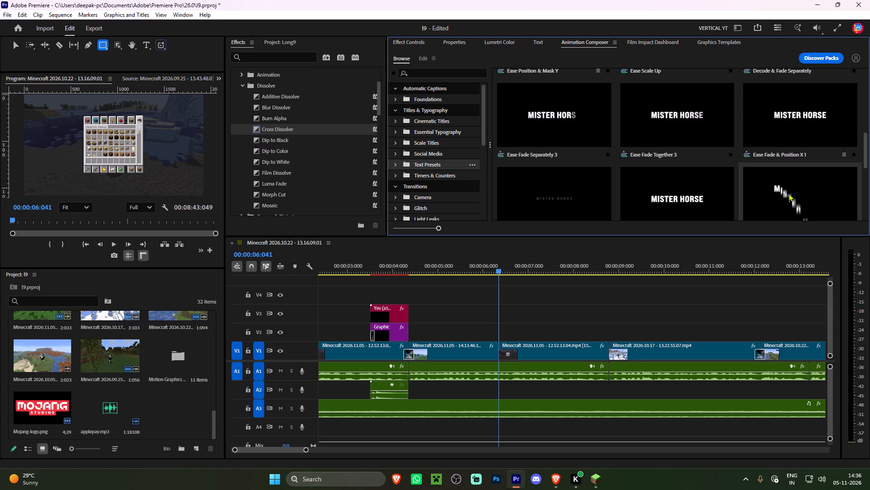
{"action": "scroll", "coordinate": [686, 192], "scroll_direction": "down", "scroll_amount": 1}
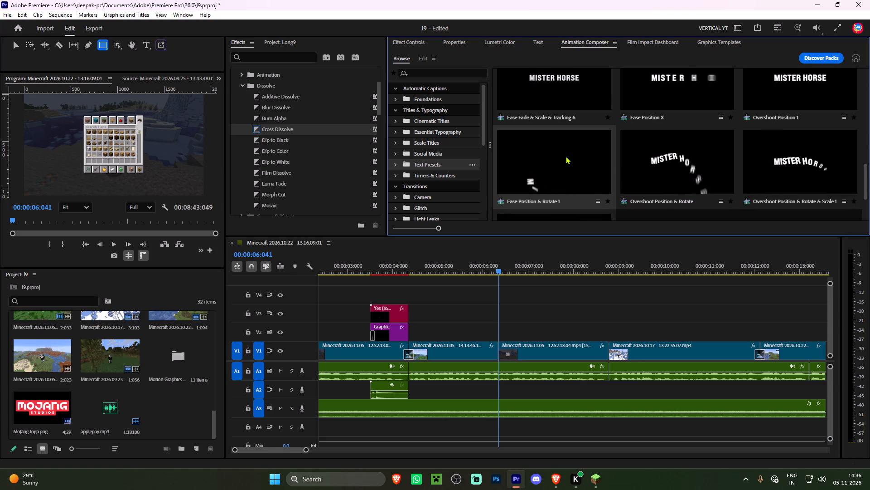
{"action": "key", "text": "space"}
{"action": "double_click", "coordinate": [660, 165]}
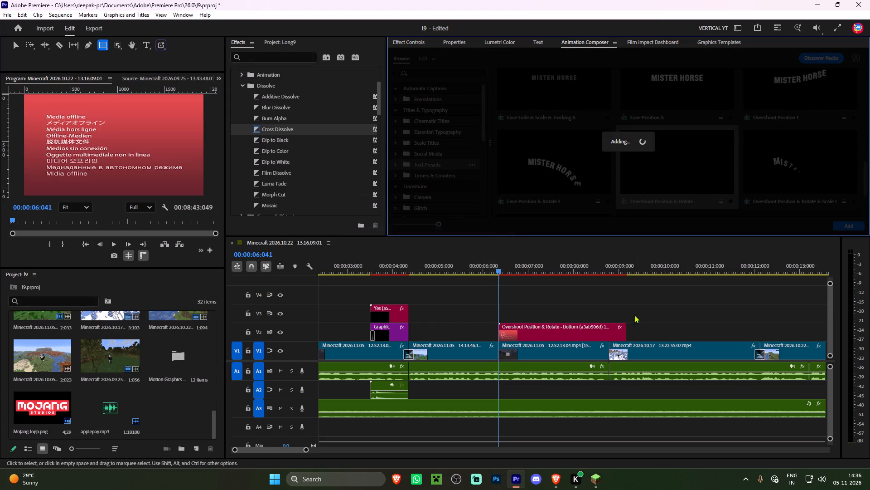
Trim the end of the Overshoot Position & Rotate title on V2 to the end of the inventory clip and preview it.
{"action": "left_click", "coordinate": [630, 328]}
{"action": "left_click_drag", "start_coordinate": [629, 328], "coordinate": [614, 328]}
{"action": "left_click_drag", "start_coordinate": [628, 328], "coordinate": [623, 328]}
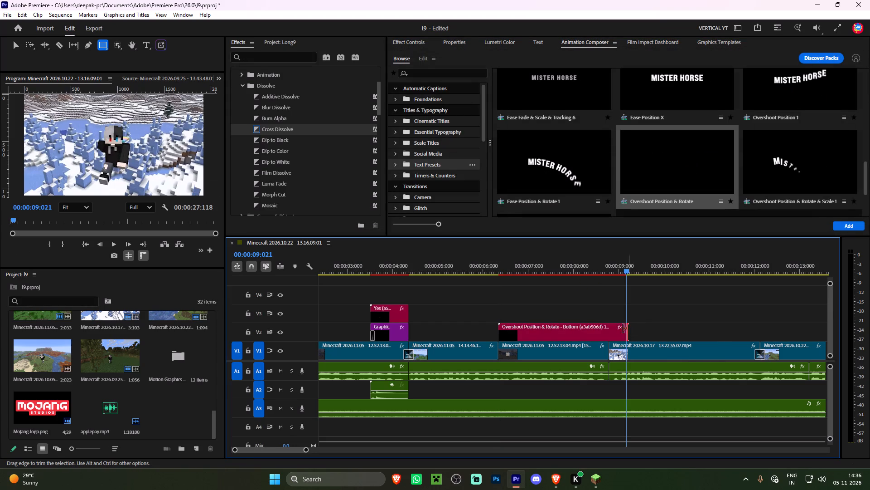
{"action": "left_click_drag", "start_coordinate": [623, 328], "coordinate": [612, 328]}
{"action": "left_click", "coordinate": [491, 265]}
{"action": "key", "text": "space"}
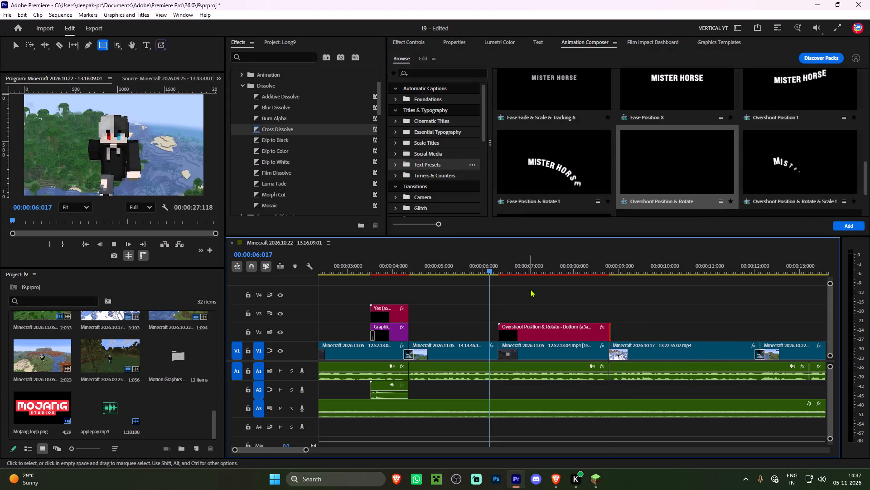
{"action": "key", "text": "space"}
Replace the Overshoot Position & Rotate title's text with "1000+ Blocks" and play it back.
{"action": "left_click", "coordinate": [533, 330]}
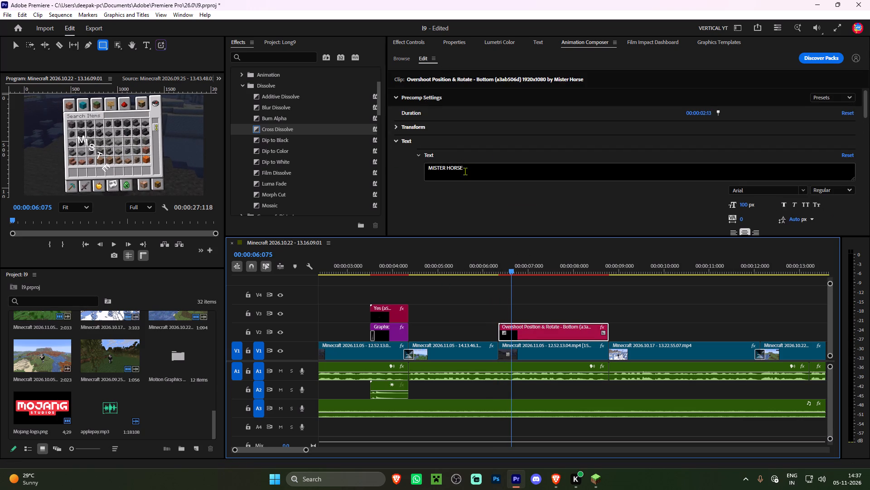
{"action": "left_click_drag", "start_coordinate": [467, 171], "coordinate": [422, 171]}
{"action": "type", "text": "1000"}
{"action": "type", "text": "+"}
{"action": "key", "text": "space"}
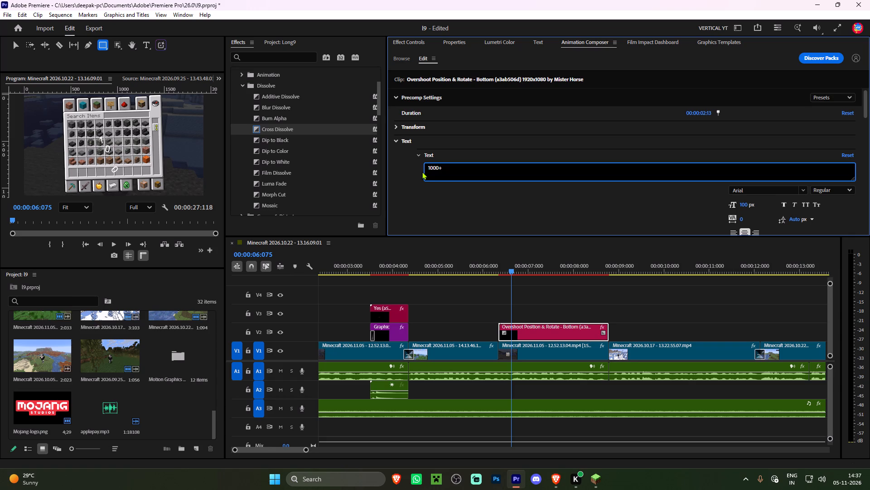
{"action": "type", "text": "Blocks"}
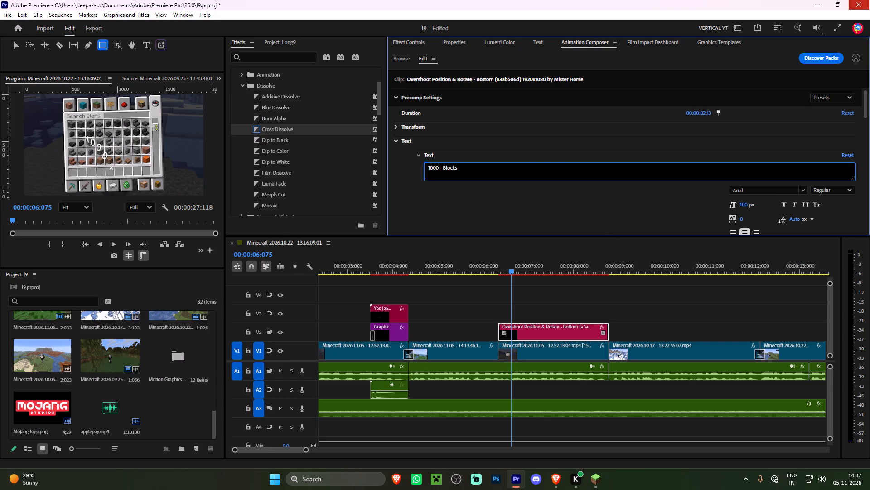
{"action": "left_click", "coordinate": [530, 209]}
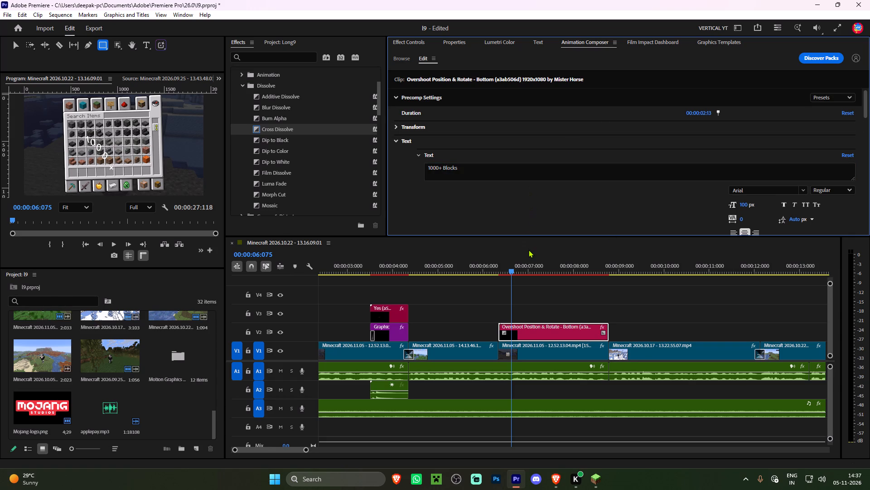
{"action": "key", "text": "space"}
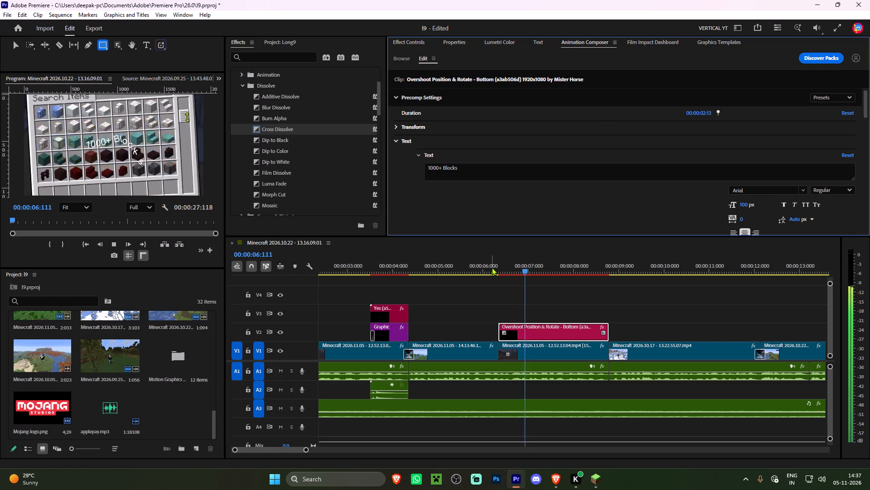
Stop playback and set the "1000+ Blocks" title's font to Luckiest Guy.
{"action": "key", "text": "space"}
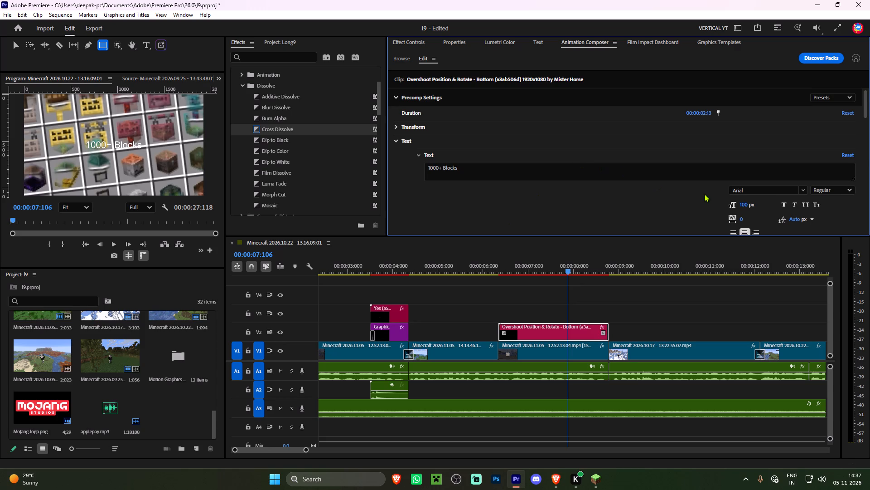
{"action": "left_click", "coordinate": [754, 190]}
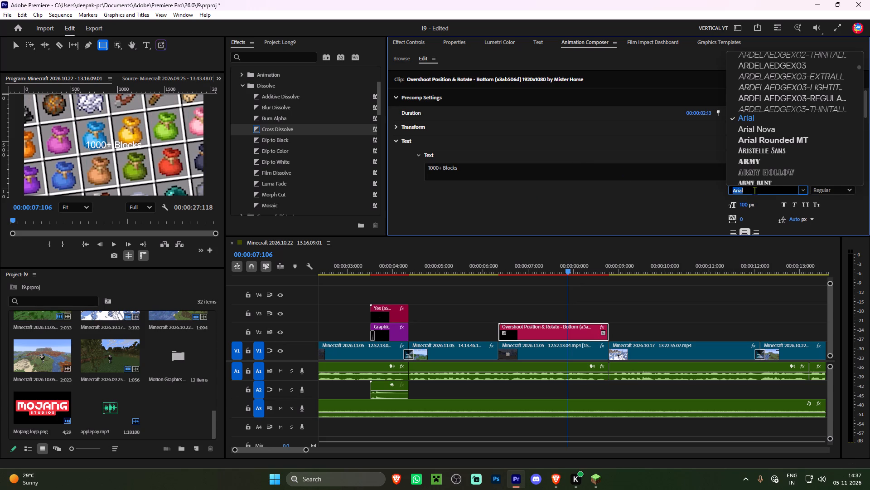
{"action": "type", "text": "luck"}
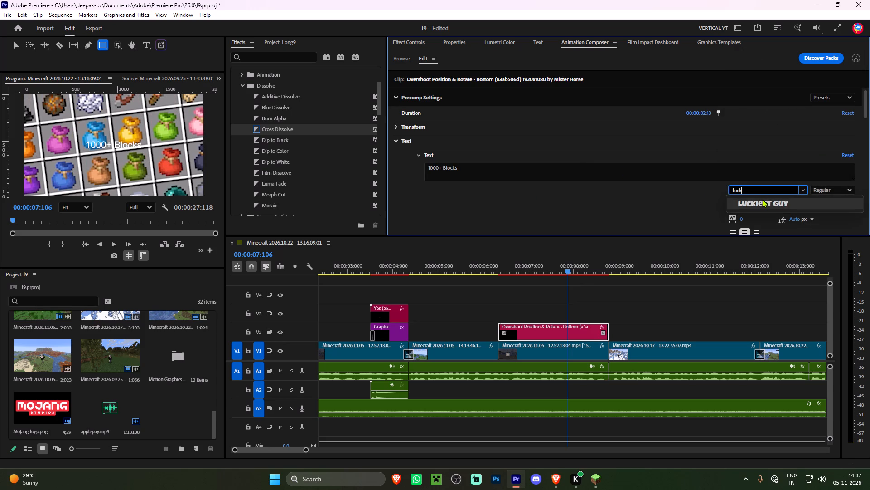
{"action": "left_click", "coordinate": [762, 199]}
Enable the title's black colour stroke with a width of 8 and play the title back.
{"action": "scroll", "coordinate": [624, 212], "scroll_direction": "down", "scroll_amount": 4}
{"action": "scroll", "coordinate": [571, 160], "scroll_direction": "up", "scroll_amount": 1}
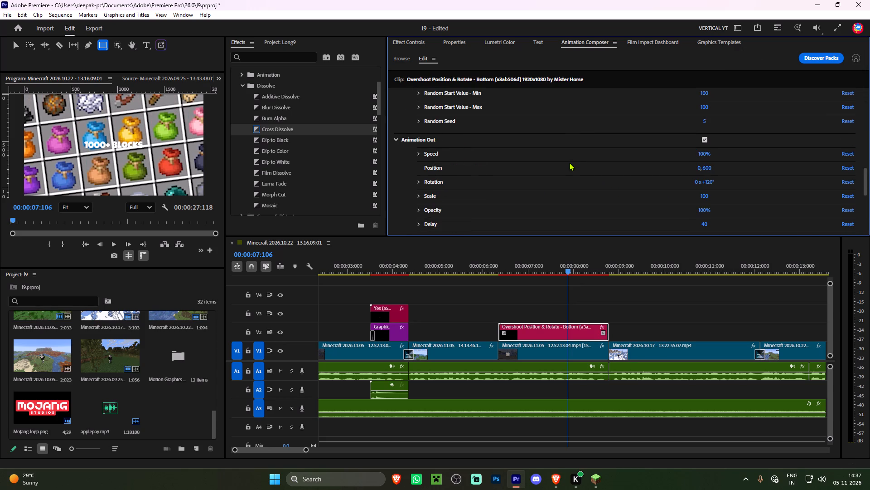
{"action": "scroll", "coordinate": [546, 194], "scroll_direction": "up", "scroll_amount": 3}
{"action": "scroll", "coordinate": [549, 198], "scroll_direction": "down", "scroll_amount": 1}
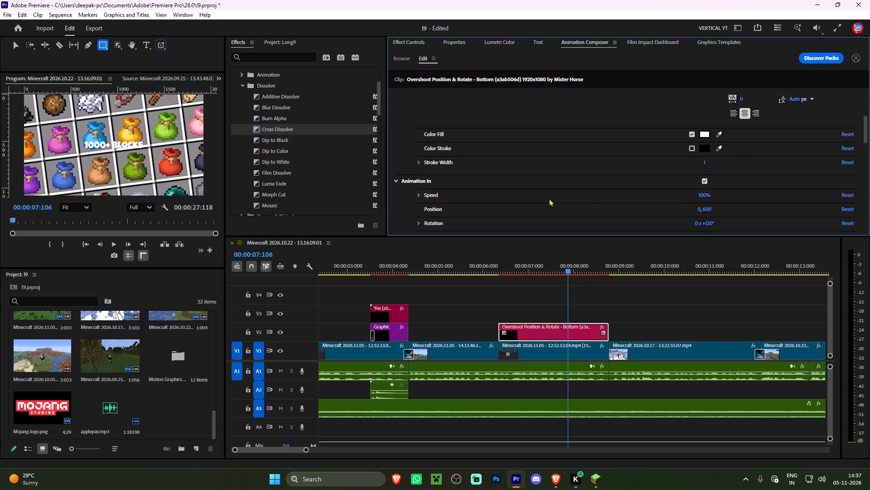
{"action": "left_click", "coordinate": [692, 147]}
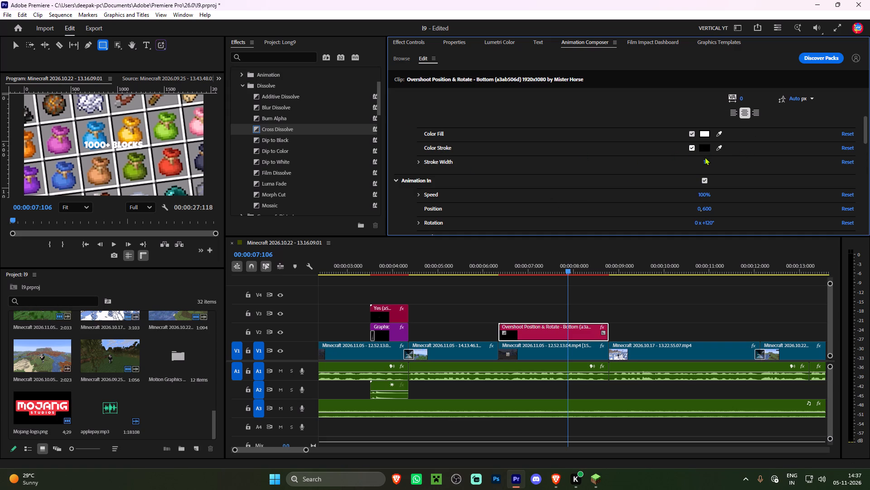
{"action": "left_click", "coordinate": [703, 164]}
{"action": "key", "text": "8"}
{"action": "key", "text": "Return"}
{"action": "left_click", "coordinate": [629, 168]}
{"action": "left_click_drag", "start_coordinate": [527, 273], "coordinate": [482, 279]}
{"action": "key", "text": "space"}
{"action": "left_click", "coordinate": [531, 281]}
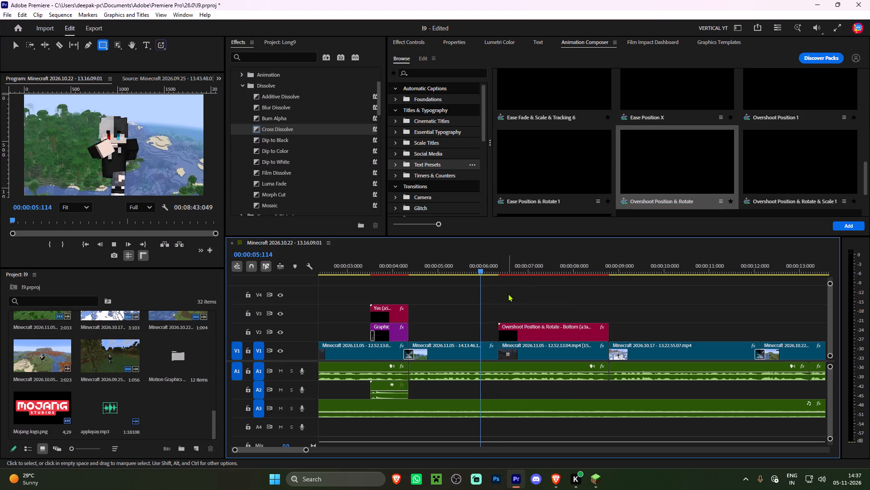
{"action": "key", "text": "space"}
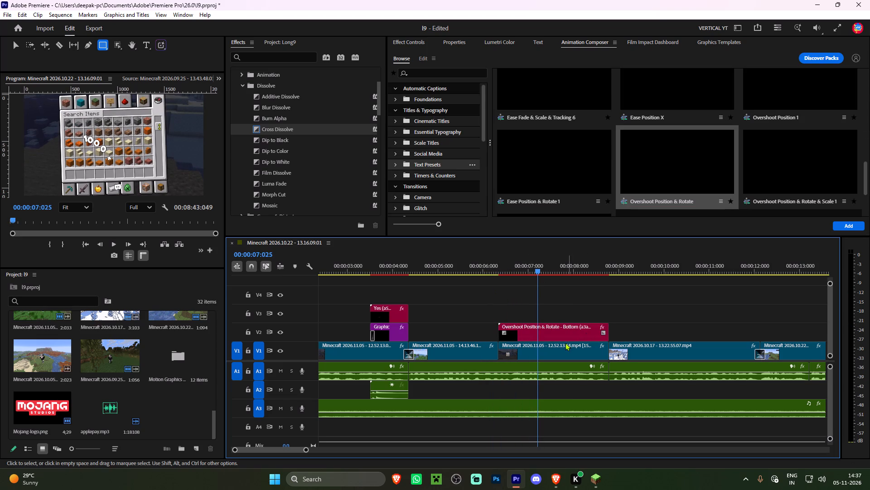
Increase the "1000+ Blocks" title's stroke width to 15, then to 30.
{"action": "left_click", "coordinate": [563, 328]}
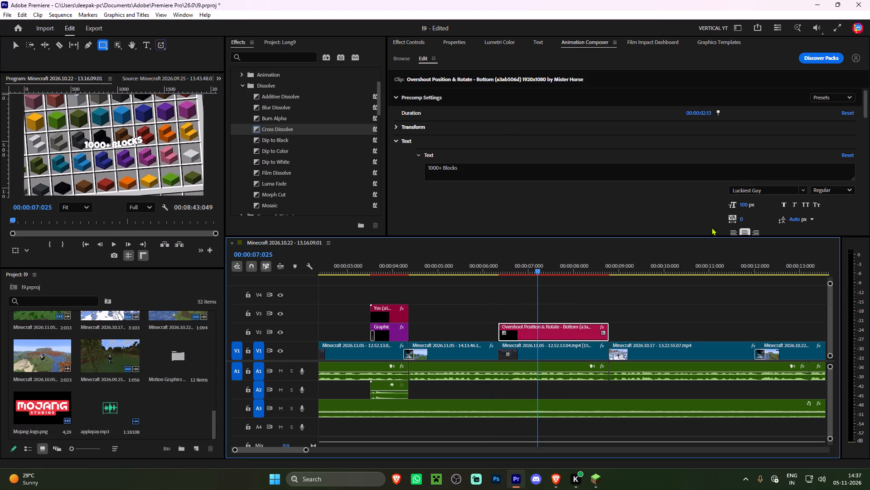
{"action": "scroll", "coordinate": [573, 212], "scroll_direction": "down", "scroll_amount": 3}
{"action": "scroll", "coordinate": [573, 210], "scroll_direction": "up", "scroll_amount": 2}
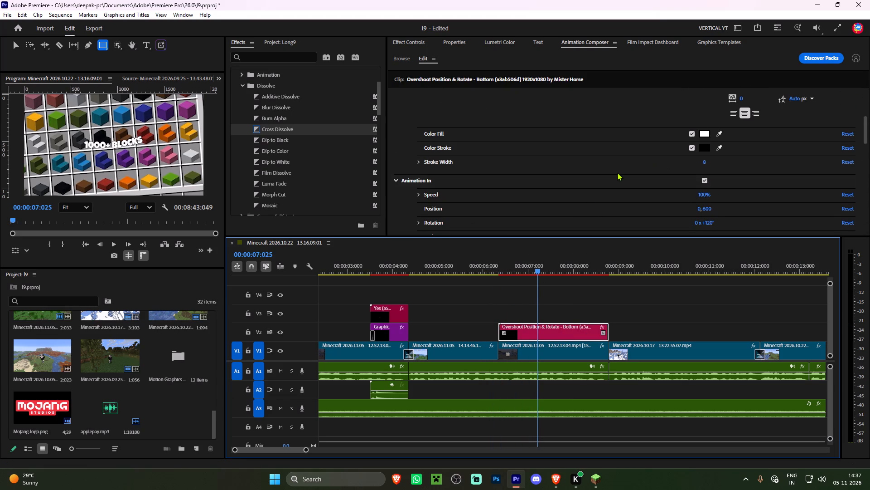
{"action": "scroll", "coordinate": [617, 172], "scroll_direction": "up", "scroll_amount": 1}
{"action": "scroll", "coordinate": [606, 194], "scroll_direction": "down", "scroll_amount": 1}
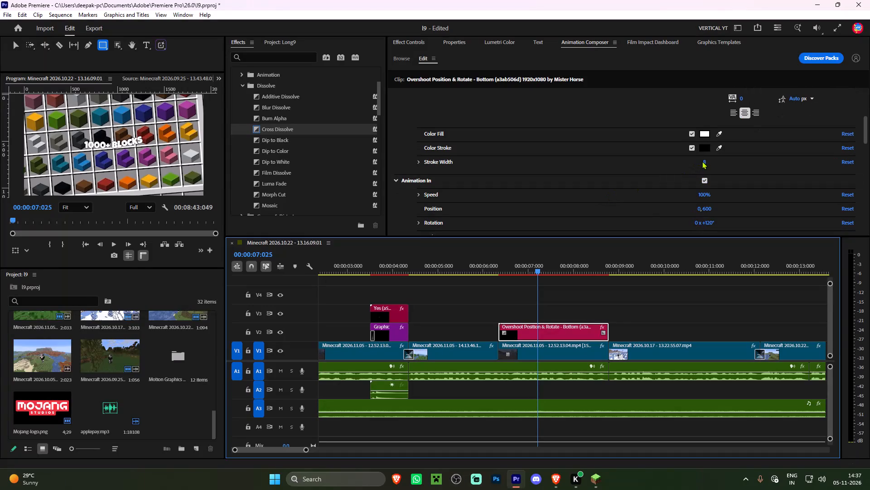
{"action": "left_click", "coordinate": [702, 161]}
{"action": "left_click", "coordinate": [705, 161]}
{"action": "type", "text": "15"}
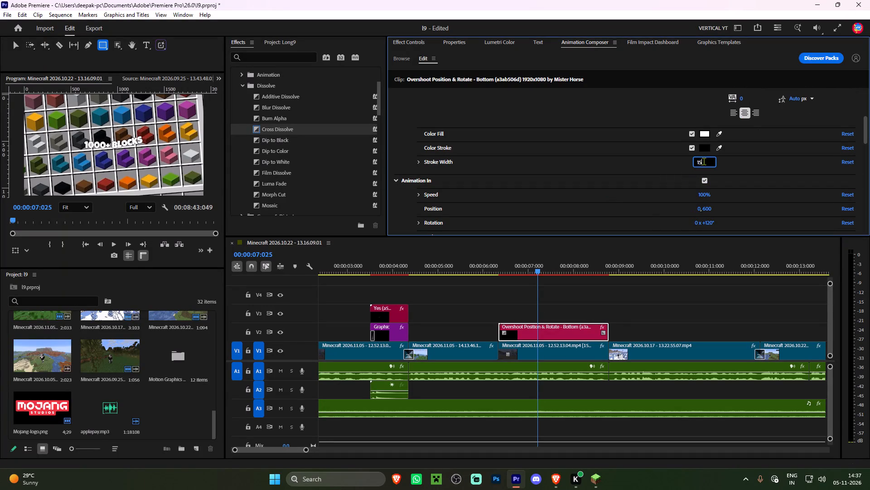
{"action": "key", "text": "Return"}
{"action": "left_click", "coordinate": [705, 162]}
{"action": "type", "text": "30"}
{"action": "key", "text": "Return"}
{"action": "left_click", "coordinate": [620, 161]}
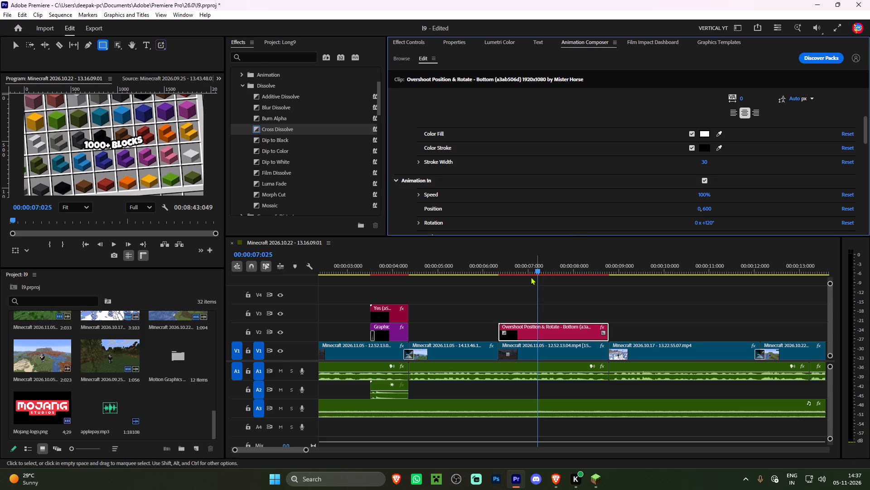
Set the title's Animation In scale to 183 and scrub through its letter animation.
{"action": "left_click", "coordinate": [522, 266]}
{"action": "scroll", "coordinate": [499, 163], "scroll_direction": "up", "scroll_amount": 3}
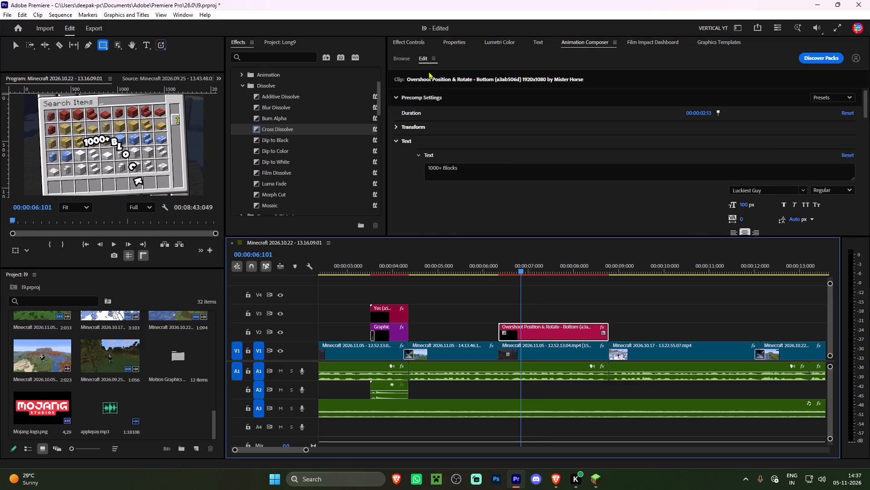
{"action": "scroll", "coordinate": [610, 197], "scroll_direction": "down", "scroll_amount": 1}
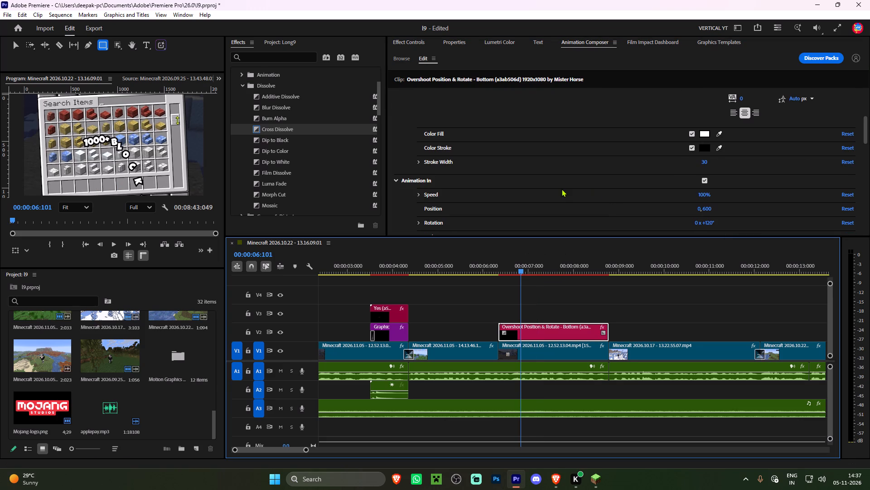
{"action": "scroll", "coordinate": [561, 189], "scroll_direction": "down", "scroll_amount": 1}
{"action": "scroll", "coordinate": [561, 189], "scroll_direction": "up", "scroll_amount": 1}
{"action": "scroll", "coordinate": [561, 189], "scroll_direction": "down", "scroll_amount": 1}
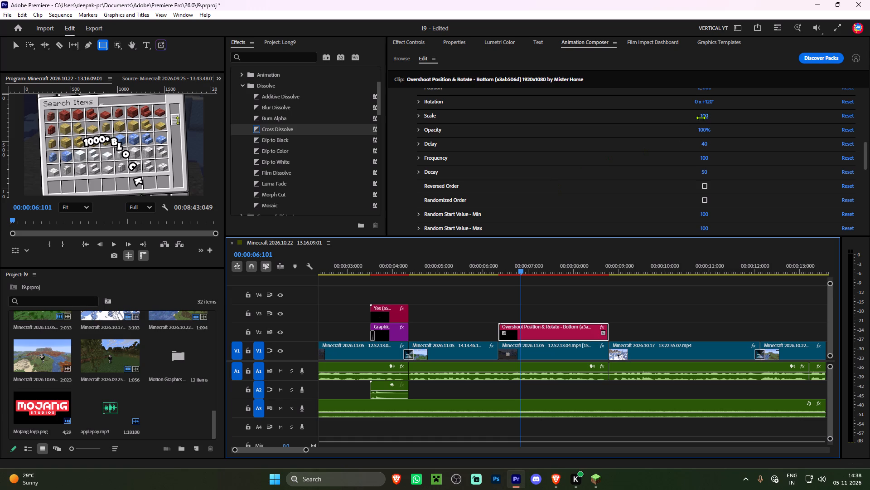
{"action": "left_click_drag", "start_coordinate": [701, 118], "coordinate": [720, 114]}
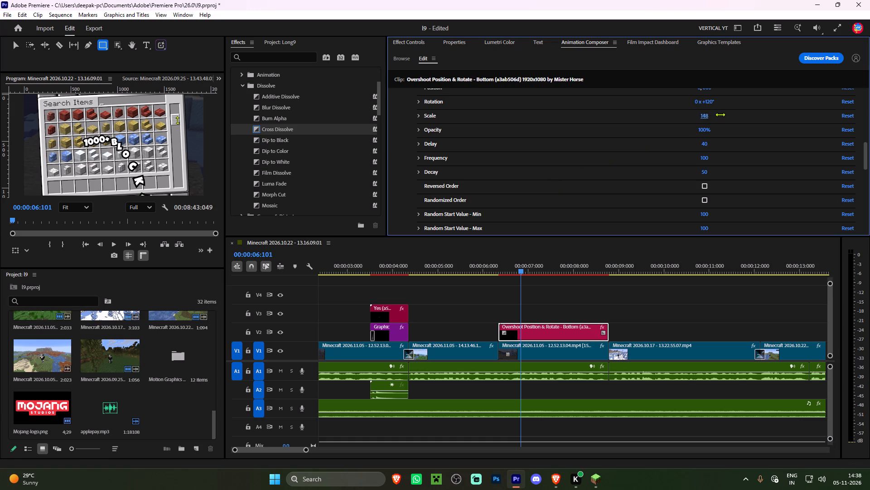
{"action": "left_click_drag", "start_coordinate": [720, 114], "coordinate": [732, 112]}
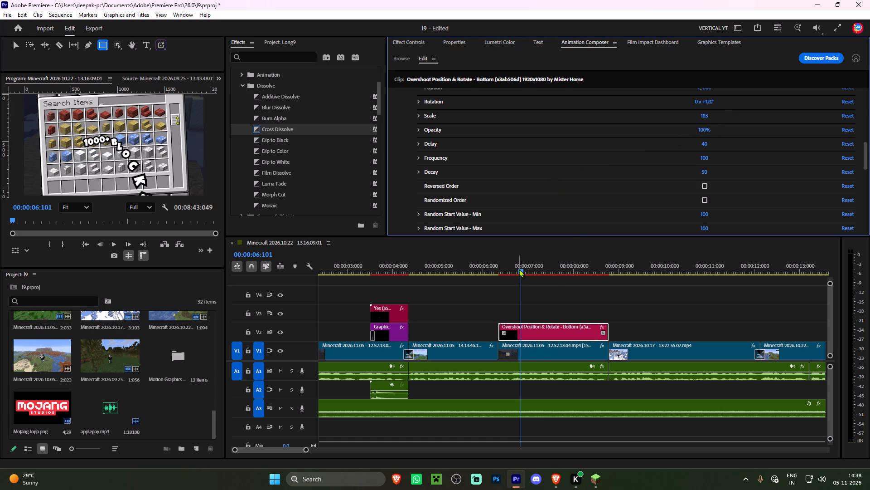
{"action": "left_click_drag", "start_coordinate": [519, 269], "coordinate": [514, 269]}
{"action": "left_click", "coordinate": [531, 285]}
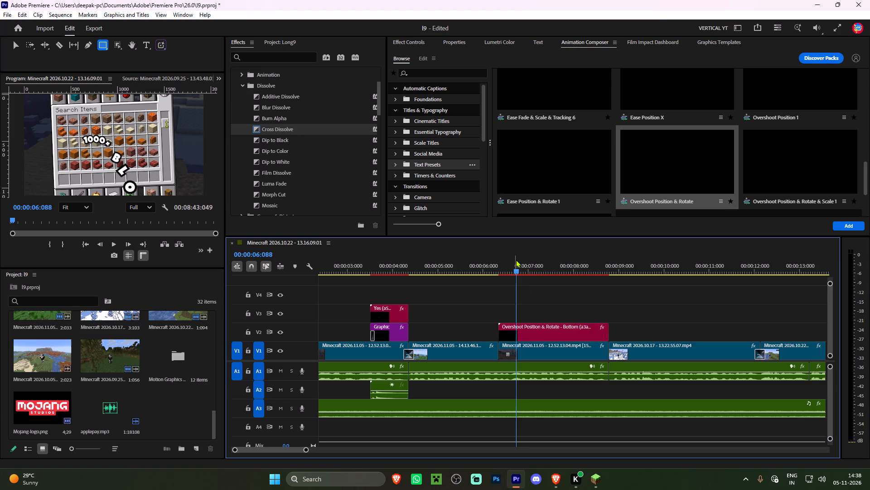
{"action": "left_click_drag", "start_coordinate": [523, 265], "coordinate": [531, 265]}
{"action": "left_click_drag", "start_coordinate": [534, 265], "coordinate": [553, 265]}
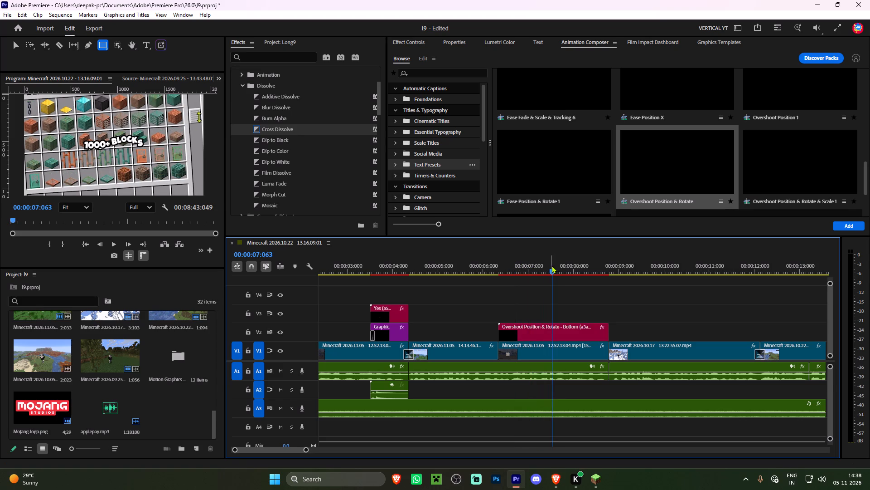
Enlarge the "1000+ Blocks" title's Motion Scale to 160.
{"action": "left_click", "coordinate": [398, 44]}
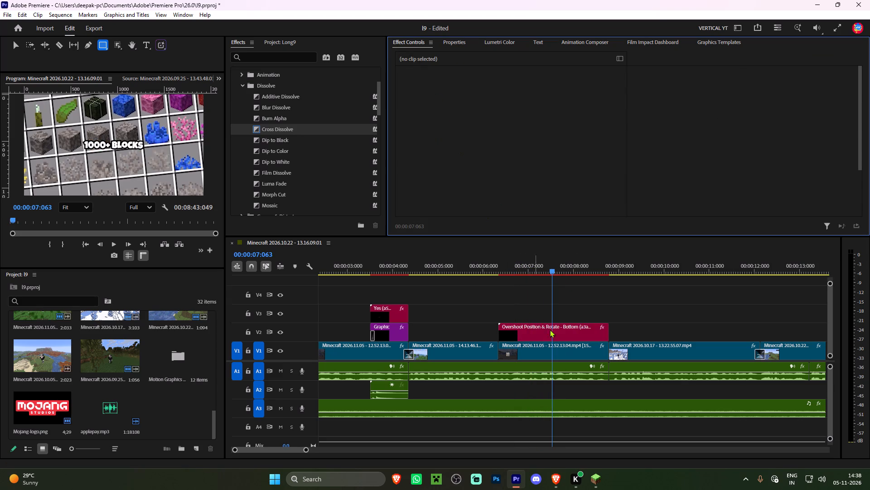
{"action": "left_click", "coordinate": [547, 333]}
{"action": "left_click_drag", "start_coordinate": [516, 116], "coordinate": [527, 117]}
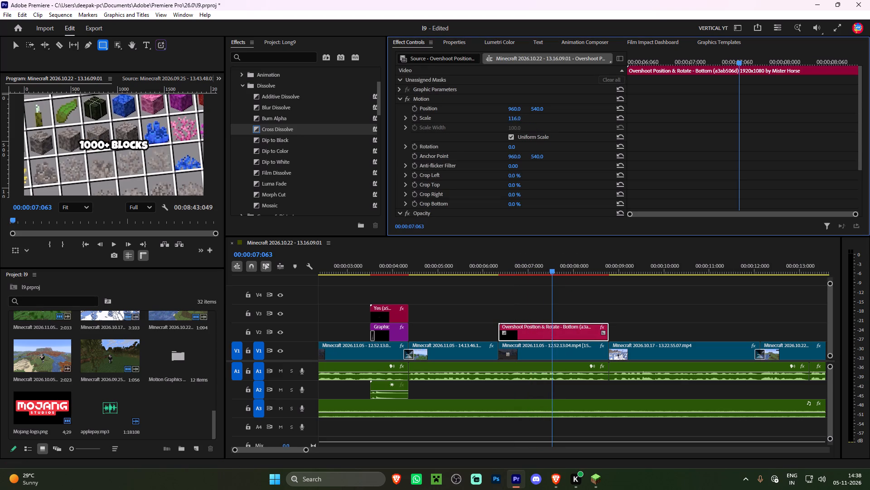
{"action": "left_click_drag", "start_coordinate": [527, 117], "coordinate": [565, 113]}
{"action": "left_click", "coordinate": [619, 115]}
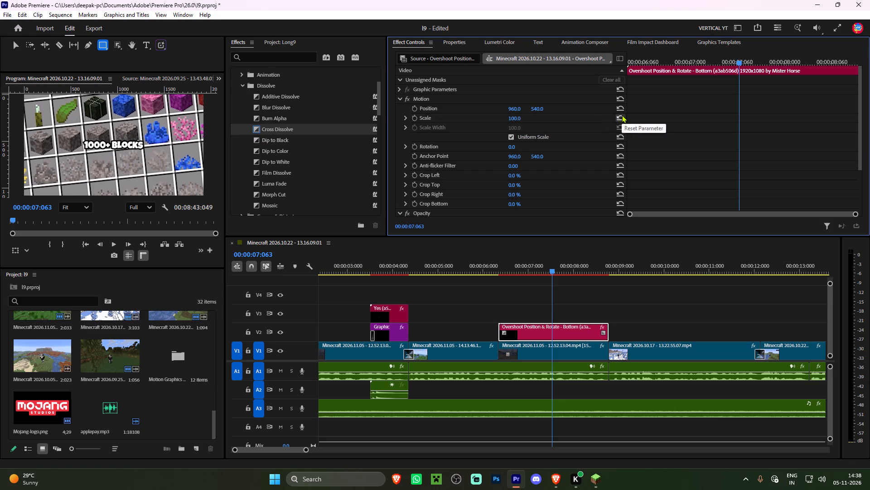
{"action": "left_click_drag", "start_coordinate": [515, 119], "coordinate": [542, 117]}
Keyframe the title's Motion Scale at 160 at its start and at 252 at 00:00:07:116.
{"action": "left_click_drag", "start_coordinate": [512, 269], "coordinate": [503, 270], "text": "shift"}
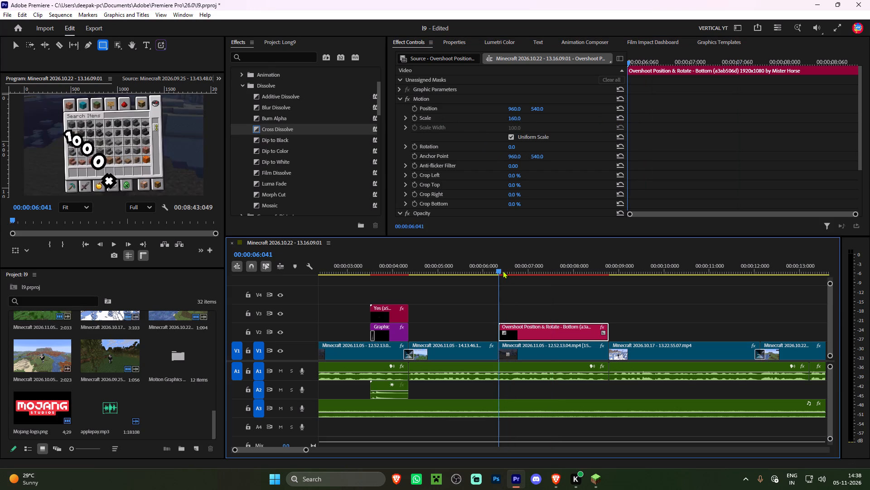
{"action": "left_click_drag", "start_coordinate": [503, 270], "coordinate": [501, 271], "text": "shift"}
{"action": "left_click", "coordinate": [415, 118]}
{"action": "key", "text": "space"}
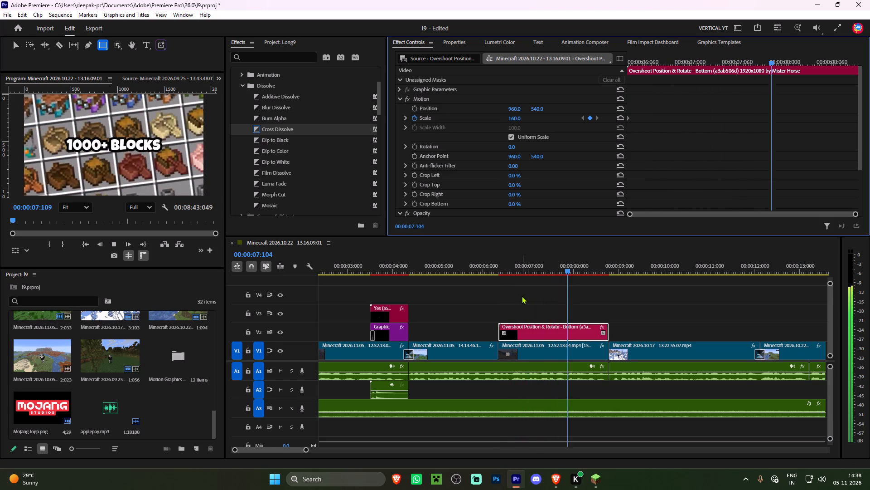
{"action": "key", "text": "space"}
{"action": "left_click_drag", "start_coordinate": [512, 119], "coordinate": [520, 119]}
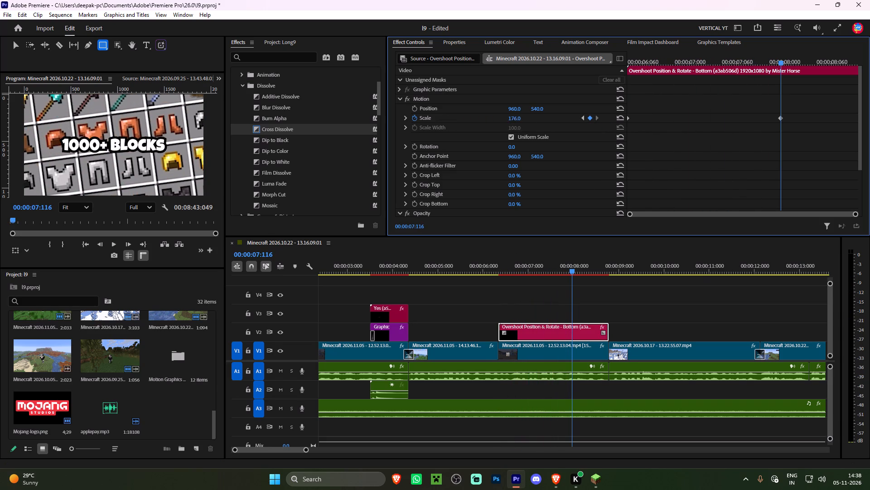
{"action": "left_click_drag", "start_coordinate": [520, 119], "coordinate": [554, 122]}
Apply Ease In to both Scale keyframes, spread them from the title's start to its end, and play it back.
{"action": "left_click_drag", "start_coordinate": [795, 113], "coordinate": [604, 121]}
{"action": "right_click", "coordinate": [782, 117]}
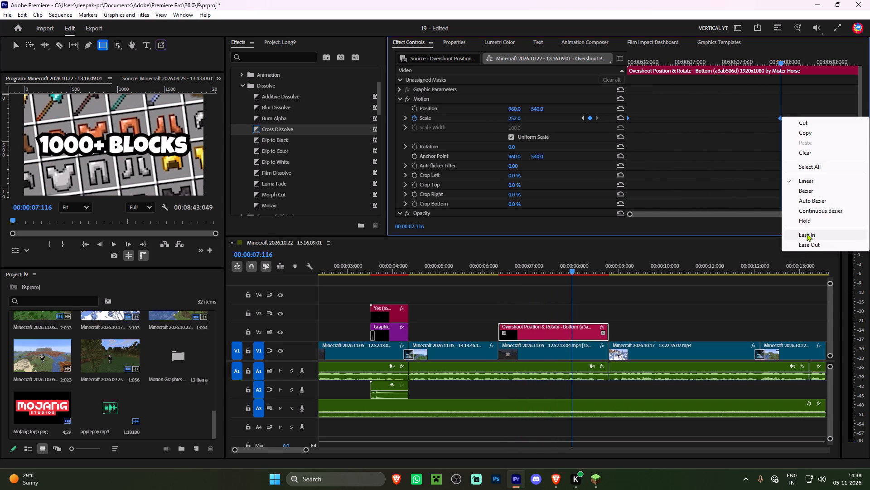
{"action": "left_click", "coordinate": [807, 234]}
{"action": "left_click_drag", "start_coordinate": [781, 115], "coordinate": [869, 134]}
{"action": "left_click", "coordinate": [710, 131]}
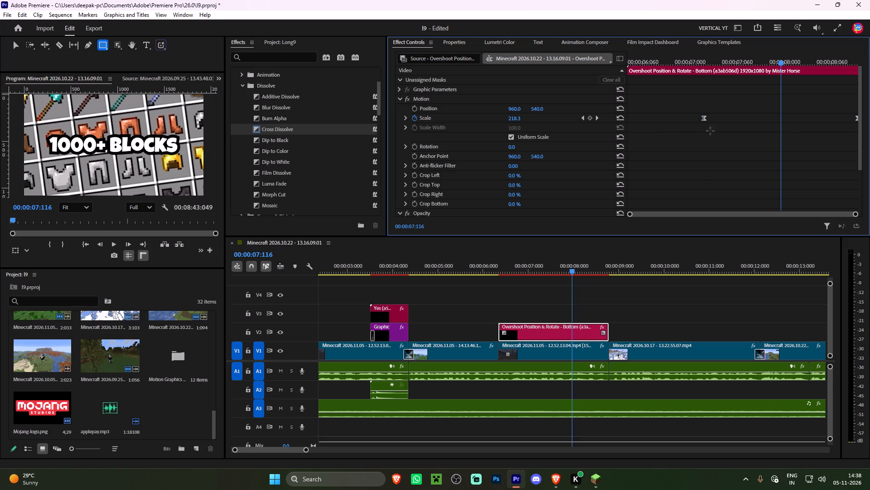
{"action": "left_click_drag", "start_coordinate": [703, 121], "coordinate": [604, 121]}
{"action": "left_click", "coordinate": [488, 263]}
{"action": "key", "text": "space"}
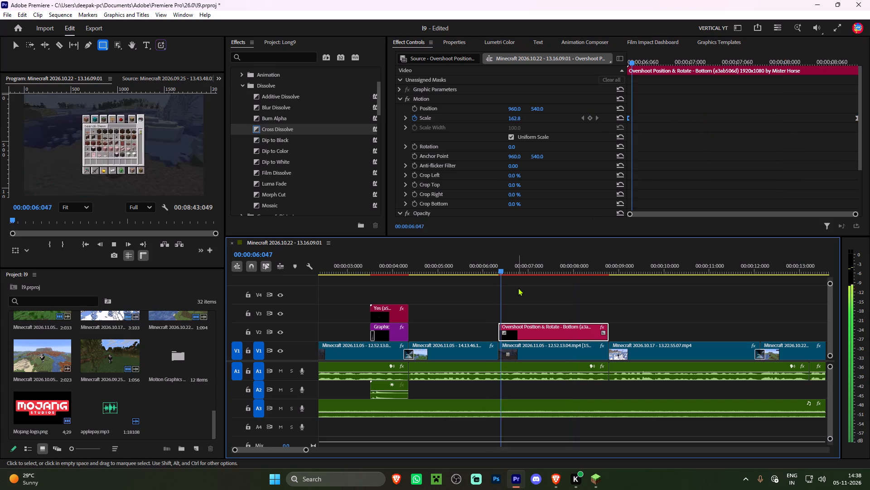
{"action": "left_click", "coordinate": [518, 288]}
{"action": "scroll", "coordinate": [518, 288], "scroll_direction": "down", "scroll_amount": 4, "text": "alt"}
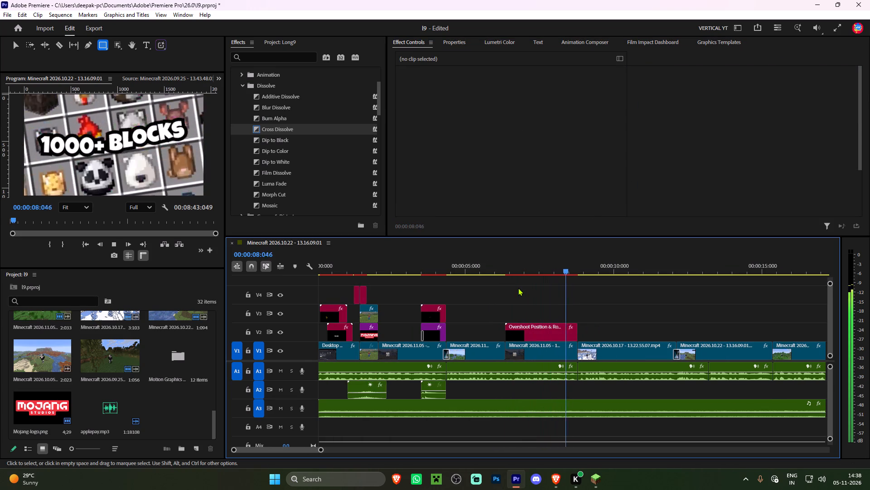
{"action": "key", "text": "space"}
{"action": "key", "text": "space"}
{"action": "key", "text": "space"}
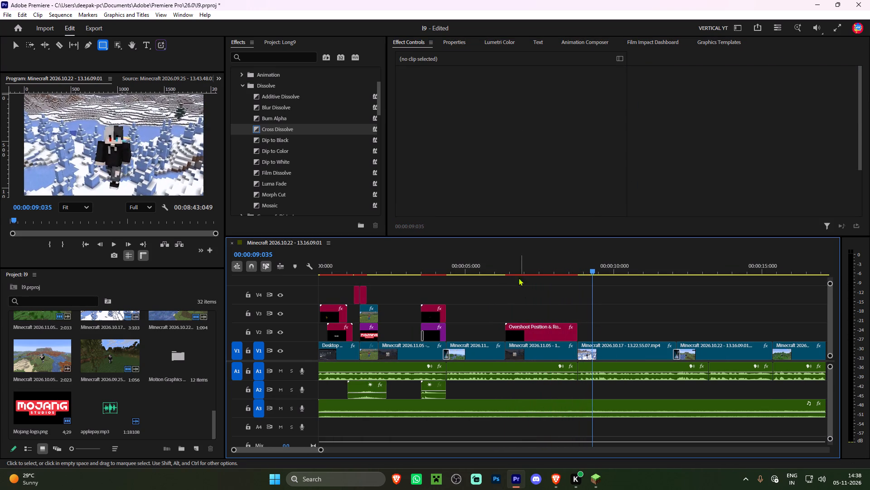
Import 1-108.mp3 from the SFX folder and audition it as a sound effect for the "1000+ Blocks" title.
{"action": "left_click", "coordinate": [510, 271], "text": "shift"}
{"action": "double_click", "coordinate": [169, 404]}
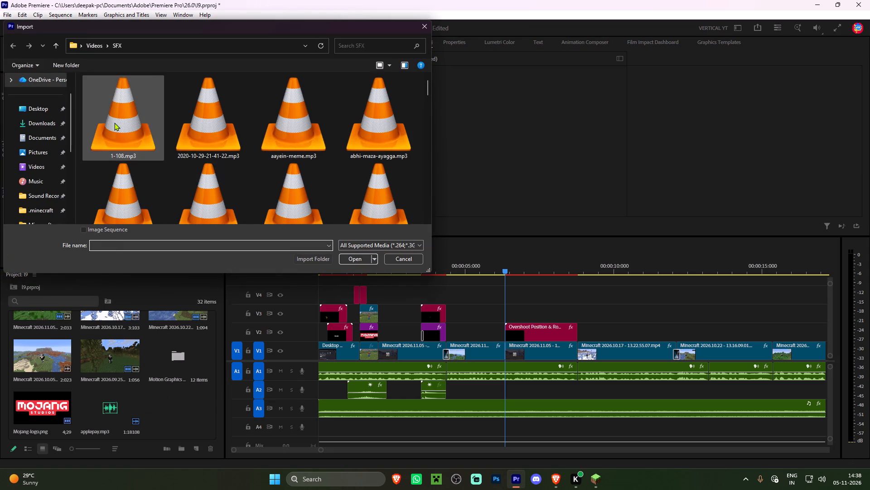
{"action": "double_click", "coordinate": [114, 122]}
{"action": "double_click", "coordinate": [169, 404]}
{"action": "key", "text": "space"}
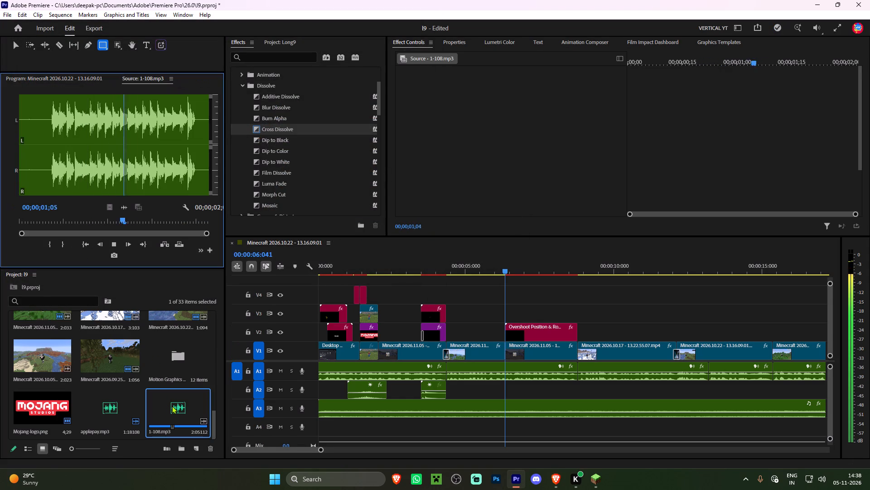
{"action": "key", "text": "space"}
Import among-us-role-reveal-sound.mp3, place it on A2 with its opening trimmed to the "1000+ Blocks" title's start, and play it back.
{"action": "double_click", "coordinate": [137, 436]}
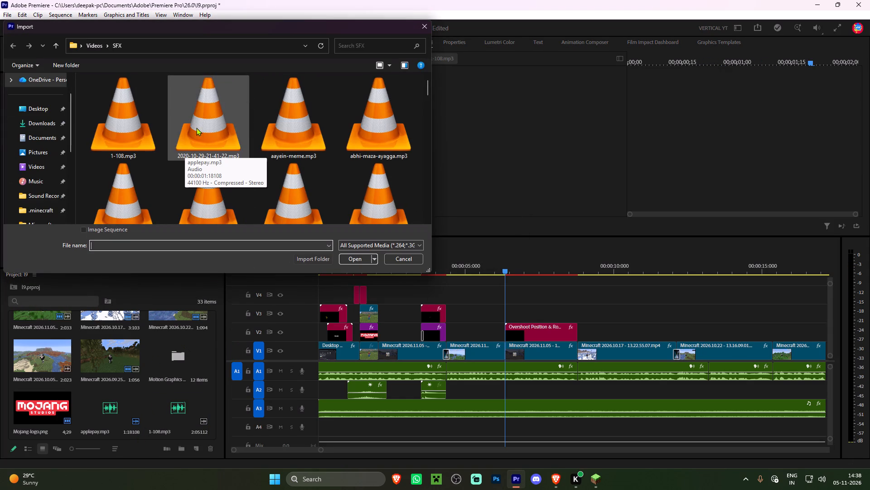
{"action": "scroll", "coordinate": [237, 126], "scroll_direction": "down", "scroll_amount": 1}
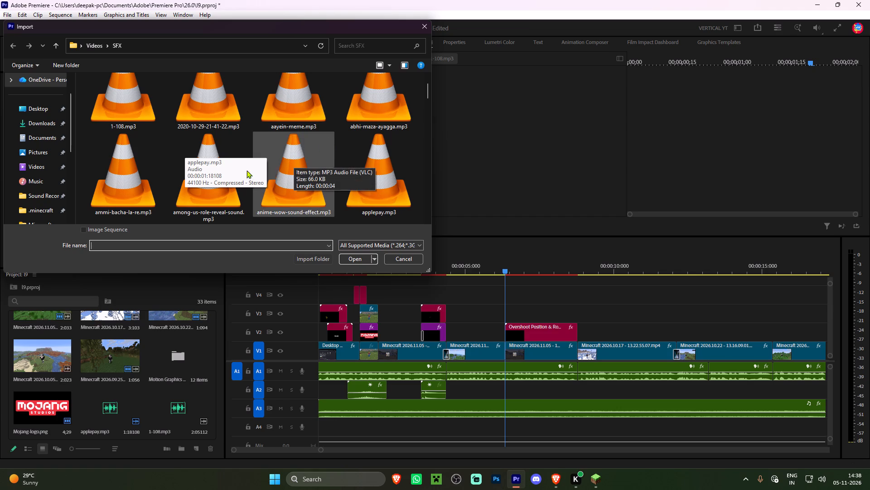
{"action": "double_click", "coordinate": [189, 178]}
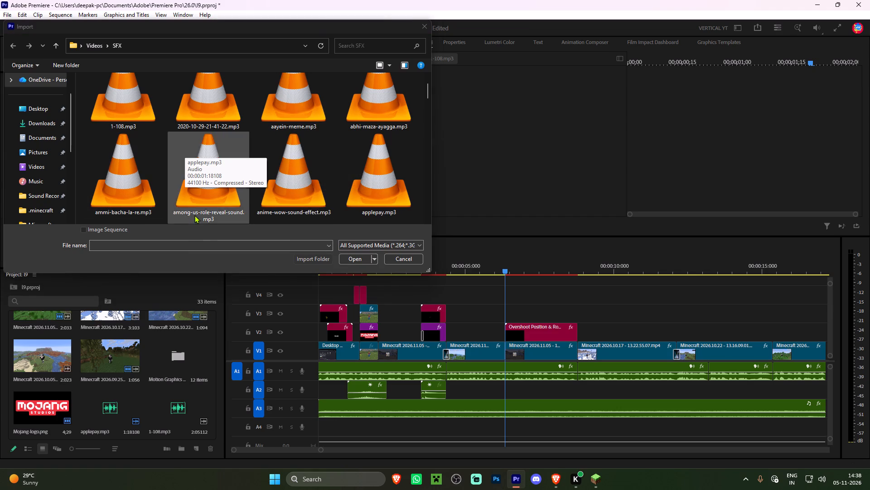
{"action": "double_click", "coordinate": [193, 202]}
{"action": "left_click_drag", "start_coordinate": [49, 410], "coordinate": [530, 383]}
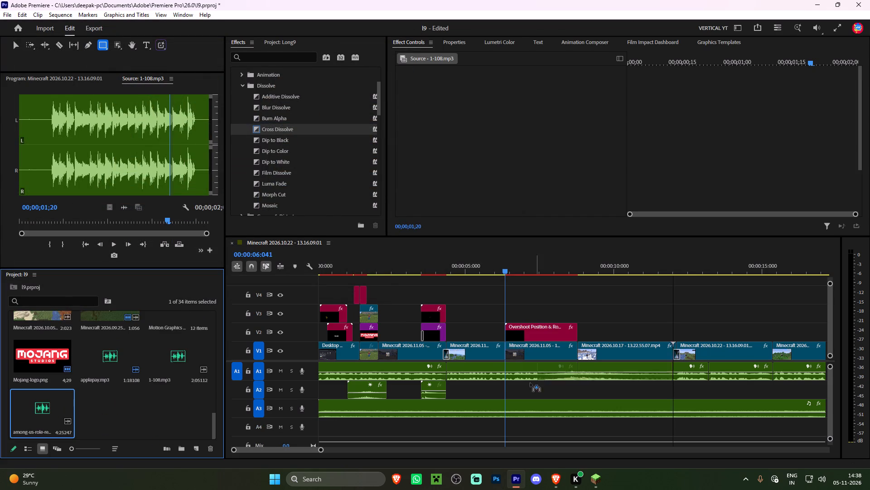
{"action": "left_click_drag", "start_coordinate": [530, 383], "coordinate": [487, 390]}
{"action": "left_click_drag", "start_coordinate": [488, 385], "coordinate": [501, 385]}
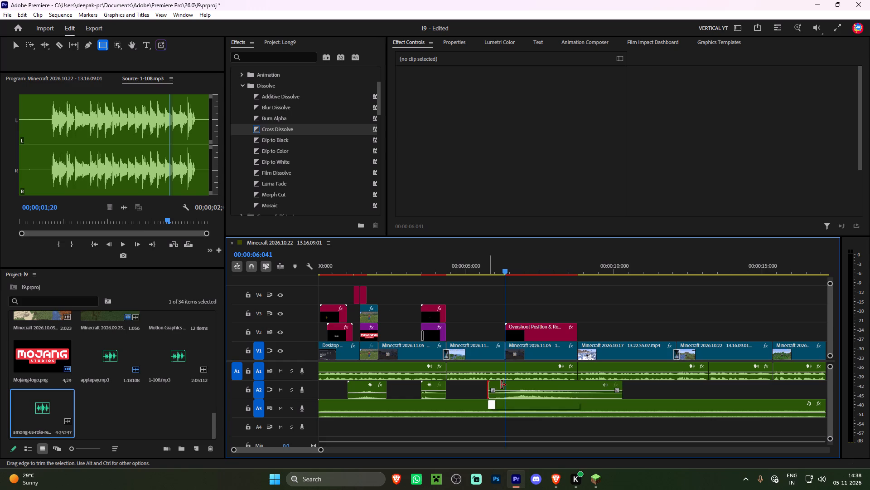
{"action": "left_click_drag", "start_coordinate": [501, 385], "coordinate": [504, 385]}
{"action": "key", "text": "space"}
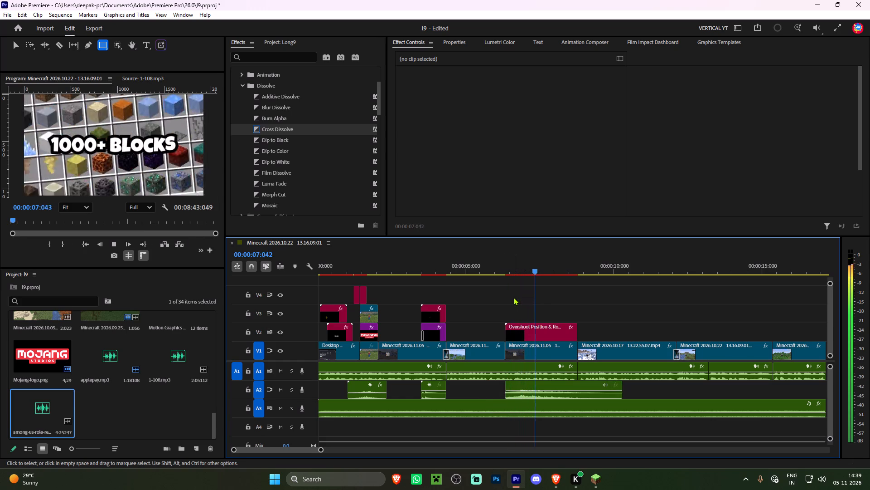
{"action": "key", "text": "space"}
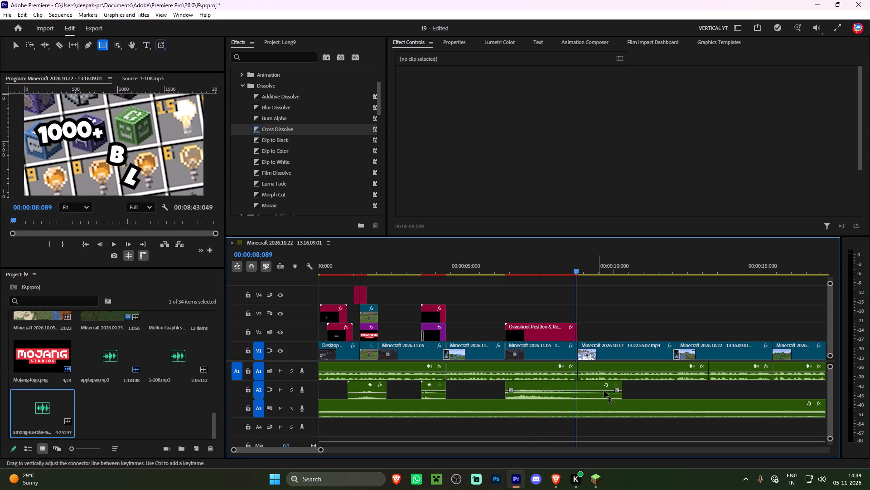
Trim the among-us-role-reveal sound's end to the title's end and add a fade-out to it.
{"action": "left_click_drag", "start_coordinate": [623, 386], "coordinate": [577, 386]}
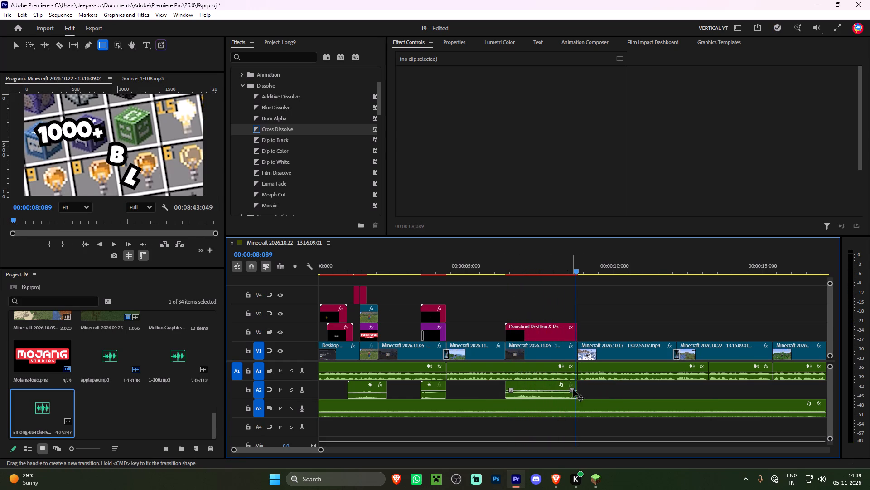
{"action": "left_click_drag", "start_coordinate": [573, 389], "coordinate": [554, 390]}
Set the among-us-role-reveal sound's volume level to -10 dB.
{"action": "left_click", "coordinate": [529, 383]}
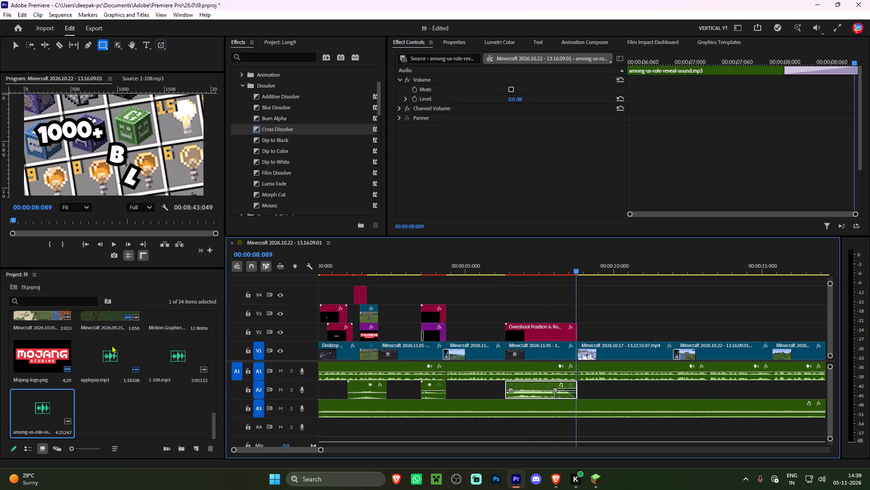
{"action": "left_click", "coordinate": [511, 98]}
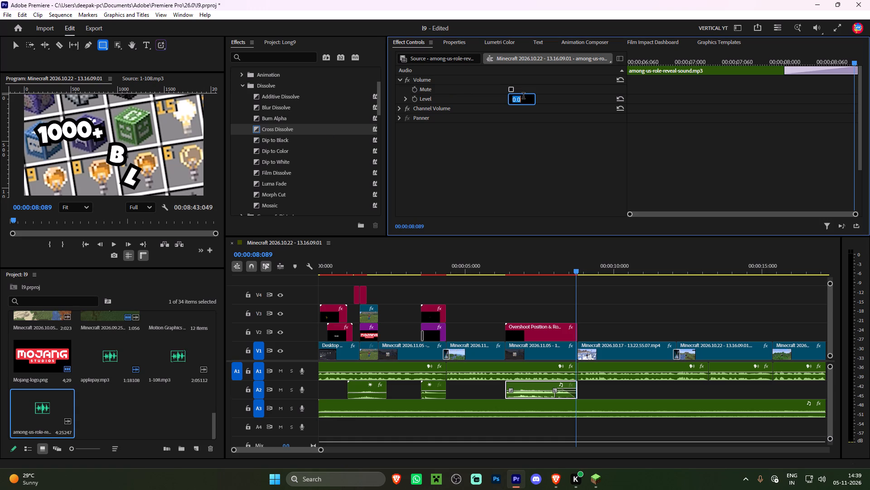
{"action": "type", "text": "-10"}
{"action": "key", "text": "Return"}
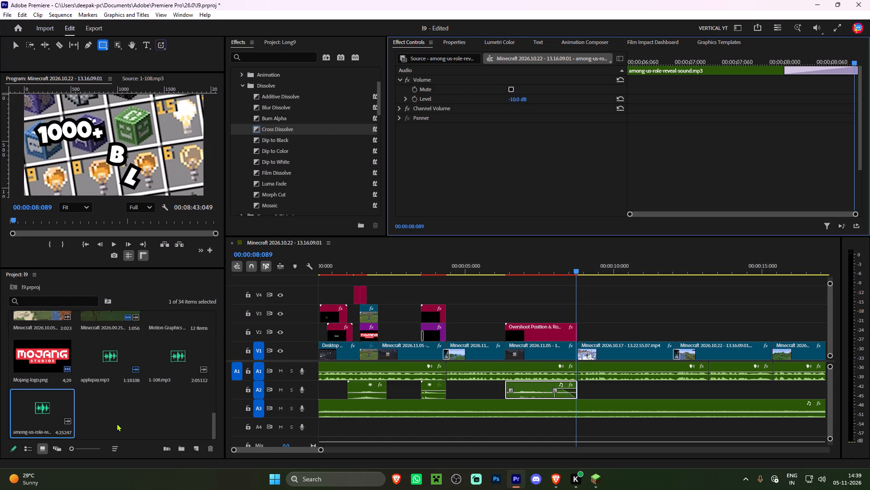
Import yeah-boymp4.mp3, place it on A4 beneath the "1000+ Blocks" title, and play it together with the among-us sound.
{"action": "double_click", "coordinate": [116, 423]}
{"action": "double_click", "coordinate": [96, 415]}
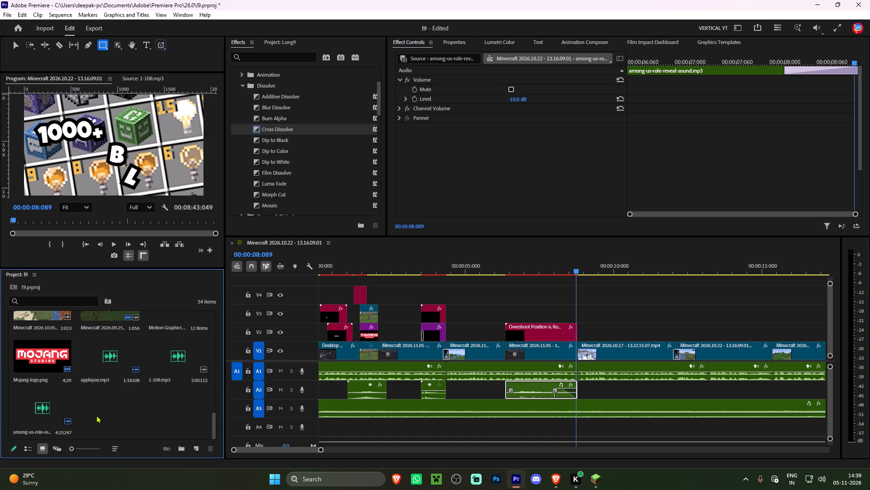
{"action": "scroll", "coordinate": [149, 238], "scroll_direction": "down", "scroll_amount": 18}
{"action": "scroll", "coordinate": [270, 146], "scroll_direction": "down", "scroll_amount": 6}
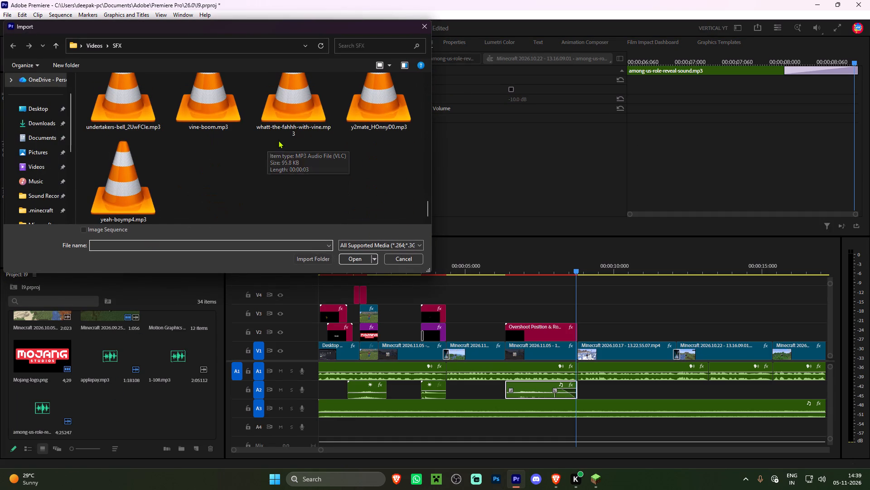
{"action": "double_click", "coordinate": [139, 176]}
{"action": "left_click_drag", "start_coordinate": [118, 407], "coordinate": [513, 407]}
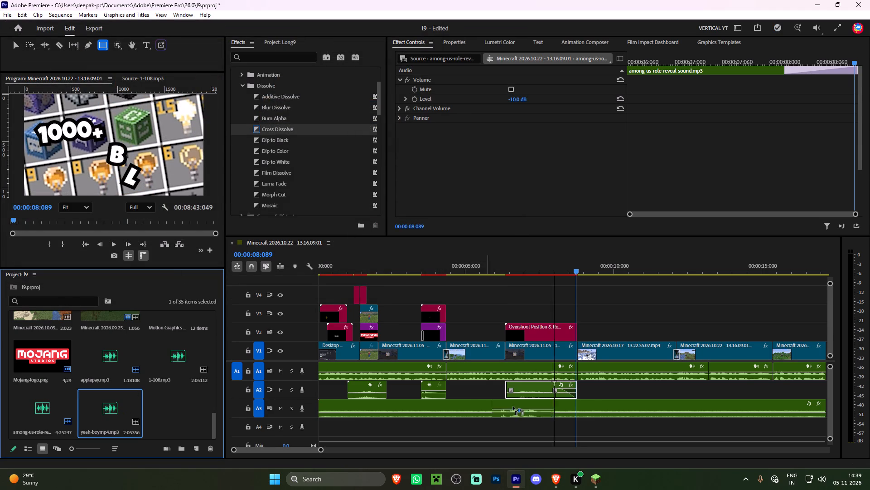
{"action": "left_click_drag", "start_coordinate": [513, 407], "coordinate": [512, 429]}
{"action": "left_click", "coordinate": [494, 261]}
{"action": "key", "text": "space"}
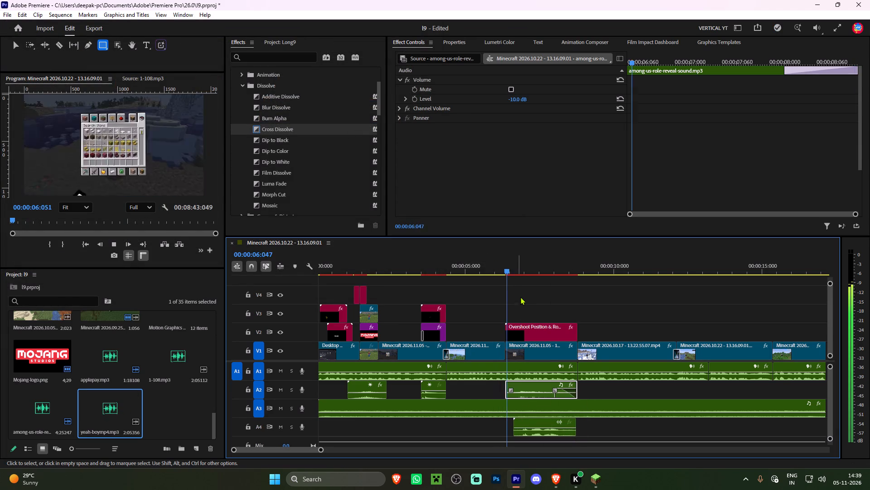
{"action": "key", "text": "space"}
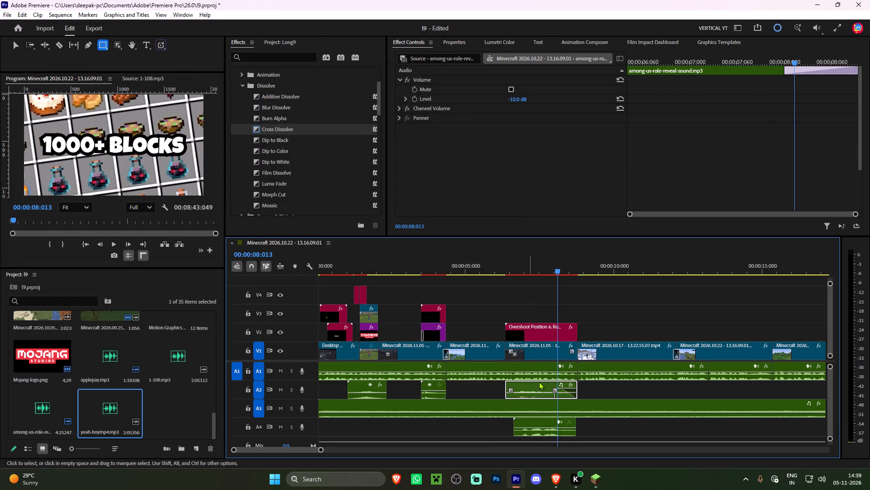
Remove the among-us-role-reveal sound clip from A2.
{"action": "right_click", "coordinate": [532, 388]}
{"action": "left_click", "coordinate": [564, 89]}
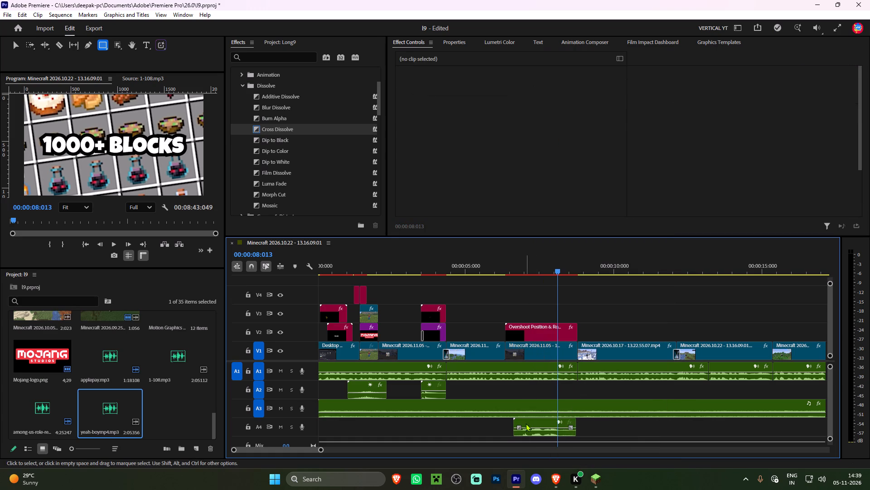
Move the yeah-boymp4.mp3 clip up to A2 beneath the "1000+ Blocks" title and play it back.
{"action": "left_click_drag", "start_coordinate": [526, 423], "coordinate": [522, 392]}
{"action": "left_click", "coordinate": [502, 266]}
{"action": "key", "text": "space"}
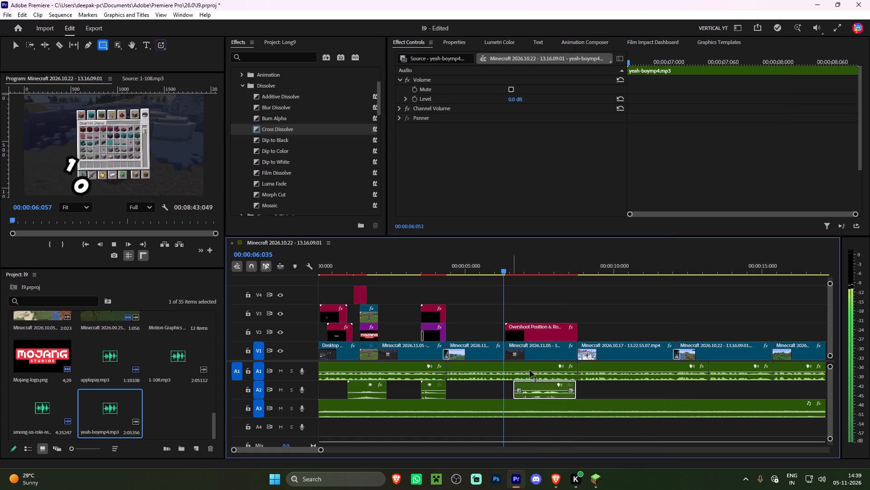
{"action": "key", "text": "space"}
{"action": "key", "text": "space"}
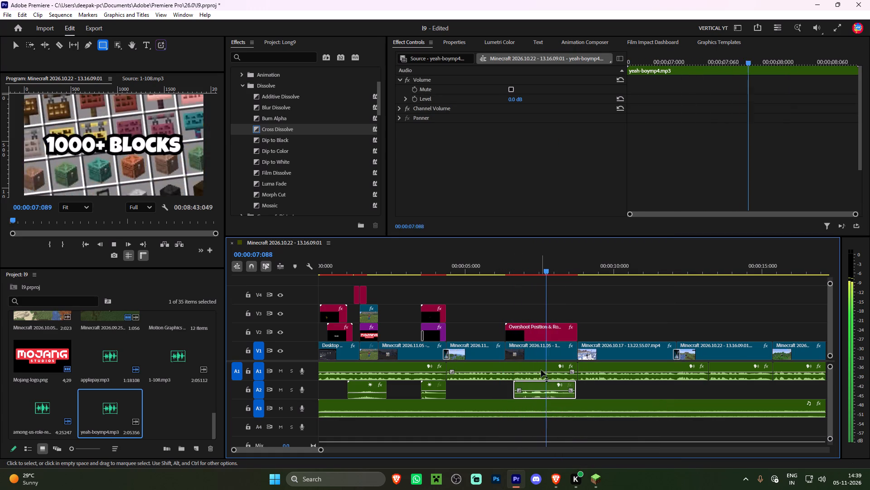
{"action": "key", "text": "space"}
Import fahhhhhhhhhhhhhh.mp3 from the SFX folder and place it on A4, aligned with the start of the yeah-boymp4.mp3 clip.
{"action": "left_click", "coordinate": [507, 267]}
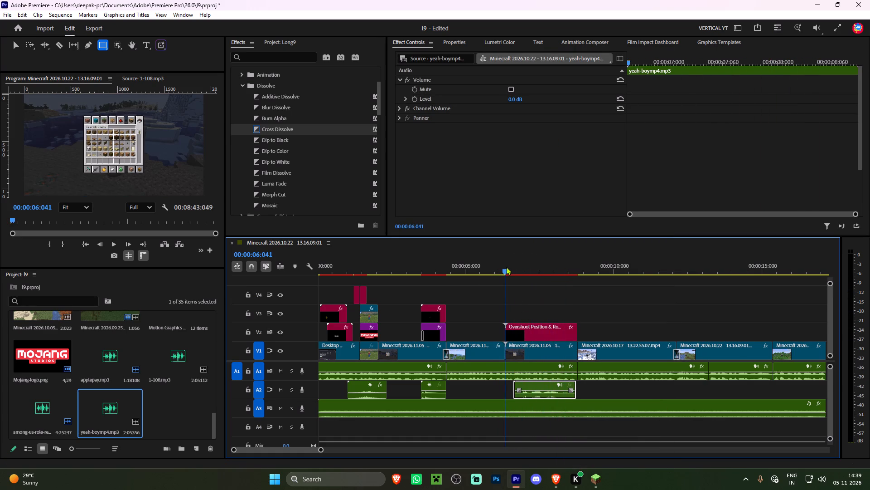
{"action": "double_click", "coordinate": [172, 407]}
{"action": "scroll", "coordinate": [239, 188], "scroll_direction": "down", "scroll_amount": 2}
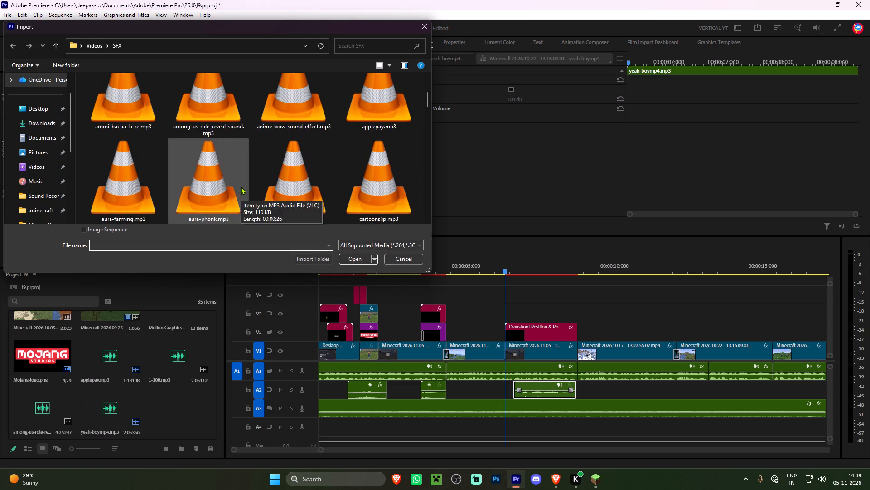
{"action": "scroll", "coordinate": [241, 186], "scroll_direction": "down", "scroll_amount": 2}
{"action": "scroll", "coordinate": [300, 170], "scroll_direction": "down", "scroll_amount": 1}
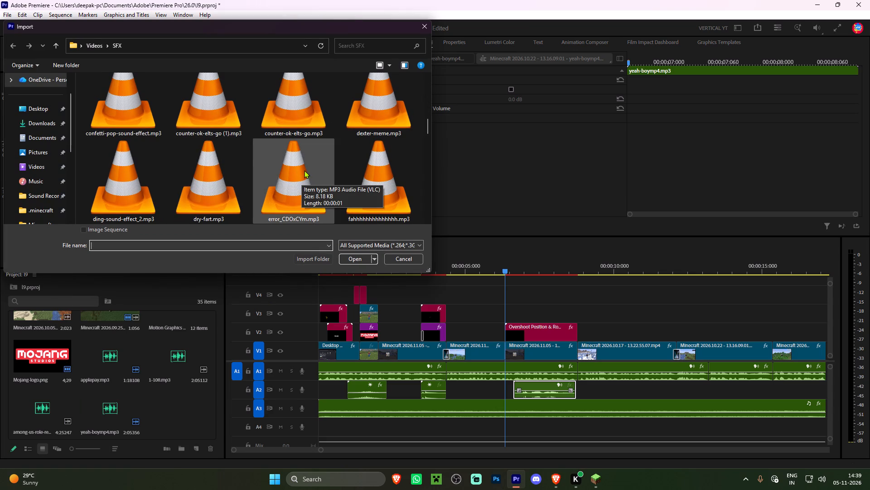
{"action": "scroll", "coordinate": [304, 170], "scroll_direction": "up", "scroll_amount": 5}
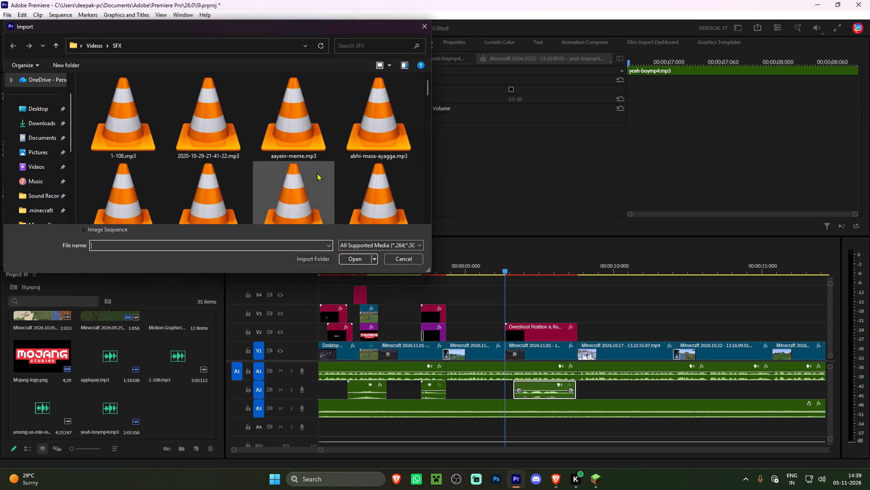
{"action": "scroll", "coordinate": [317, 173], "scroll_direction": "down", "scroll_amount": 3}
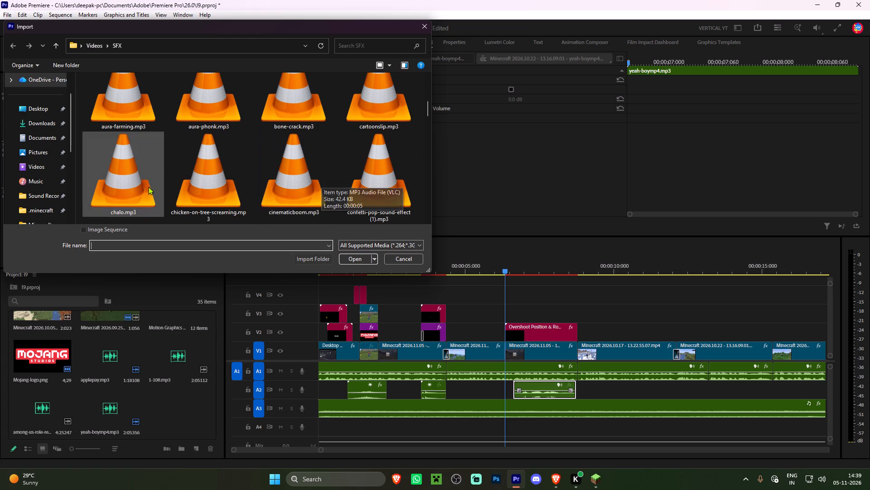
{"action": "scroll", "coordinate": [158, 185], "scroll_direction": "down", "scroll_amount": 1}
{"action": "scroll", "coordinate": [261, 185], "scroll_direction": "down", "scroll_amount": 1}
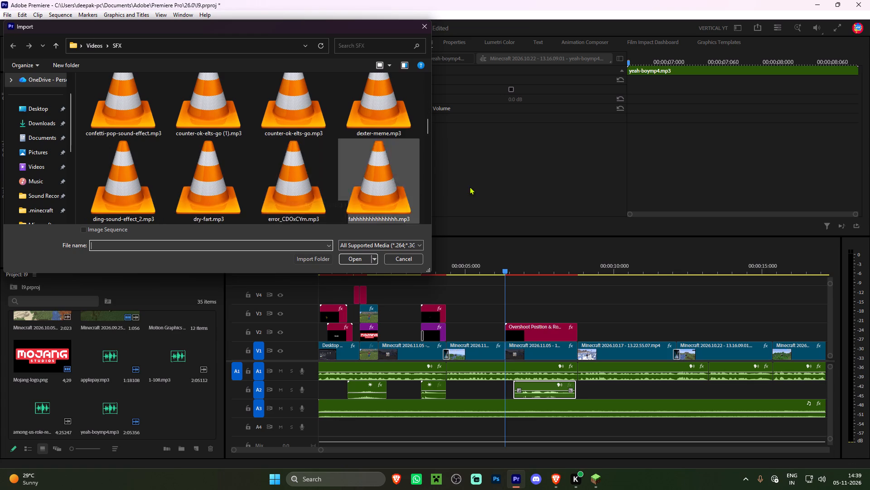
{"action": "double_click", "coordinate": [365, 213]}
{"action": "left_click_drag", "start_coordinate": [183, 412], "coordinate": [433, 423]}
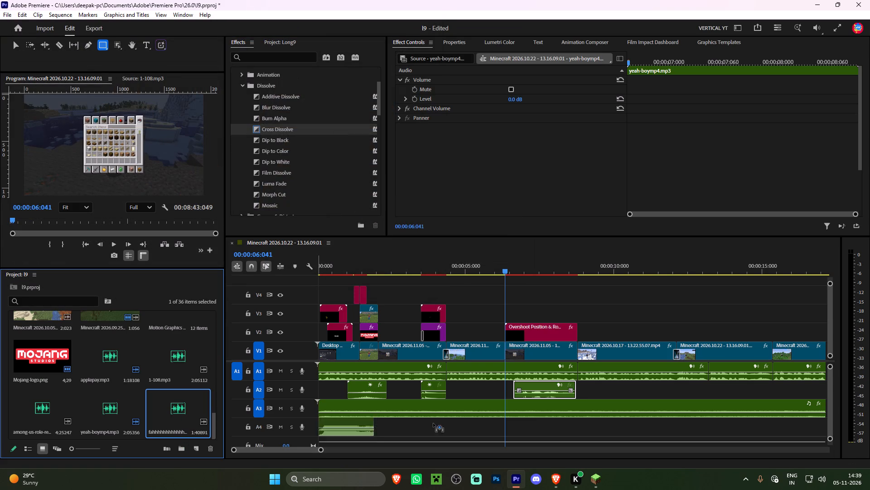
{"action": "left_click_drag", "start_coordinate": [433, 423], "coordinate": [511, 425]}
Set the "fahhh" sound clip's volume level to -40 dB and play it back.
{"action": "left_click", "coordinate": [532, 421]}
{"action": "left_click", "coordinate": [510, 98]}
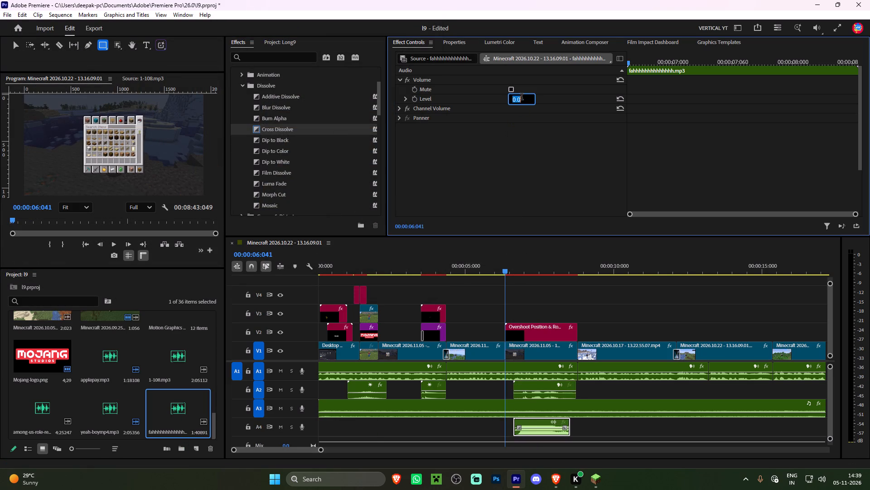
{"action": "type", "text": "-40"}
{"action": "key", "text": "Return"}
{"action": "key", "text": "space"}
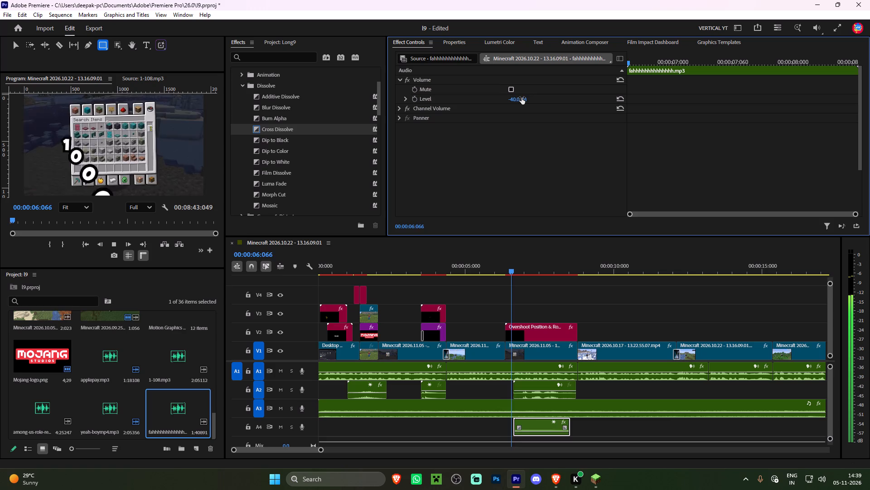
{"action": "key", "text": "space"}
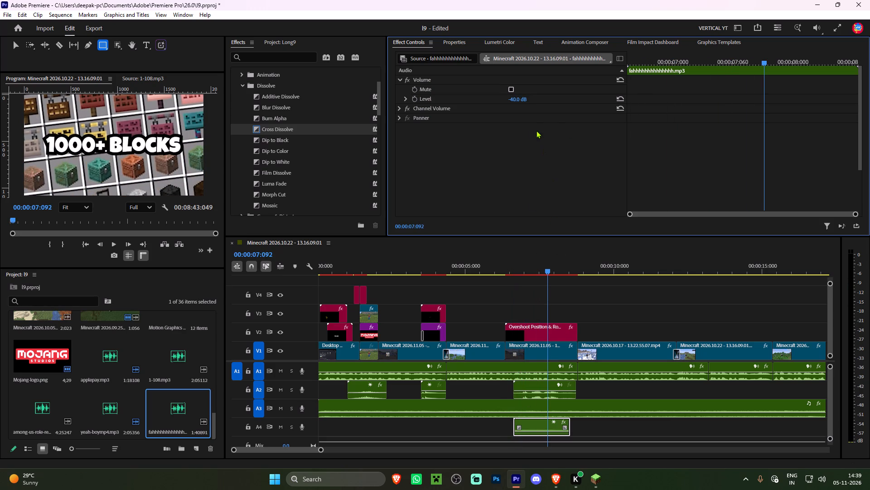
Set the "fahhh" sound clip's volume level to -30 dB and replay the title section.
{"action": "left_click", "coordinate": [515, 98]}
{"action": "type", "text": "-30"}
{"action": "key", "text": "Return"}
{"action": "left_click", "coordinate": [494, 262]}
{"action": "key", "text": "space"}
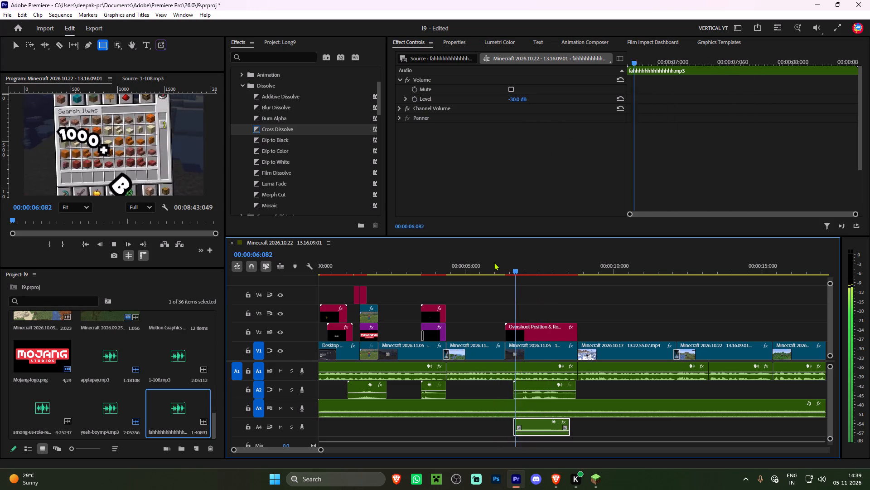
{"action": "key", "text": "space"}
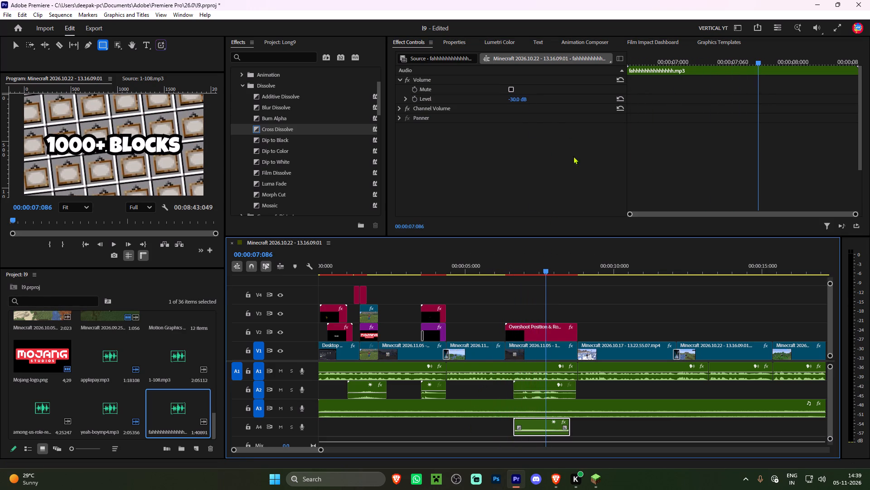
Set the "fahhh" sound clip's volume level to -35 dB.
{"action": "left_click", "coordinate": [517, 97]}
{"action": "type", "text": "-35"}
{"action": "key", "text": "Return"}
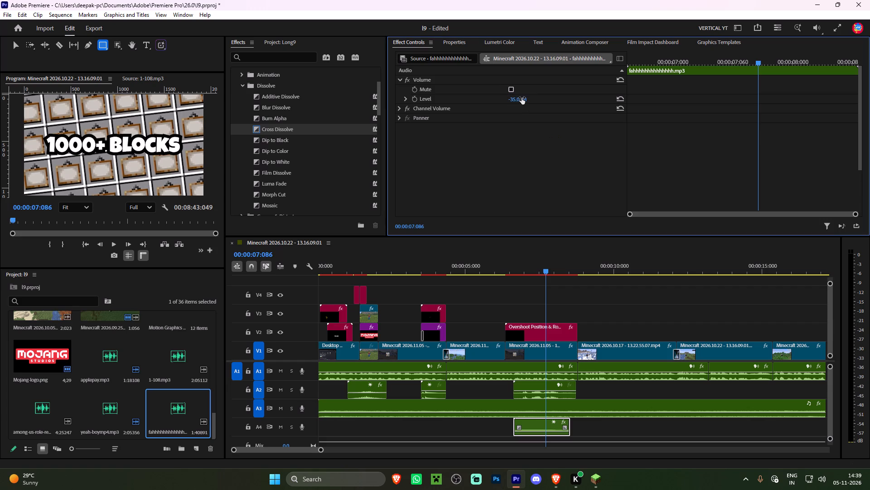
Play back the "1000+ Blocks" title section with its sounds and continue into the following snow clip.
{"action": "left_click", "coordinate": [512, 262]}
{"action": "left_click", "coordinate": [503, 265]}
{"action": "key", "text": "space"}
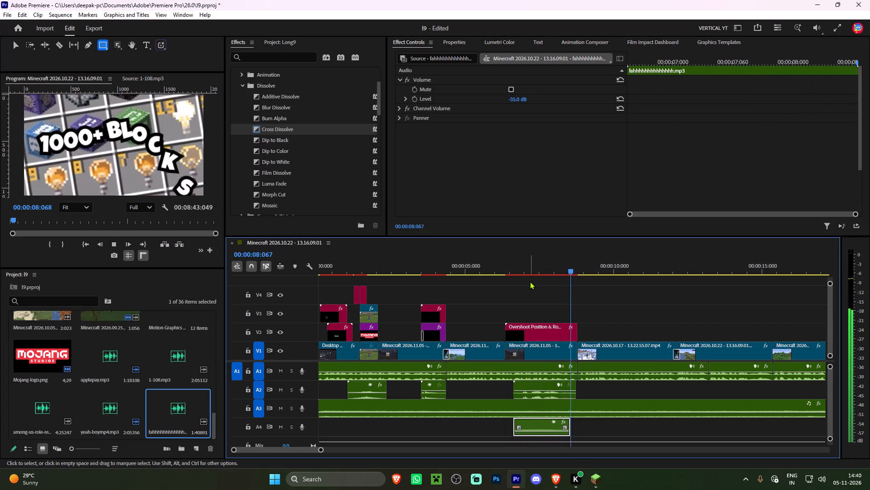
{"action": "scroll", "coordinate": [527, 288], "scroll_direction": "down", "scroll_amount": 4, "text": "alt"}
{"action": "left_click", "coordinate": [527, 302]}
{"action": "scroll", "coordinate": [527, 301], "scroll_direction": "down", "scroll_amount": 3}
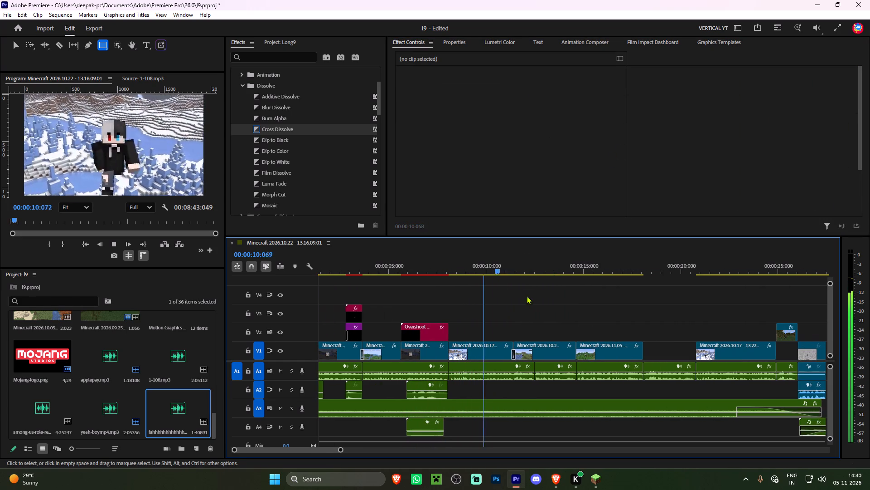
{"action": "scroll", "coordinate": [526, 298], "scroll_direction": "up", "scroll_amount": 3, "text": "alt"}
{"action": "key", "text": "space"}
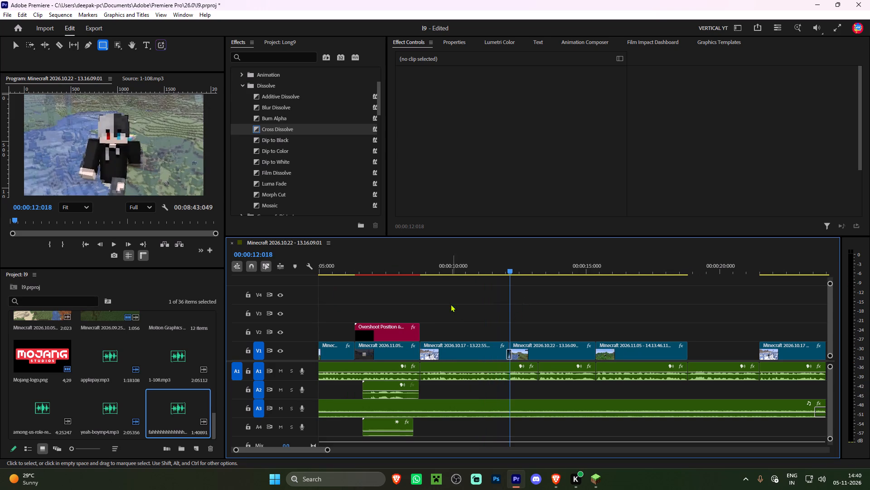
Replay the section from about 10 to 15 seconds to examine where the voice-over needs a new visual.
{"action": "key", "text": "space"}
{"action": "key", "text": "space"}
{"action": "left_click", "coordinate": [445, 278]}
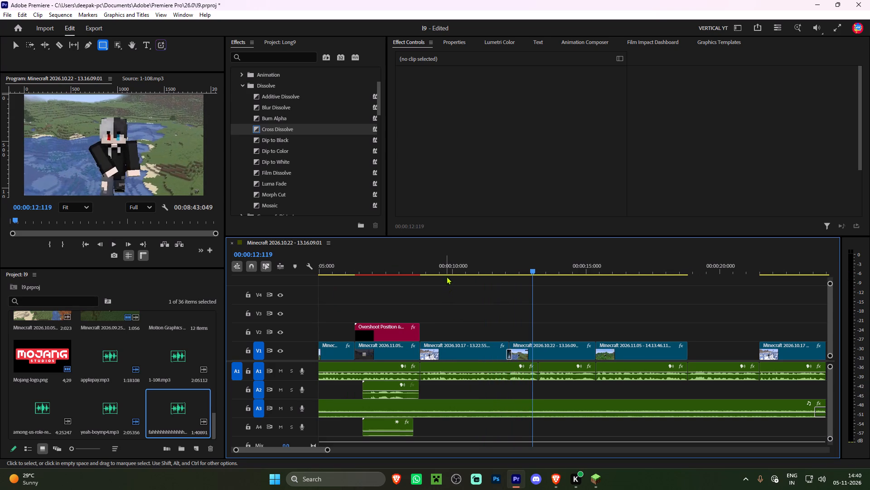
{"action": "left_click", "coordinate": [445, 269]}
{"action": "key", "text": "space"}
{"action": "key", "text": "space"}
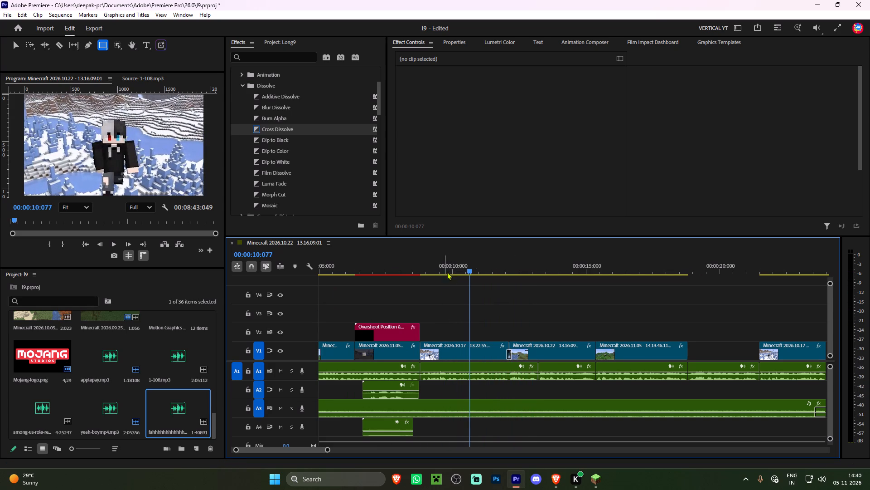
{"action": "key", "text": "space"}
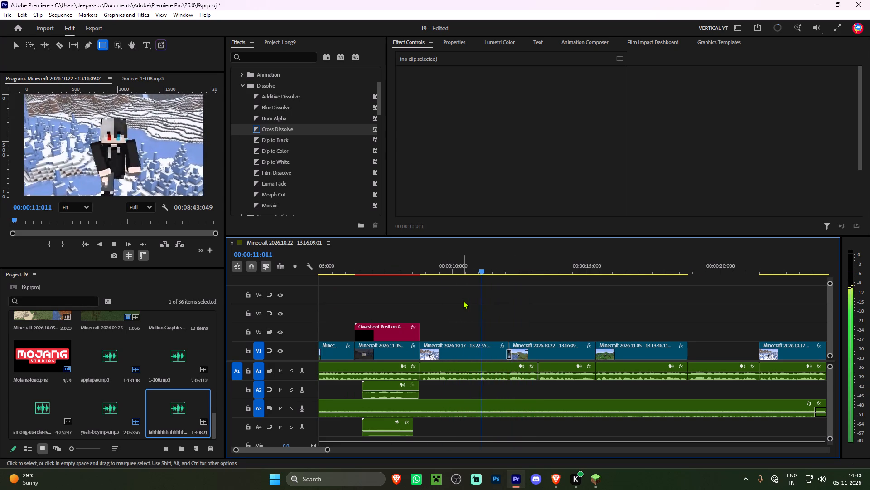
{"action": "key", "text": "space"}
{"action": "key", "text": "space"}
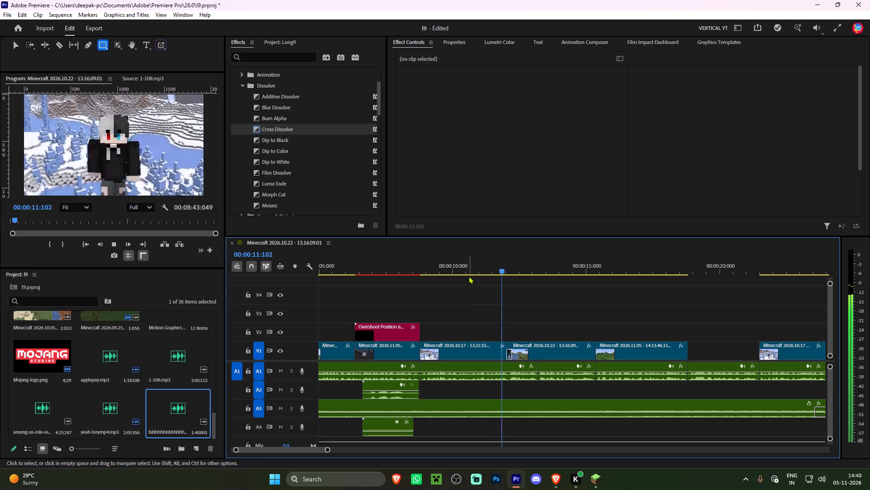
{"action": "key", "text": "space"}
{"action": "key", "text": "space"}
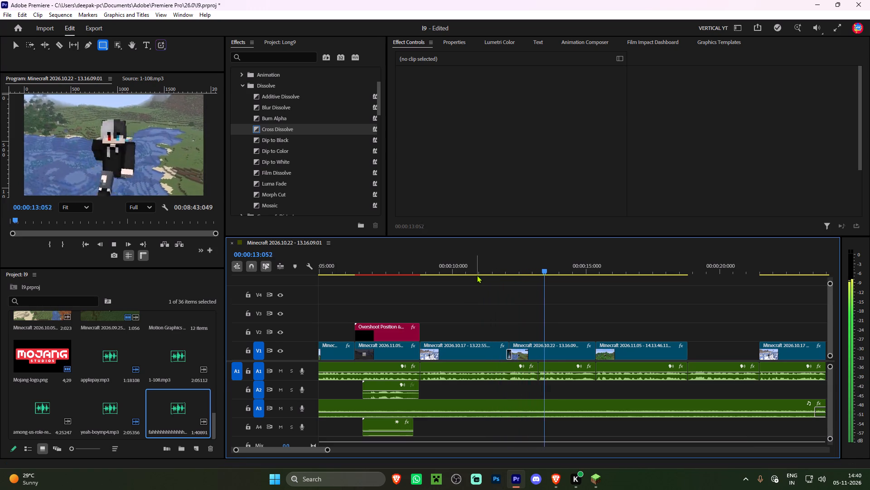
{"action": "scroll", "coordinate": [486, 281], "scroll_direction": "down", "scroll_amount": 4}
{"action": "key", "text": "space"}
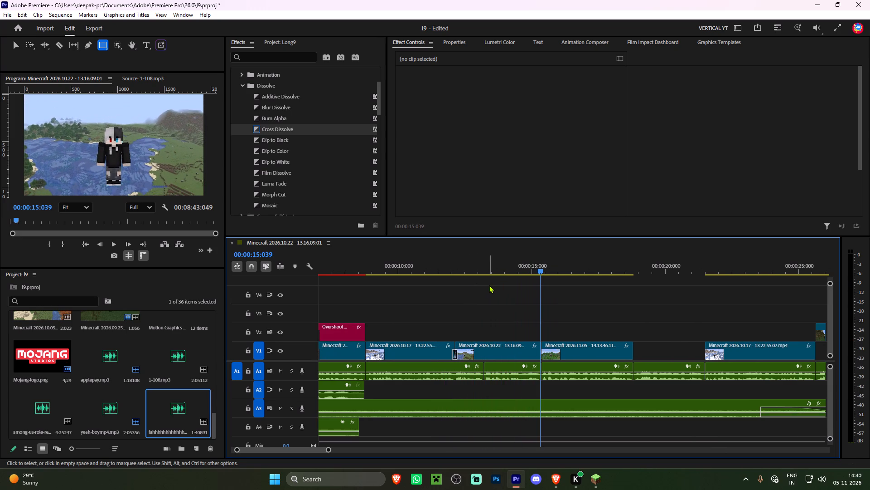
Lock audio track A3 and split the V1 Minecraft 2026.10.22 clip at 00:00:13:025.
{"action": "left_click", "coordinate": [486, 270], "text": "shift"}
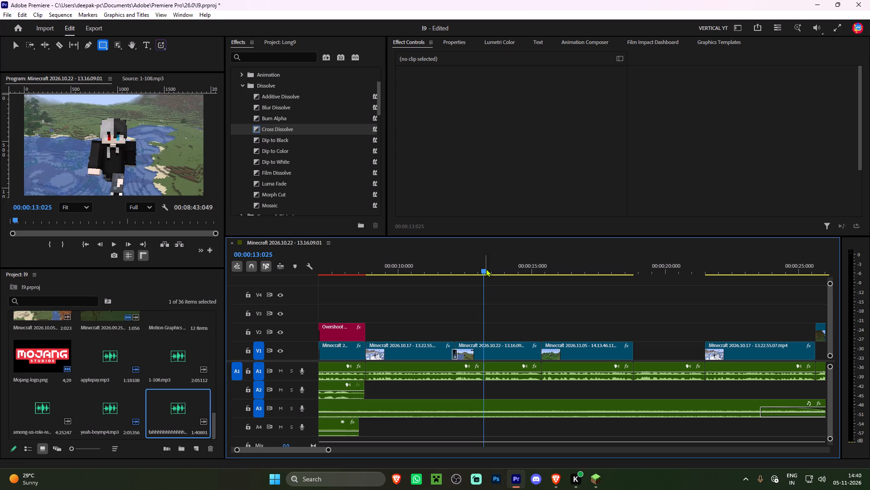
{"action": "left_click", "coordinate": [486, 269], "text": "shift"}
{"action": "left_click", "coordinate": [249, 408]}
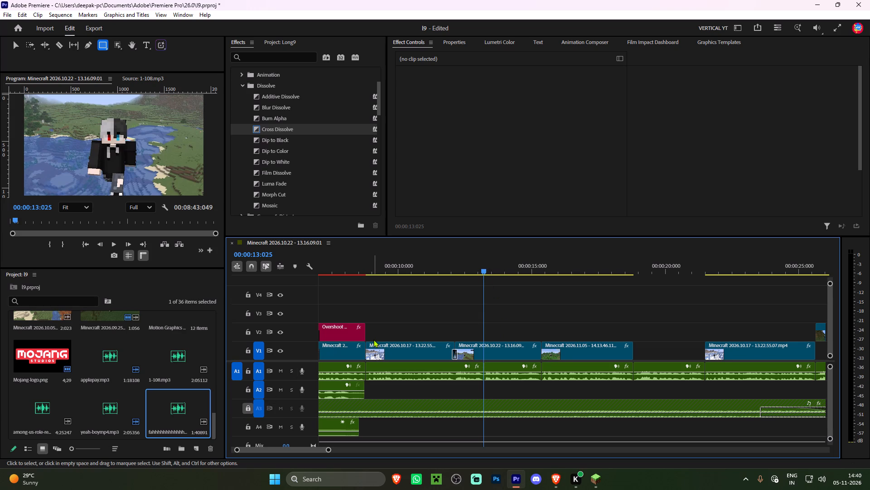
{"action": "key", "text": "ctrl+k"}
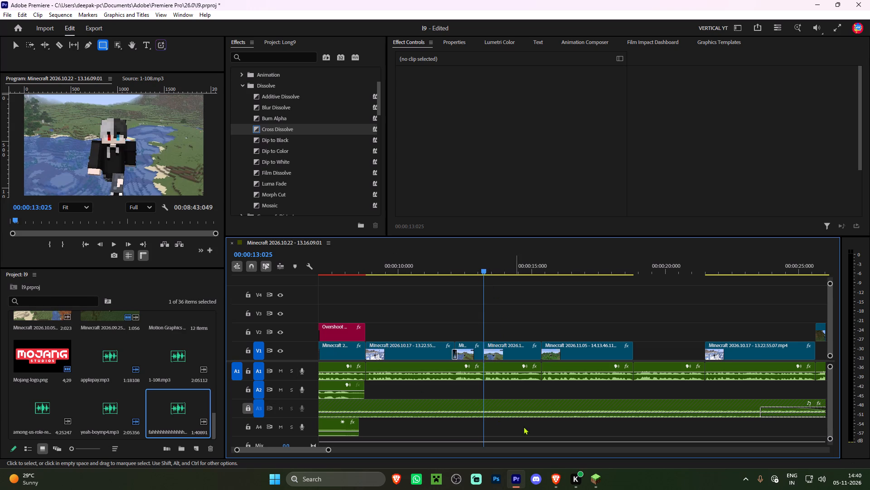
Switch to the Brave browser, open YouTube in a new tab and close the Mojang logo tabs.
{"action": "left_click", "coordinate": [559, 478]}
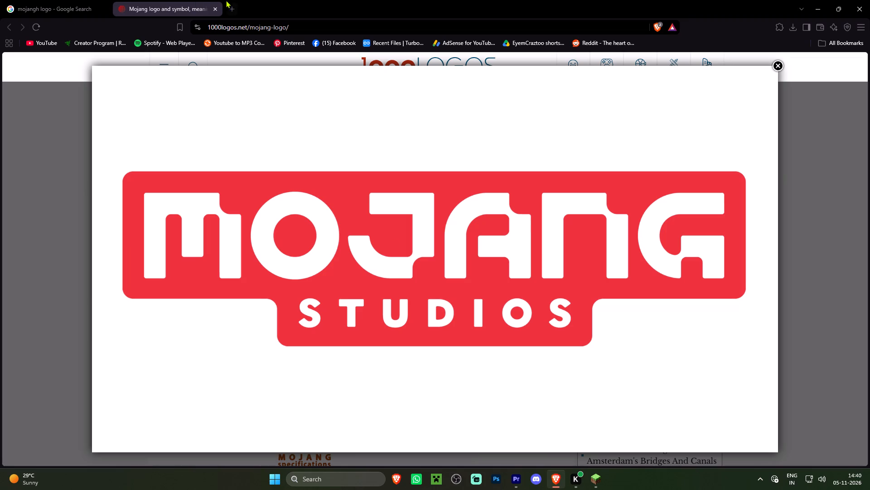
{"action": "left_click", "coordinate": [226, 0]}
{"action": "left_click", "coordinate": [300, 82]}
{"action": "left_click", "coordinate": [213, 9]}
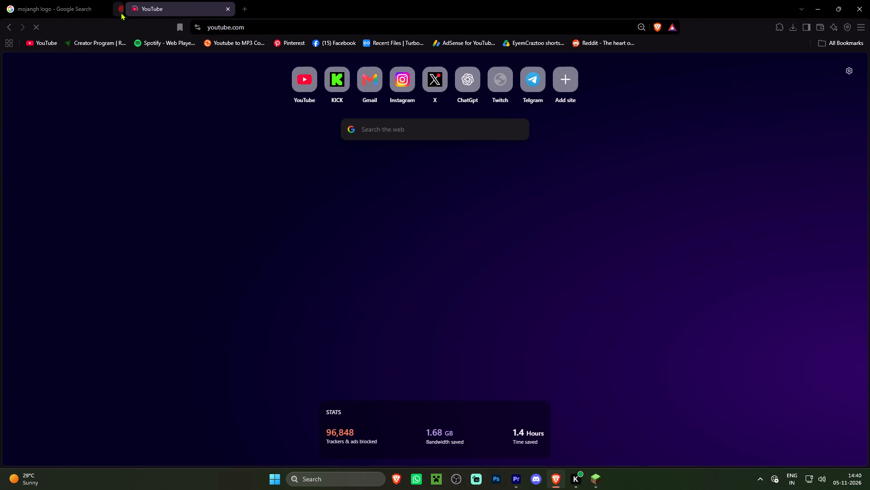
{"action": "left_click", "coordinate": [104, 8]}
{"action": "left_click", "coordinate": [383, 63]}
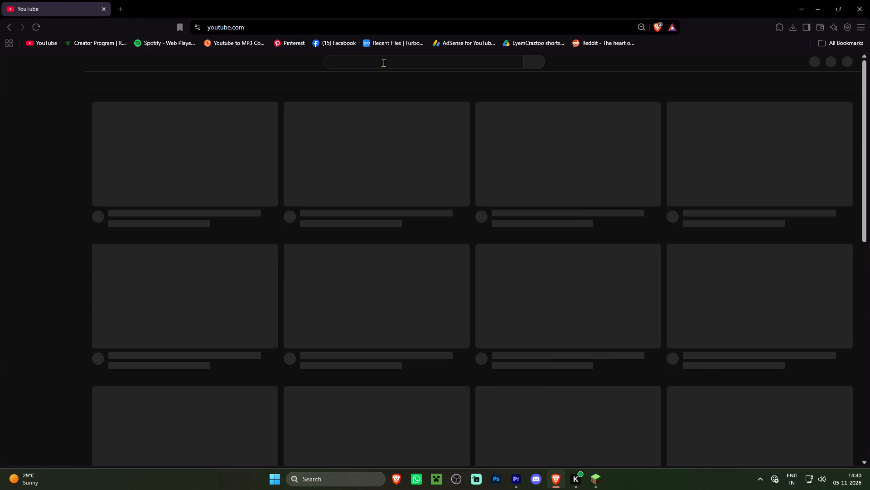
Search YouTube for "dust meme" and look through the results for a usable meme clip.
{"action": "type", "text": "dust"}
{"action": "key", "text": "space"}
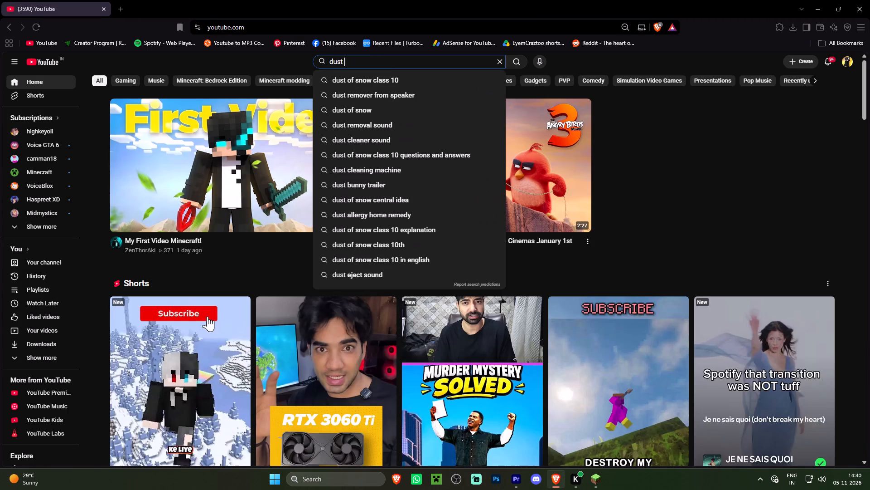
{"action": "type", "text": "meme"}
{"action": "key", "text": "Return"}
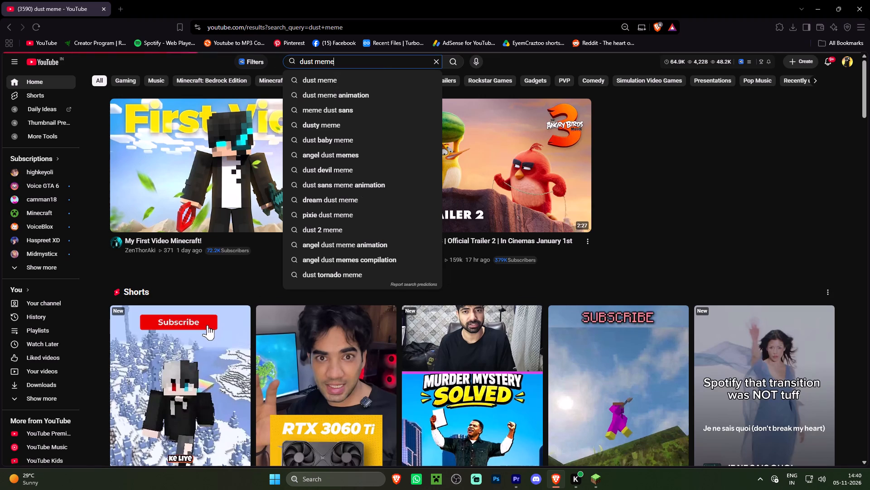
{"action": "scroll", "coordinate": [331, 323], "scroll_direction": "down", "scroll_amount": 3}
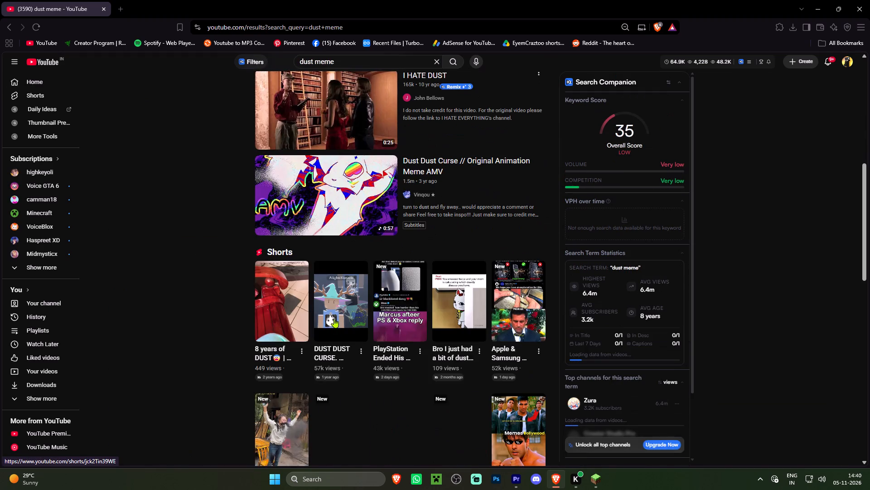
{"action": "scroll", "coordinate": [334, 318], "scroll_direction": "down", "scroll_amount": 2}
{"action": "scroll", "coordinate": [329, 237], "scroll_direction": "up", "scroll_amount": 5}
Refine the YouTube search to "dust throw meme".
{"action": "left_click", "coordinate": [314, 60]}
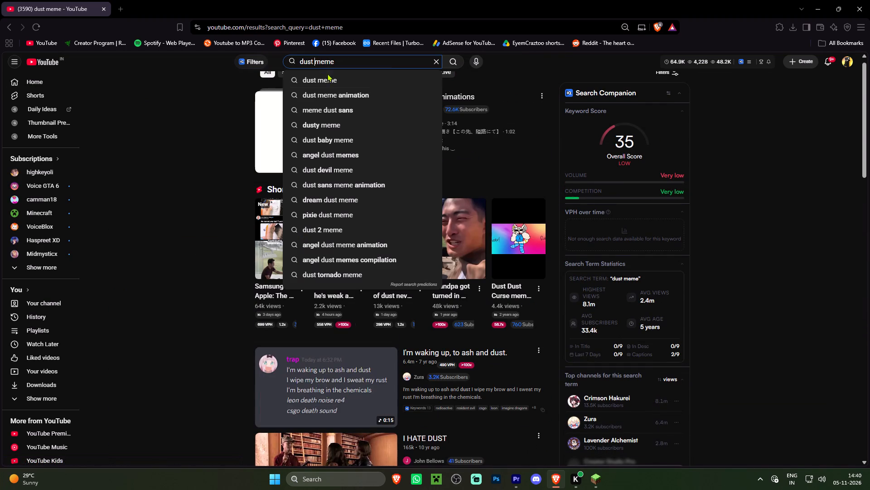
{"action": "type", "text": "throw"}
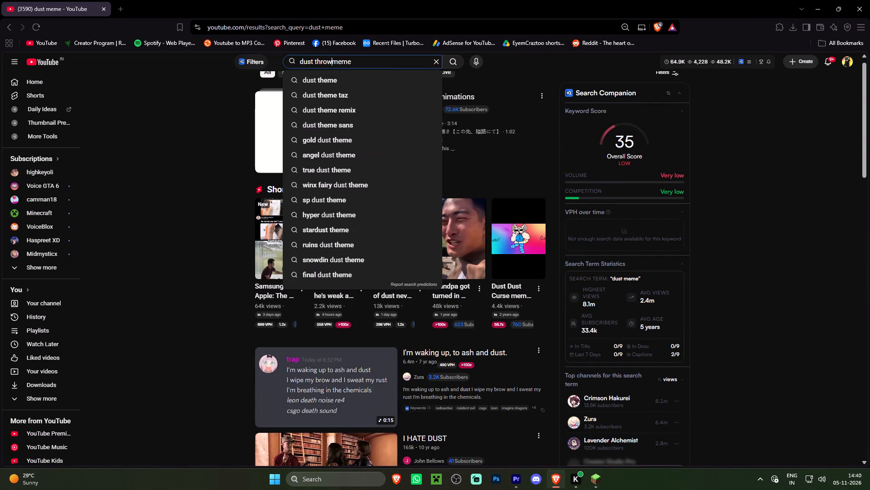
{"action": "key", "text": "space"}
{"action": "key", "text": "Return"}
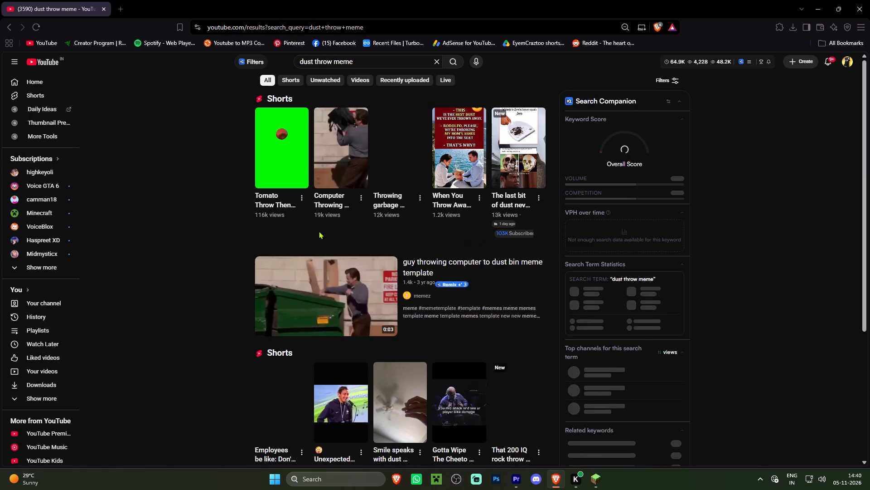
Examine the "dust throw meme" results for a suitable meme clip.
{"action": "scroll", "coordinate": [372, 284], "scroll_direction": "down", "scroll_amount": 5}
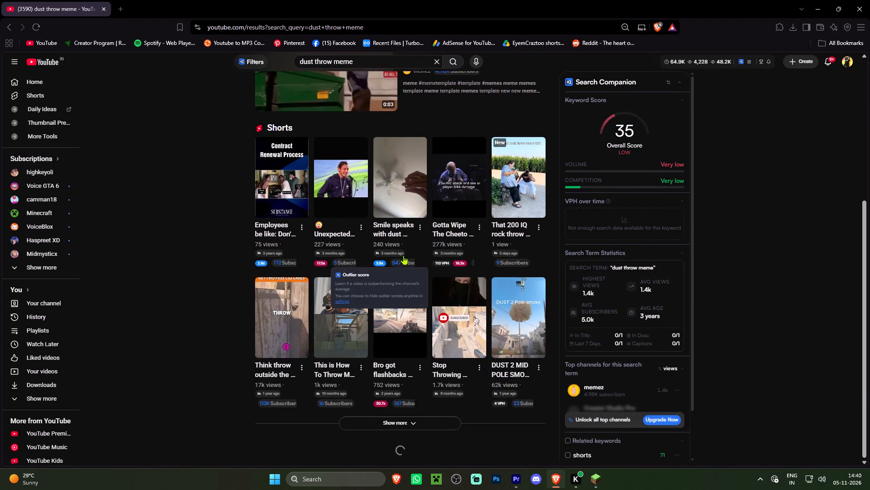
{"action": "scroll", "coordinate": [402, 256], "scroll_direction": "down", "scroll_amount": 9}
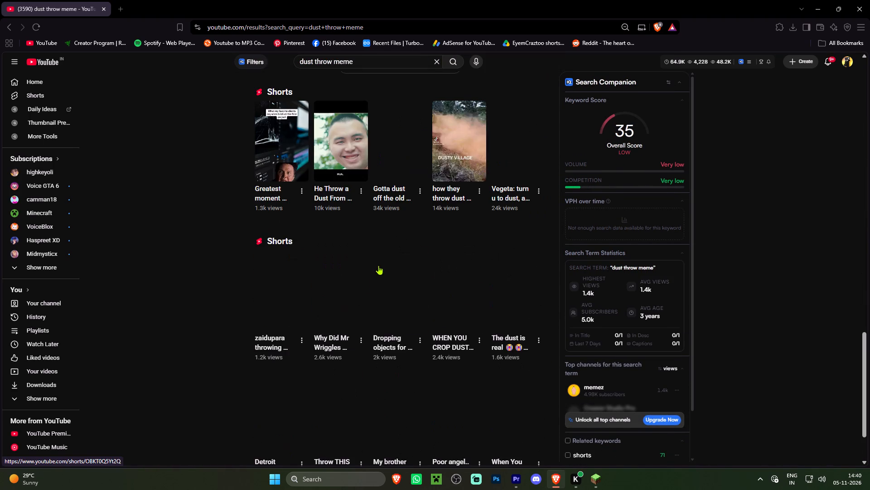
{"action": "scroll", "coordinate": [378, 265], "scroll_direction": "down", "scroll_amount": 10}
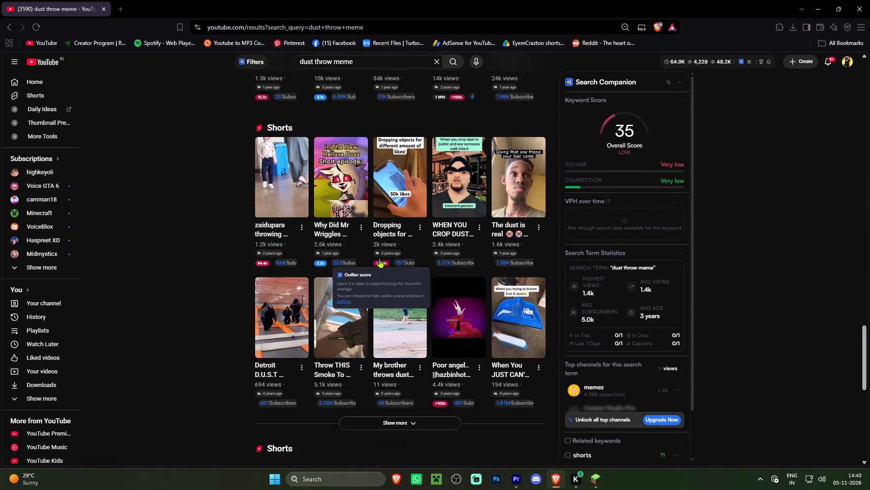
{"action": "scroll", "coordinate": [379, 259], "scroll_direction": "up", "scroll_amount": 6}
{"action": "scroll", "coordinate": [379, 258], "scroll_direction": "down", "scroll_amount": 1}
{"action": "scroll", "coordinate": [382, 249], "scroll_direction": "up", "scroll_amount": 4}
Search YouTube for "dust throw with mouth meme" and resubmit the search.
{"action": "left_click", "coordinate": [333, 65]}
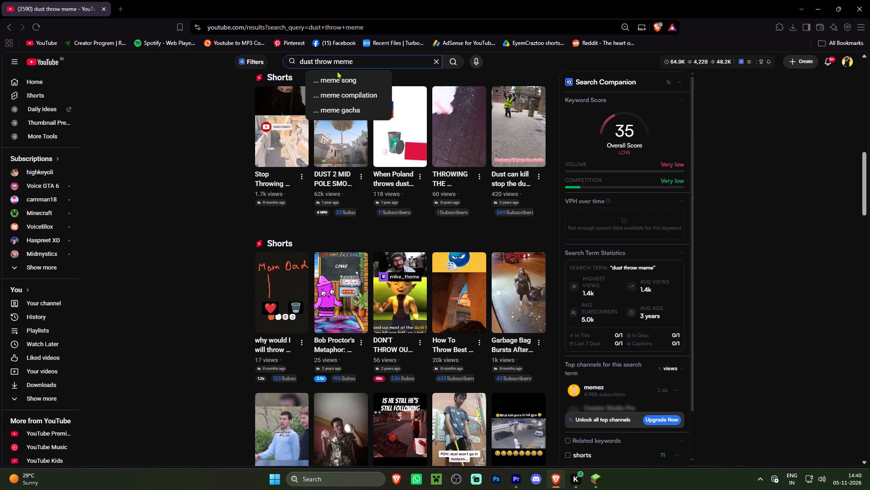
{"action": "key", "text": "space"}
{"action": "type", "text": "with mouth"}
{"action": "key", "text": "space"}
{"action": "key", "text": "Return"}
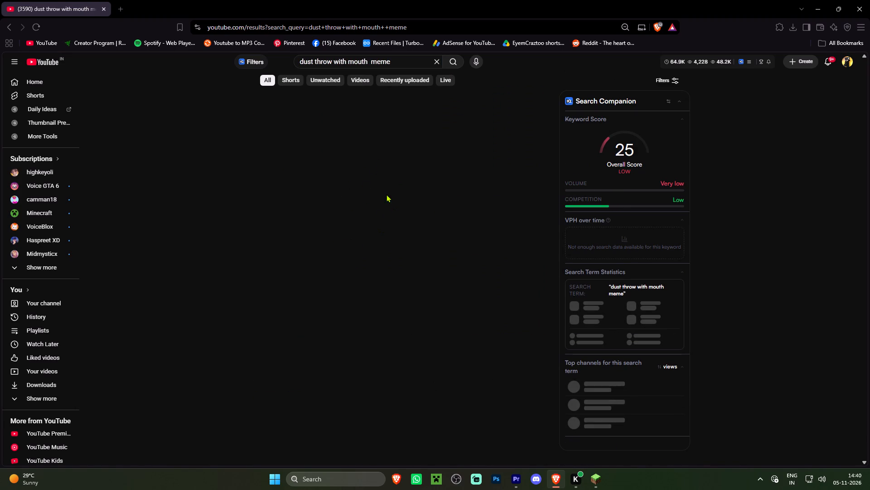
{"action": "left_click", "coordinate": [716, 186]}
{"action": "scroll", "coordinate": [352, 178], "scroll_direction": "down", "scroll_amount": 5}
{"action": "scroll", "coordinate": [343, 182], "scroll_direction": "up", "scroll_amount": 5}
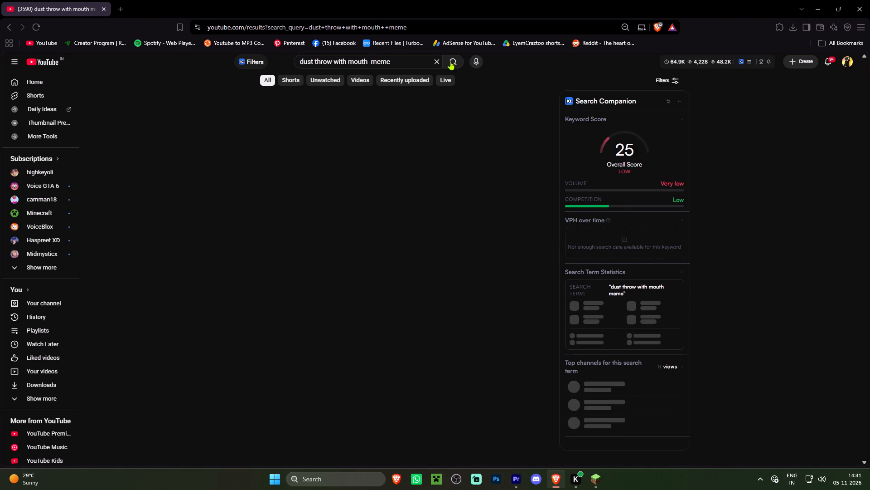
{"action": "left_click", "coordinate": [450, 61]}
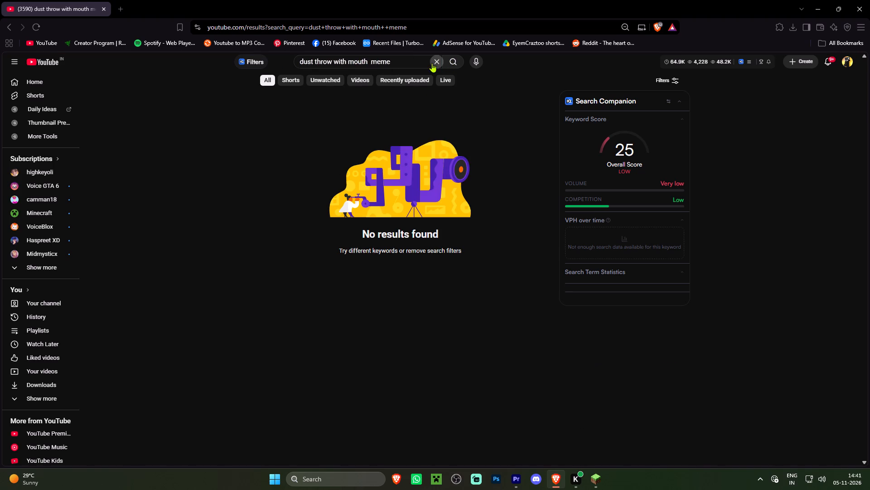
Replace the YouTube search with "throwing dust meme".
{"action": "left_click", "coordinate": [436, 62]}
{"action": "type", "text": "throwing"}
{"action": "key", "text": "space"}
{"action": "type", "text": "dust"}
{"action": "key", "text": "space"}
{"action": "type", "text": "meme"}
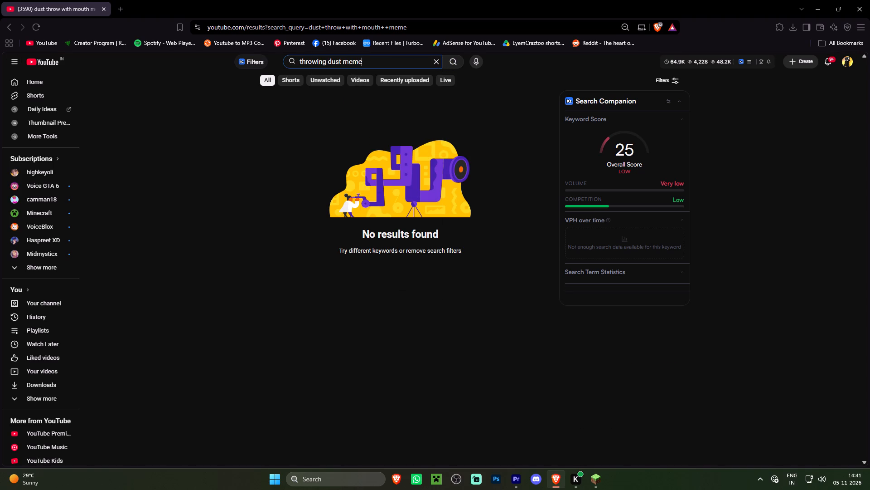
{"action": "key", "text": "Return"}
Examine the "throwing dust meme" results for a suitable meme clip.
{"action": "scroll", "coordinate": [348, 231], "scroll_direction": "down", "scroll_amount": 1}
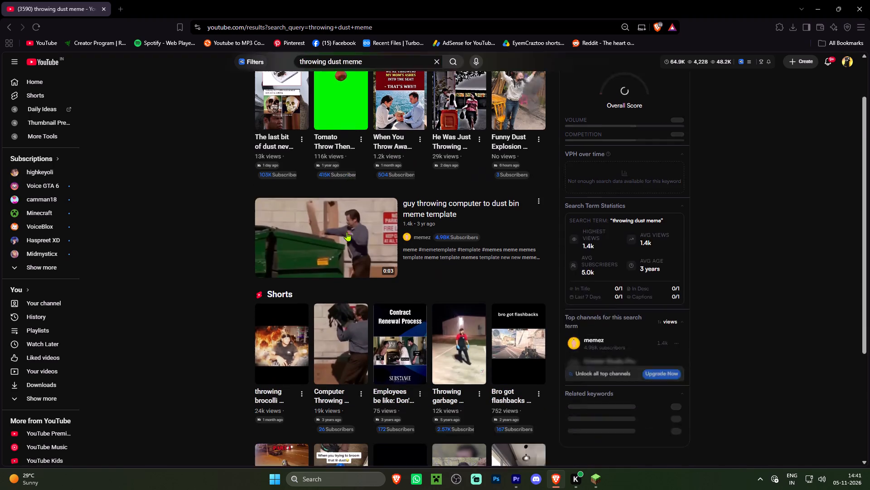
{"action": "scroll", "coordinate": [350, 232], "scroll_direction": "down", "scroll_amount": 4}
{"action": "scroll", "coordinate": [336, 270], "scroll_direction": "down", "scroll_amount": 2}
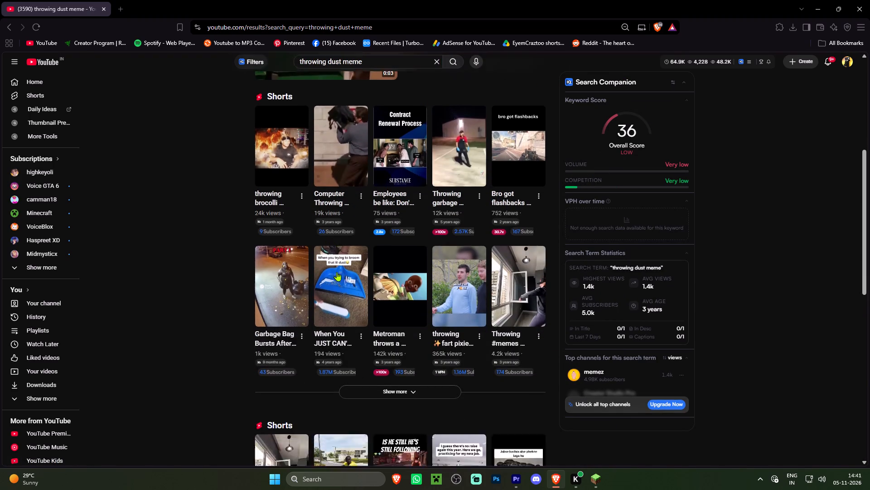
{"action": "scroll", "coordinate": [343, 267], "scroll_direction": "down", "scroll_amount": 5}
{"action": "scroll", "coordinate": [348, 360], "scroll_direction": "down", "scroll_amount": 4}
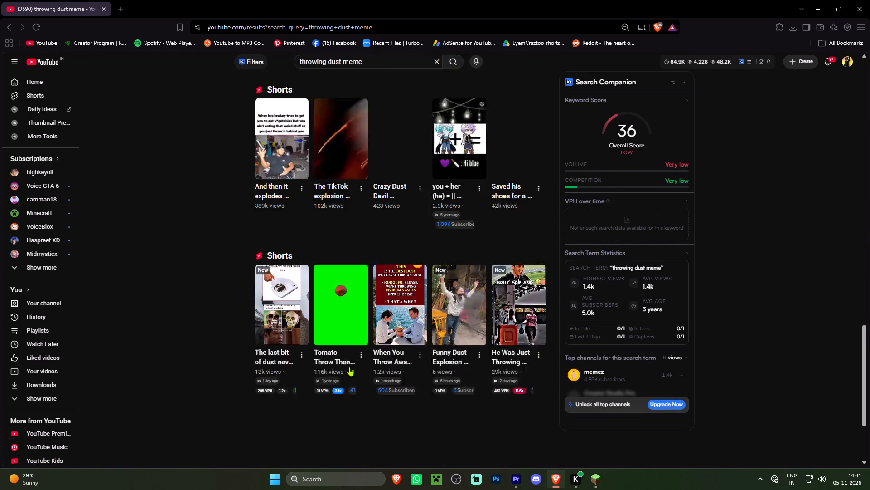
{"action": "scroll", "coordinate": [369, 304], "scroll_direction": "down", "scroll_amount": 12}
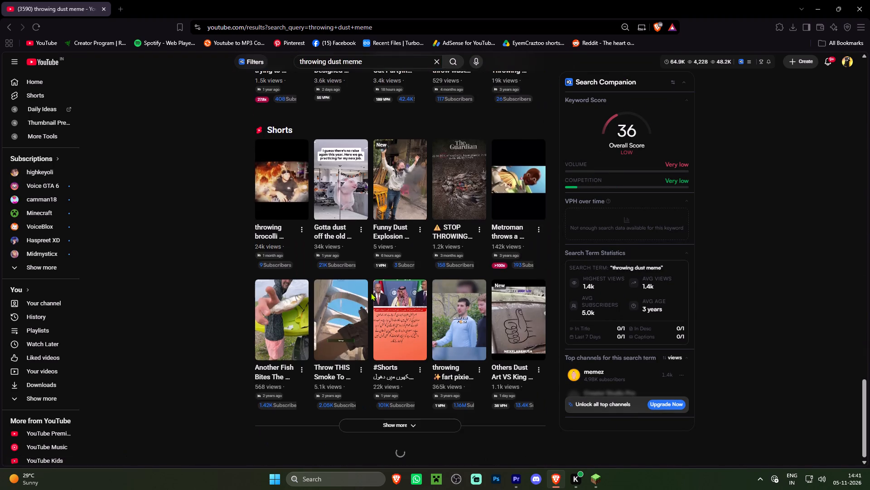
{"action": "scroll", "coordinate": [371, 293], "scroll_direction": "down", "scroll_amount": 1}
{"action": "scroll", "coordinate": [373, 287], "scroll_direction": "up", "scroll_amount": 20}
{"action": "scroll", "coordinate": [373, 287], "scroll_direction": "up", "scroll_amount": 3}
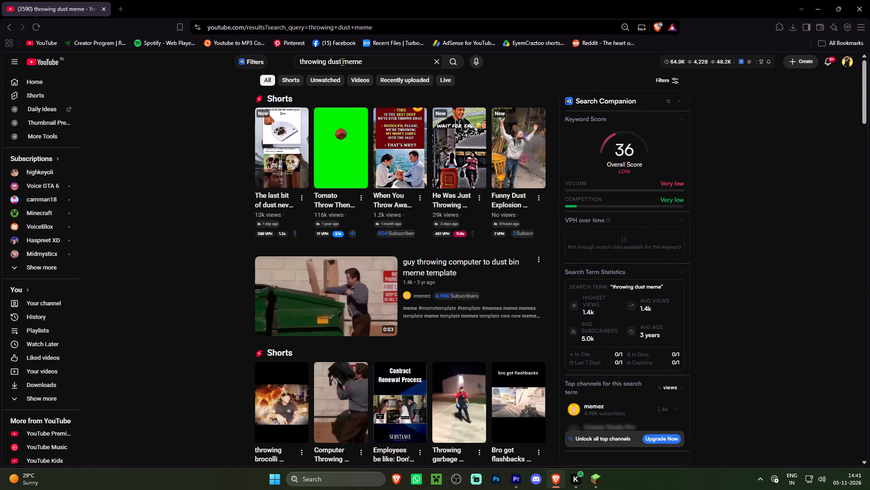
Change the YouTube search to "pepper eating meme".
{"action": "left_click_drag", "start_coordinate": [342, 62], "coordinate": [280, 71]}
{"action": "type", "text": "pepper ea"}
{"action": "type", "text": "ting"}
{"action": "key", "text": "space"}
{"action": "key", "text": "Return"}
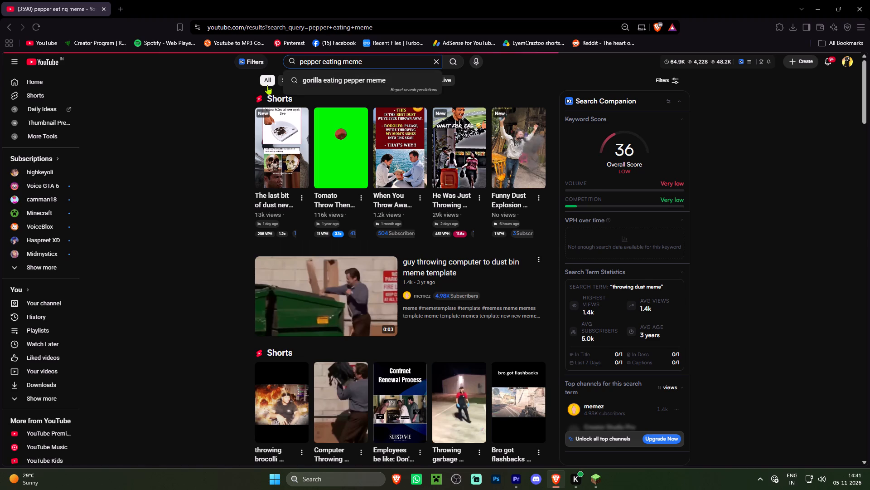
Examine the "pepper eating meme" search results for a suitable meme clip.
{"action": "scroll", "coordinate": [347, 265], "scroll_direction": "down", "scroll_amount": 1}
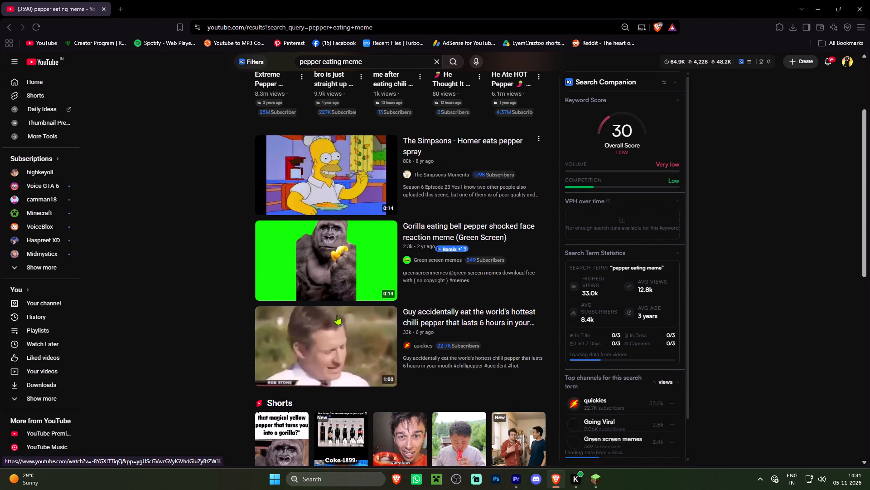
{"action": "scroll", "coordinate": [335, 317], "scroll_direction": "down", "scroll_amount": 6}
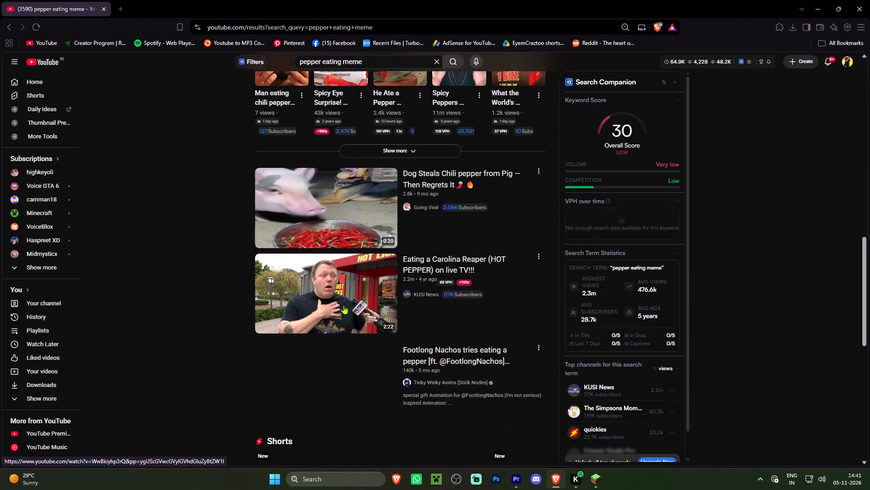
{"action": "scroll", "coordinate": [339, 294], "scroll_direction": "down", "scroll_amount": 7}
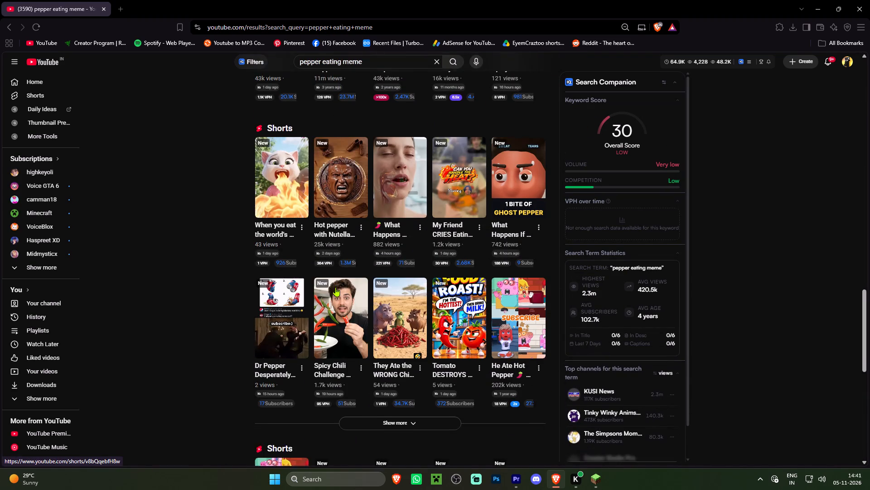
{"action": "scroll", "coordinate": [335, 287], "scroll_direction": "down", "scroll_amount": 7}
{"action": "scroll", "coordinate": [334, 276], "scroll_direction": "up", "scroll_amount": 15}
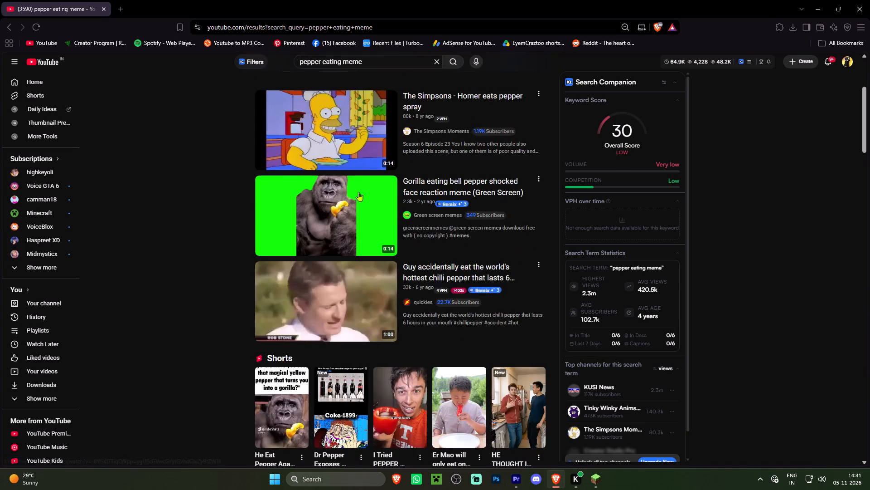
{"action": "scroll", "coordinate": [358, 192], "scroll_direction": "up", "scroll_amount": 7}
Return to the "throwing dust meme" search results.
{"action": "left_click", "coordinate": [380, 64]}
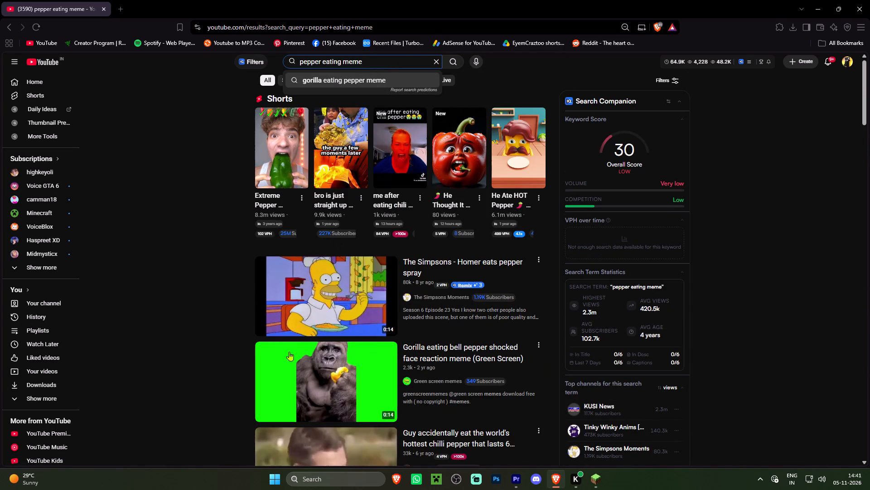
{"action": "left_click_drag", "start_coordinate": [242, 157], "coordinate": [226, 144]}
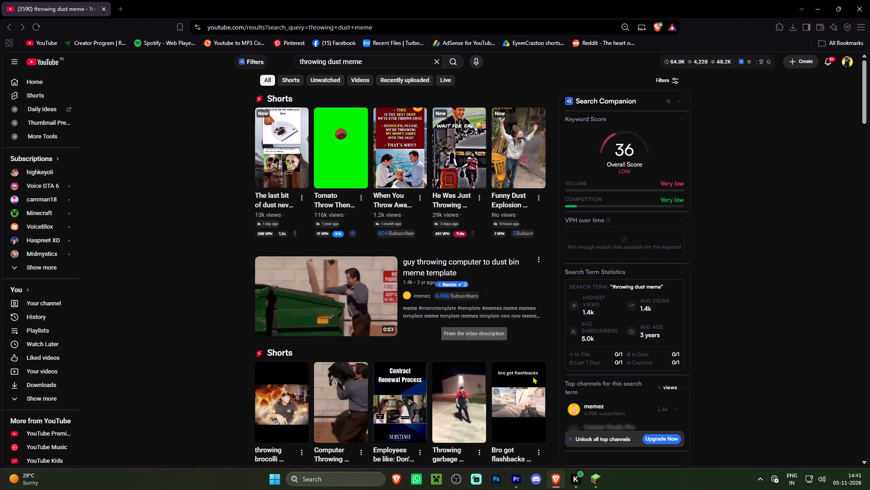
In Premiere, play through to about 15 seconds and duplicate the V1 clip at about 14 seconds onto V3, directly above the original.
{"action": "left_click", "coordinate": [519, 475]}
{"action": "left_click", "coordinate": [440, 261]}
{"action": "key", "text": "space"}
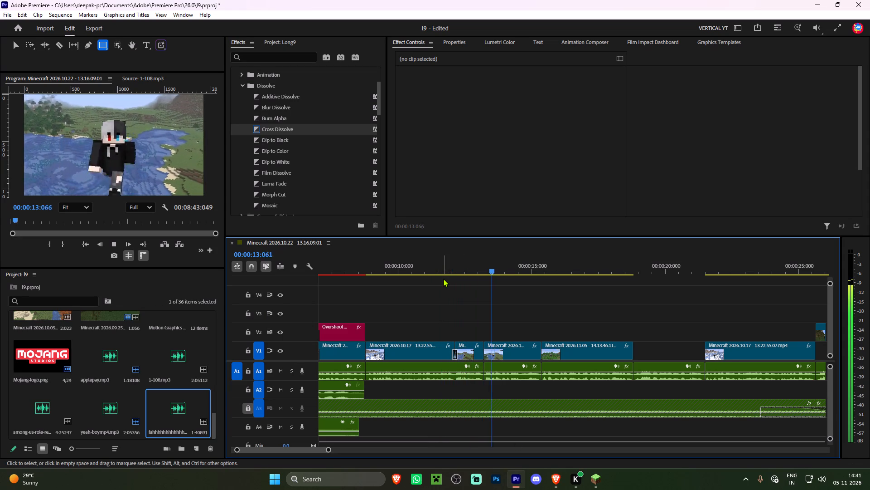
{"action": "key", "text": "space"}
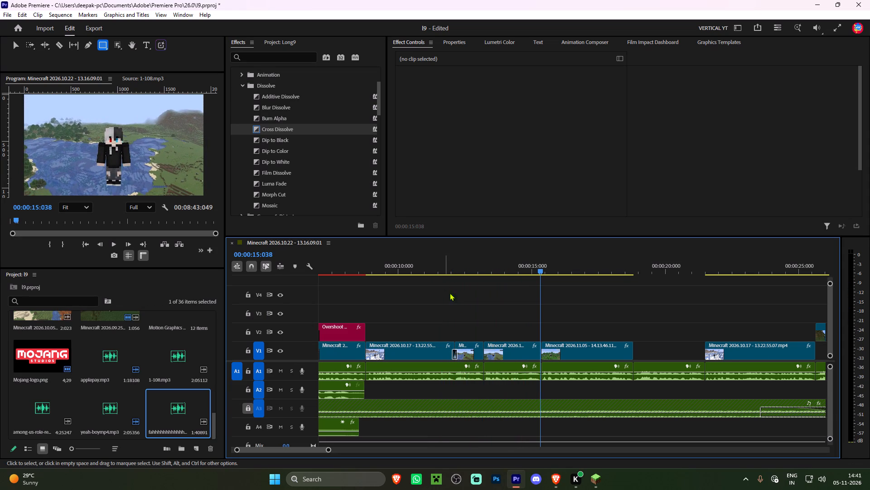
{"action": "left_click", "coordinate": [509, 267]}
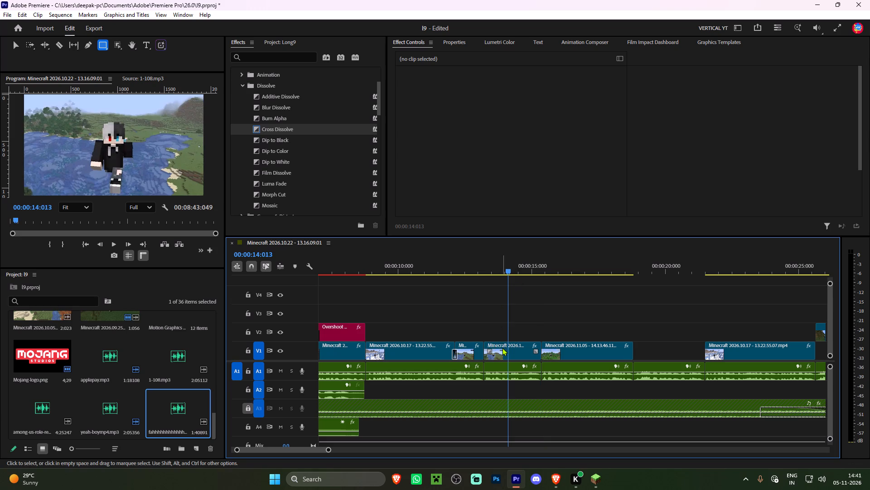
{"action": "left_click_drag", "start_coordinate": [500, 342], "coordinate": [499, 318], "text": "alt"}
{"action": "left_click", "coordinate": [506, 314]}
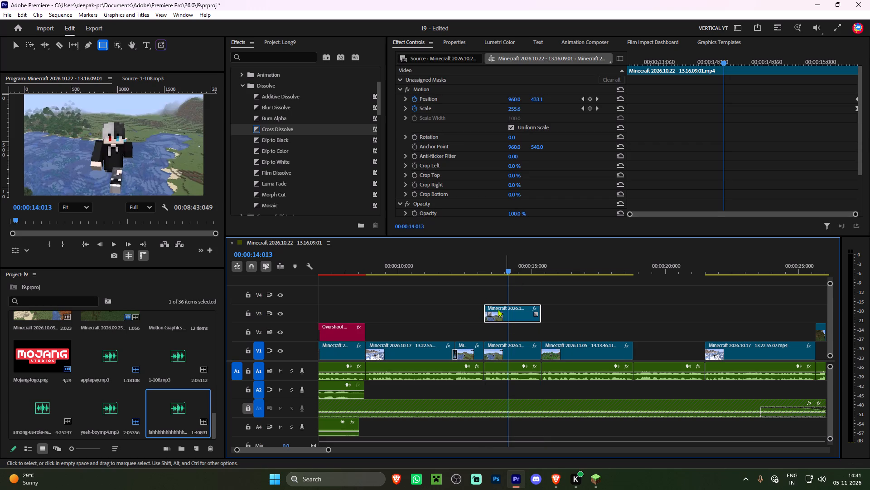
Create an object mask around the Minecraft character on the V3 clip at 00:00:14:013.
{"action": "left_click", "coordinate": [454, 79]}
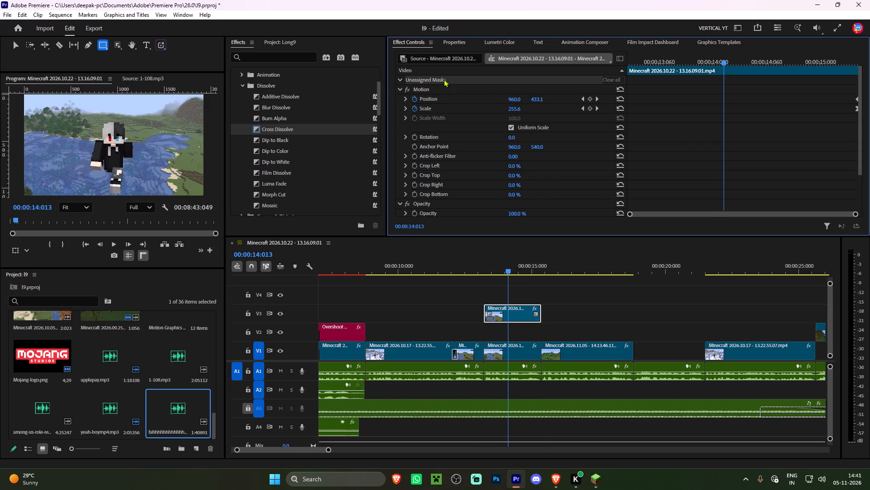
{"action": "left_click", "coordinate": [120, 43]}
{"action": "left_click", "coordinate": [111, 139]}
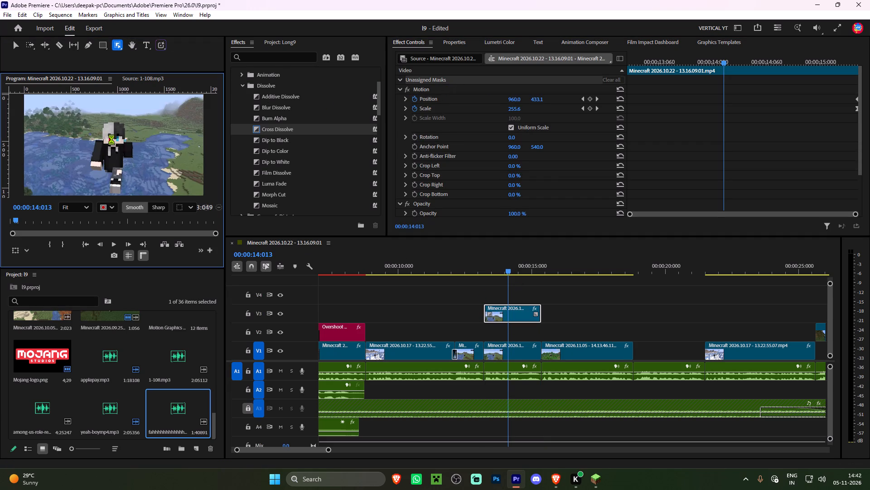
{"action": "left_click", "coordinate": [111, 139]}
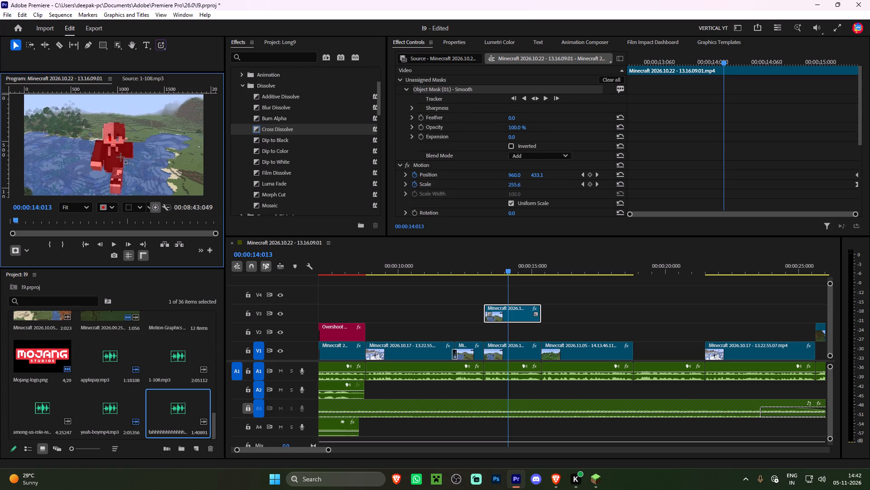
{"action": "left_click", "coordinate": [121, 157]}
{"action": "scroll", "coordinate": [567, 135], "scroll_direction": "down", "scroll_amount": 5}
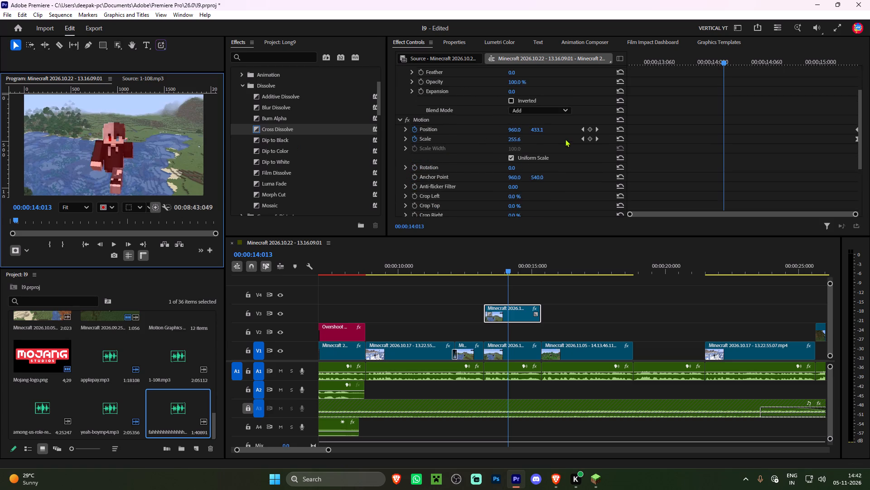
{"action": "scroll", "coordinate": [565, 139], "scroll_direction": "down", "scroll_amount": 17}
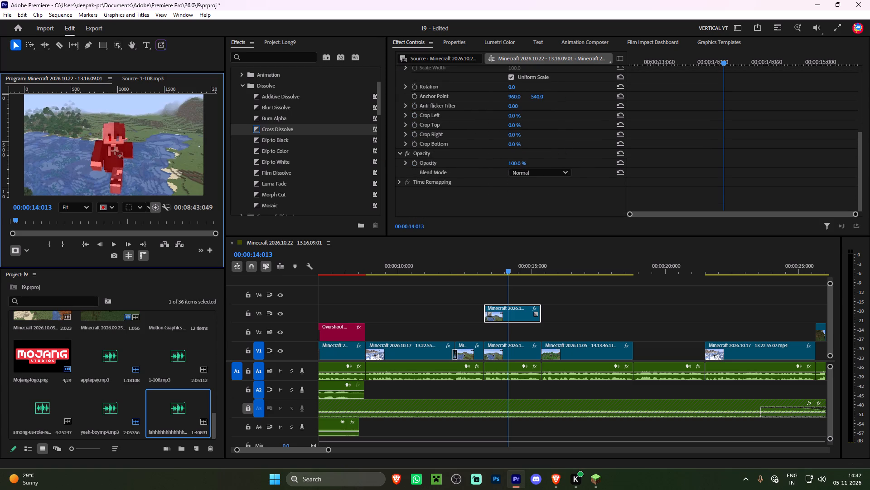
{"action": "left_click", "coordinate": [114, 150]}
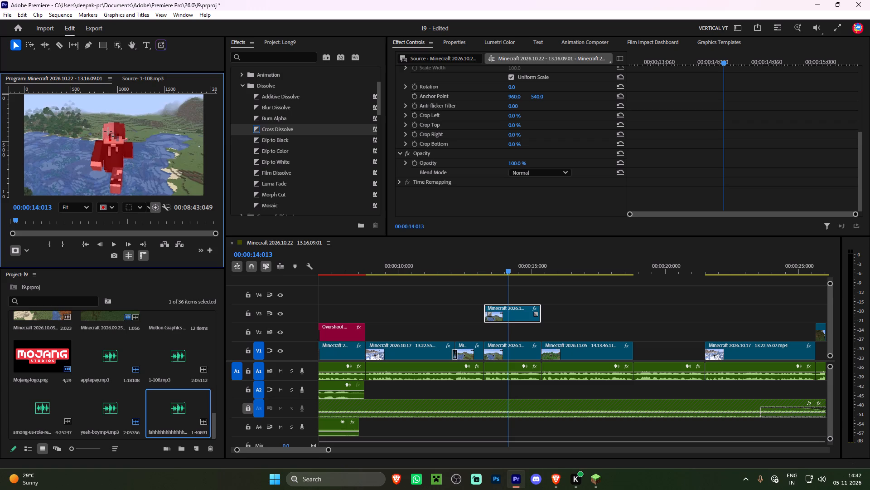
{"action": "right_click", "coordinate": [108, 131]}
{"action": "left_click", "coordinate": [108, 129]}
{"action": "left_click", "coordinate": [114, 138]}
Track the character's object mask both forward and backward across the V3 clip.
{"action": "scroll", "coordinate": [541, 113], "scroll_direction": "down", "scroll_amount": 6}
{"action": "scroll", "coordinate": [498, 122], "scroll_direction": "up", "scroll_amount": 12}
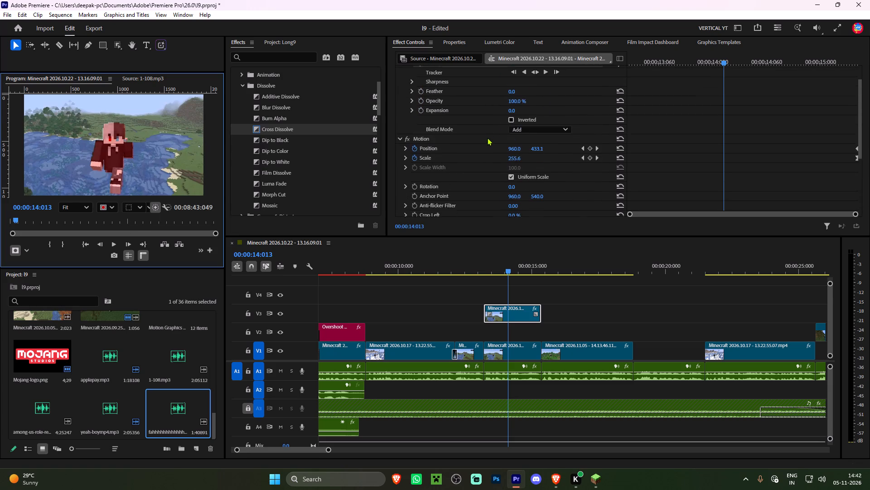
{"action": "scroll", "coordinate": [487, 137], "scroll_direction": "up", "scroll_amount": 12}
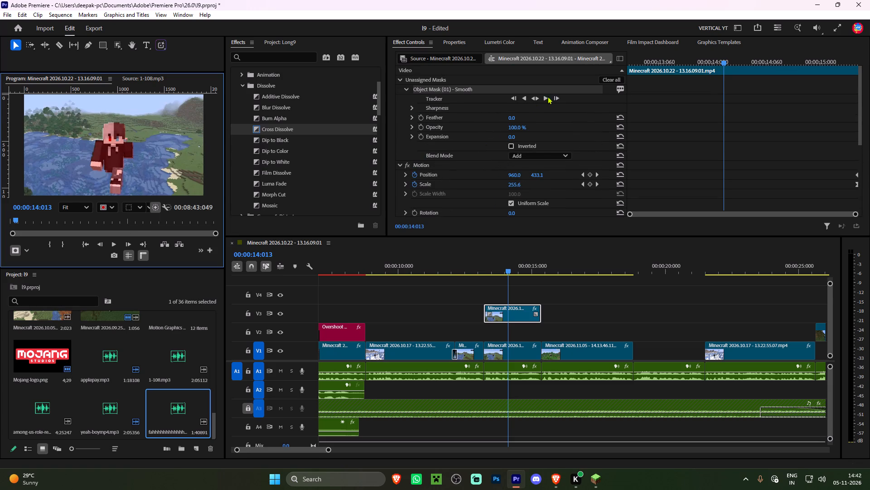
{"action": "left_click", "coordinate": [535, 98]}
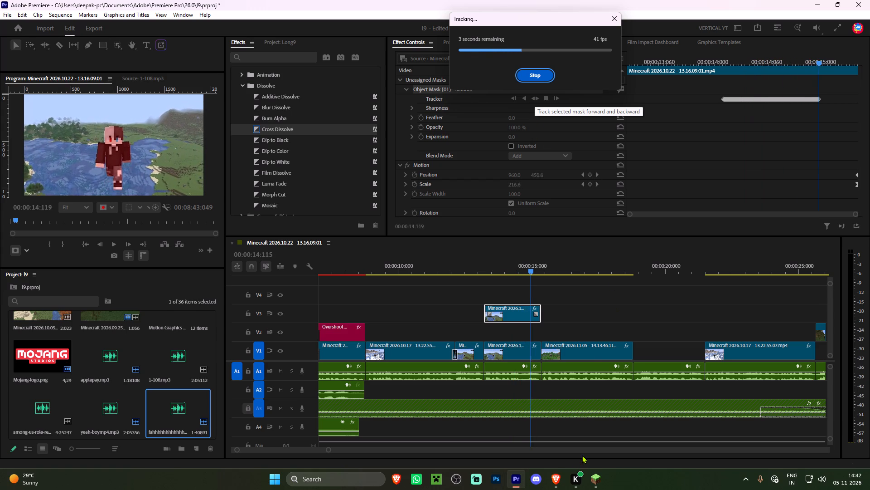
In Brave, copy the share link of the "guy throwing computer to dust bin meme template" video.
{"action": "left_click", "coordinate": [559, 480]}
{"action": "left_click", "coordinate": [541, 263]}
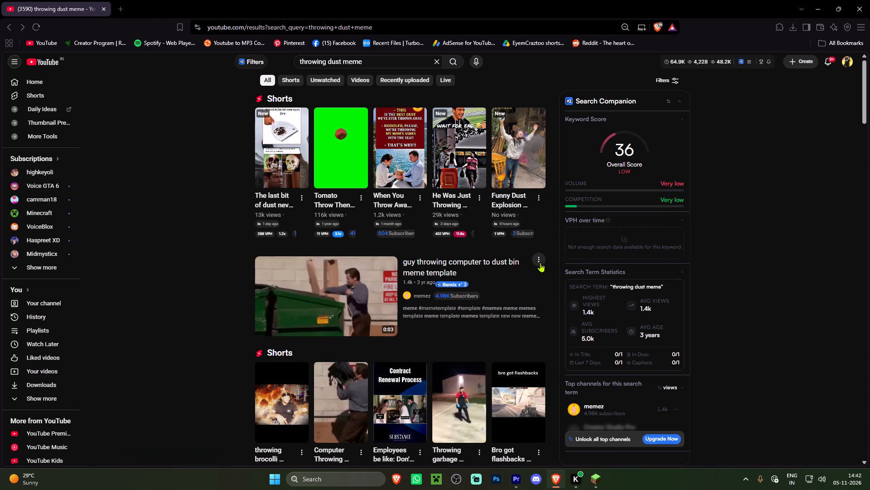
{"action": "left_click", "coordinate": [567, 330]}
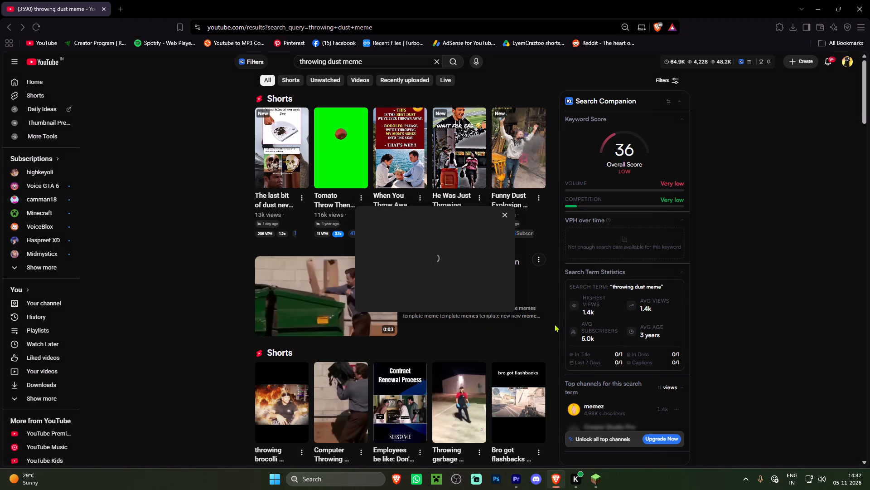
{"action": "left_click", "coordinate": [496, 328]}
{"action": "left_click", "coordinate": [492, 291]}
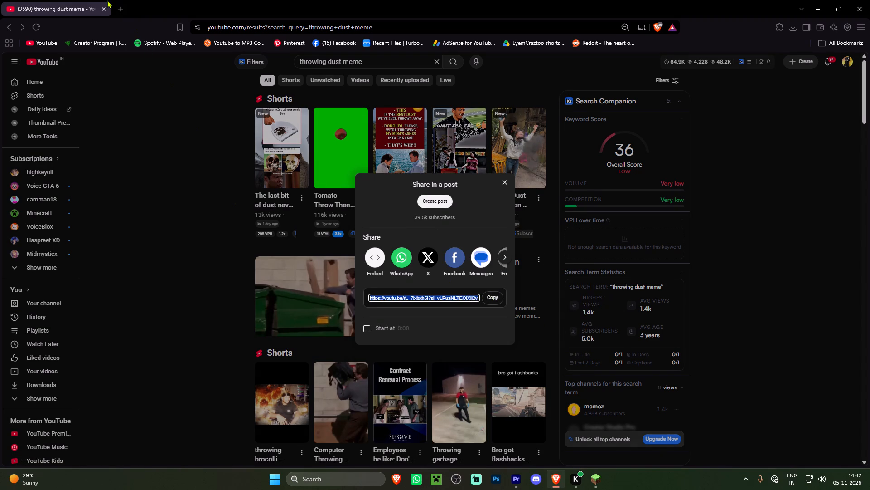
Open the CnvMP3 converter in a new tab, choose MP4 and the quality, and convert the copied video link.
{"action": "left_click", "coordinate": [123, 0]}
{"action": "left_click", "coordinate": [233, 38]}
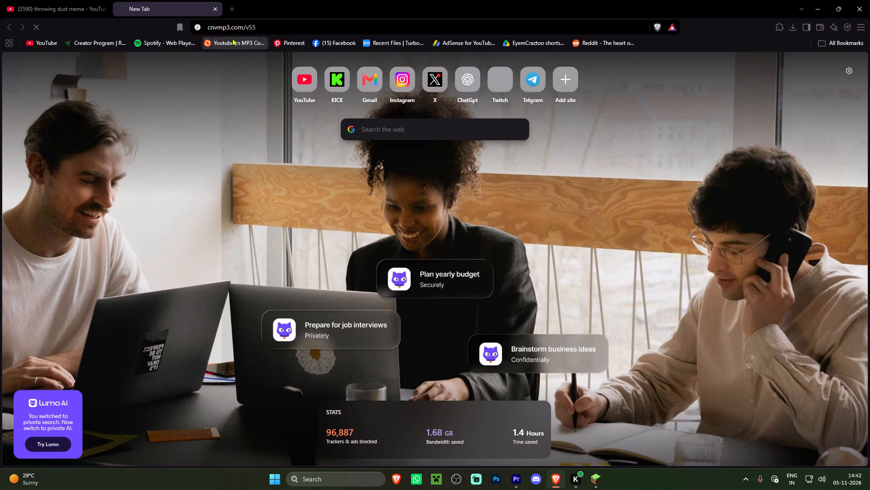
{"action": "left_click", "coordinate": [105, 0]}
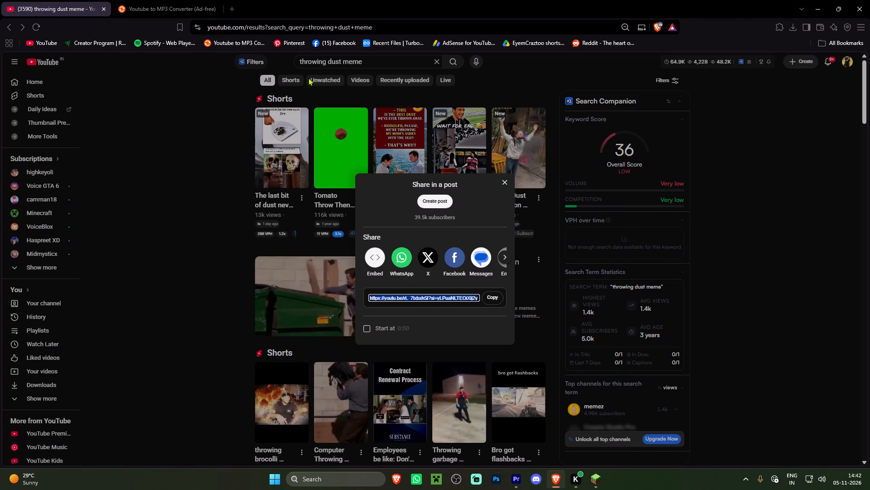
{"action": "left_click", "coordinate": [197, 0]}
{"action": "left_click", "coordinate": [516, 268]}
{"action": "left_click", "coordinate": [532, 330]}
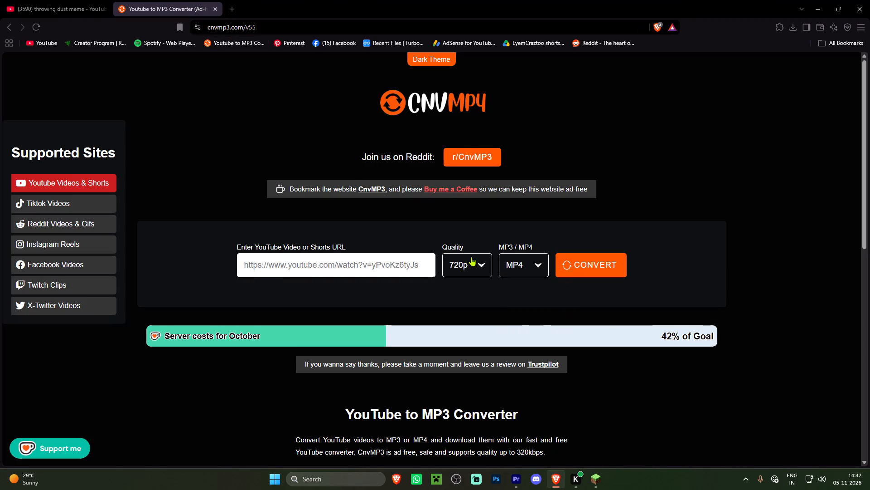
{"action": "left_click", "coordinate": [471, 257]}
{"action": "left_click_drag", "start_coordinate": [491, 396], "coordinate": [487, 392]}
{"action": "left_click", "coordinate": [358, 263]}
{"action": "key", "text": "ctrl+v"}
{"action": "left_click", "coordinate": [604, 267]}
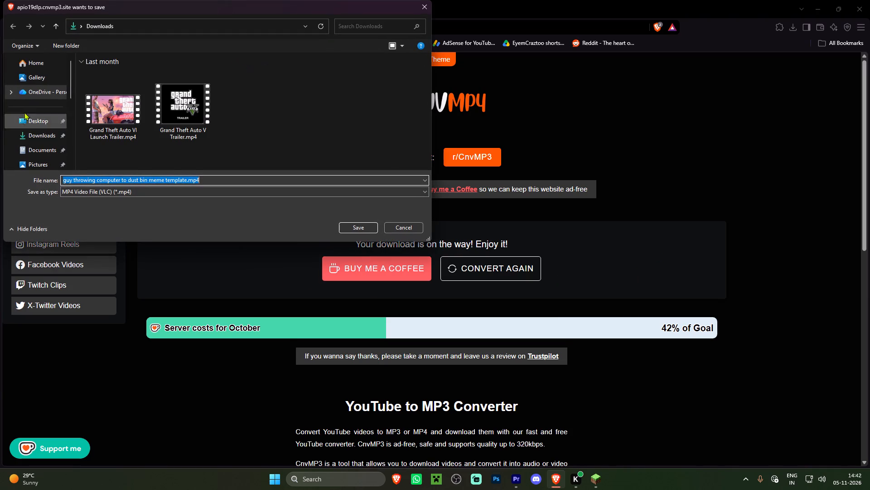
Save "guy throwing computer to dust bin meme template.mp4" in the Downloads folder.
{"action": "left_click", "coordinate": [47, 124]}
{"action": "left_click", "coordinate": [40, 139]}
{"action": "left_click", "coordinate": [355, 222]}
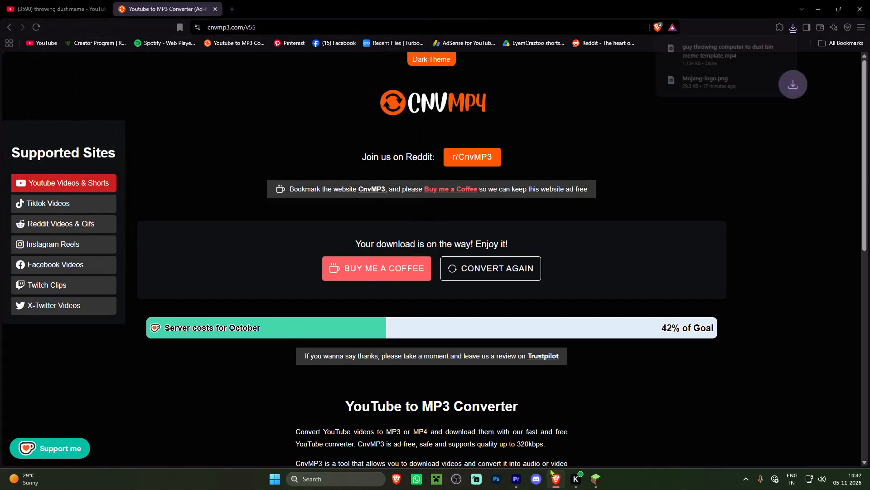
In Premiere, import the dust bin meme video from Downloads into the project.
{"action": "left_click", "coordinate": [512, 484]}
{"action": "scroll", "coordinate": [124, 387], "scroll_direction": "down", "scroll_amount": 5}
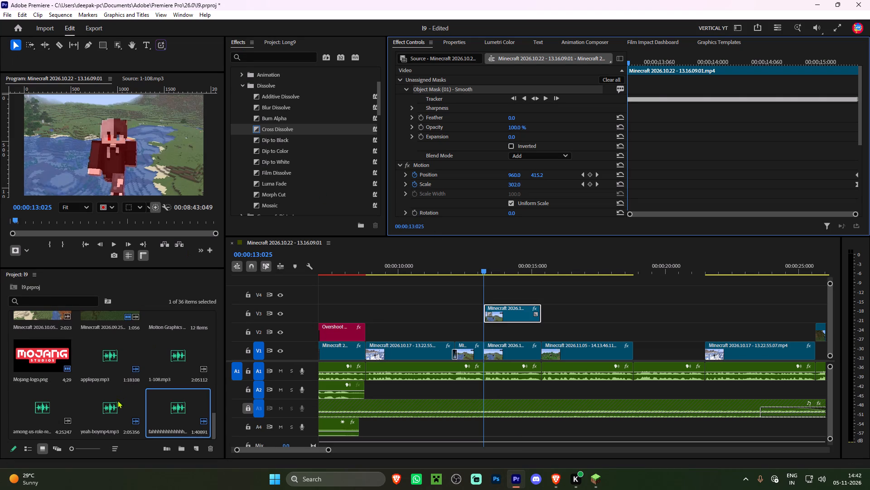
{"action": "double_click", "coordinate": [141, 434]}
{"action": "left_click", "coordinate": [46, 121]}
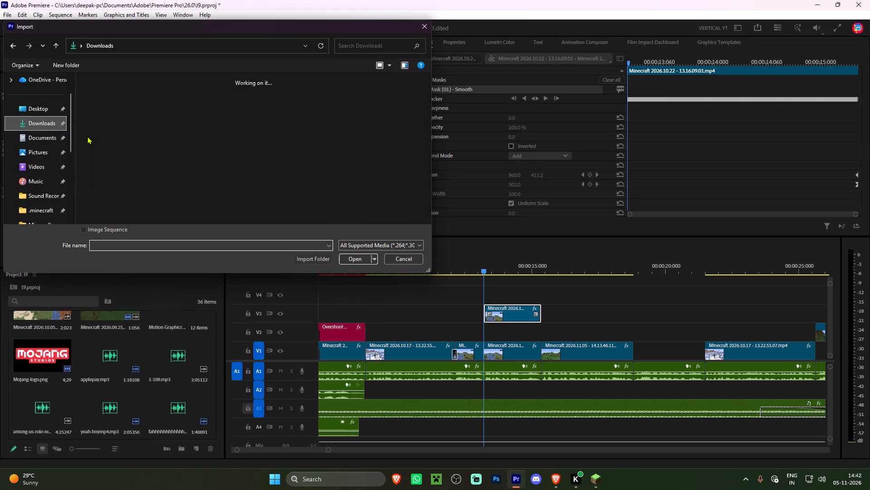
{"action": "double_click", "coordinate": [117, 110]}
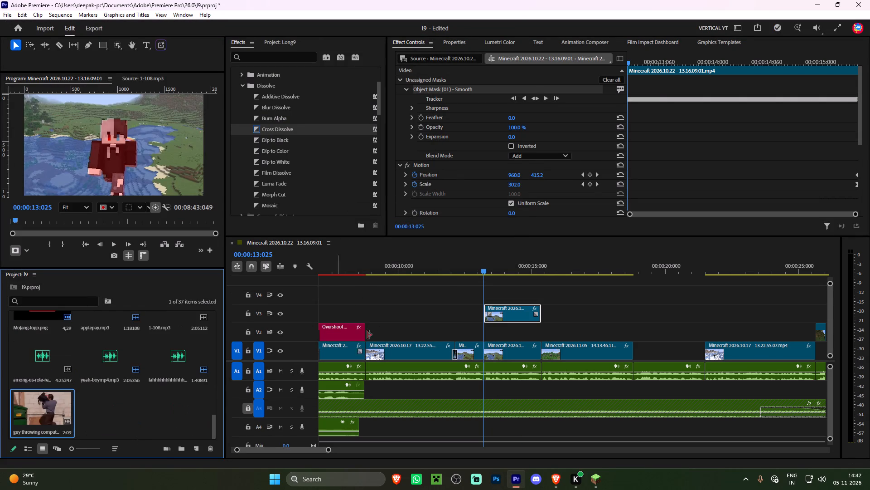
Assign the character's object mask to the V3 clip's Opacity.
{"action": "right_click", "coordinate": [486, 88]}
{"action": "left_click", "coordinate": [515, 94]}
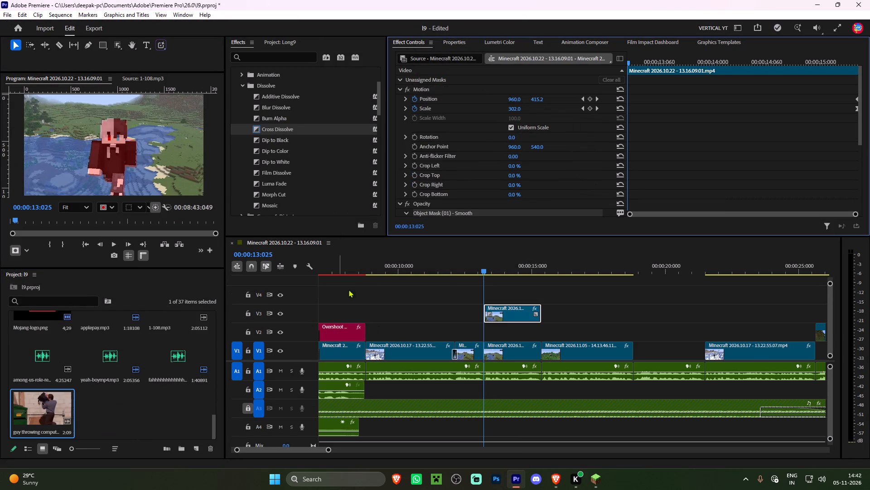
Place the dust bin meme clip on V2 at 00:00:13:025, beneath the masked character, and delete its audio from A2.
{"action": "left_click_drag", "start_coordinate": [31, 415], "coordinate": [503, 331]}
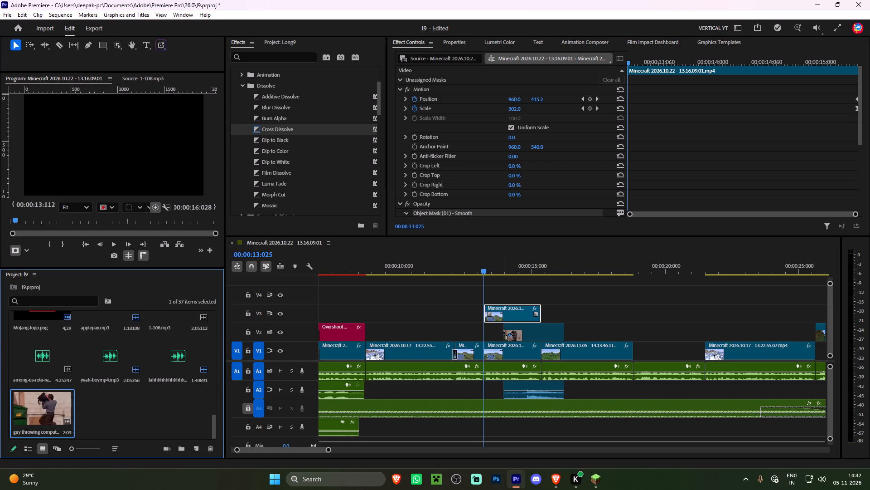
{"action": "left_click_drag", "start_coordinate": [503, 331], "coordinate": [485, 338]}
{"action": "left_click", "coordinate": [508, 385], "text": "alt"}
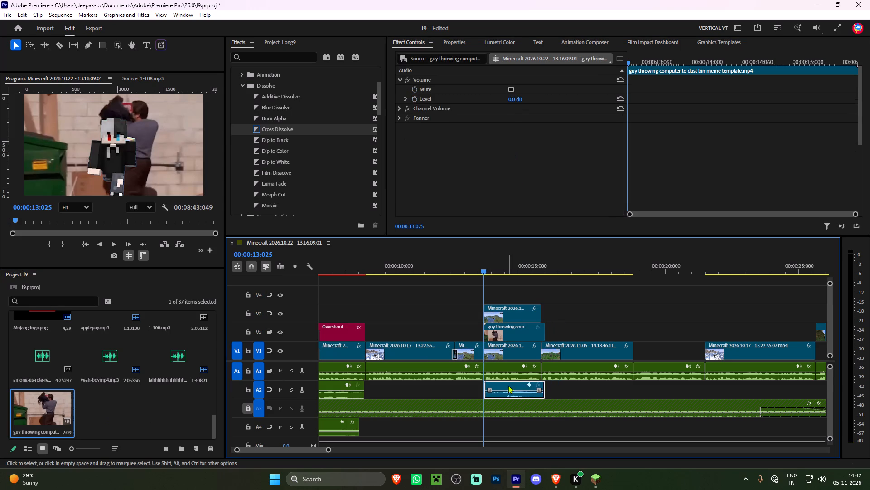
{"action": "key", "text": "Delete"}
Undo the deletion of the dust bin meme's audio on A2, and delete the masked character clip above it on V3.
{"action": "left_click", "coordinate": [471, 271]}
{"action": "key", "text": "space"}
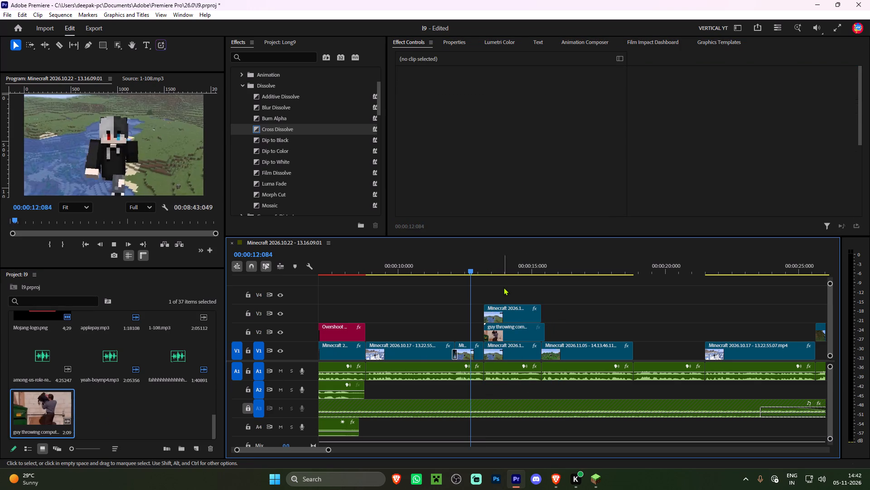
{"action": "left_click", "coordinate": [503, 287]}
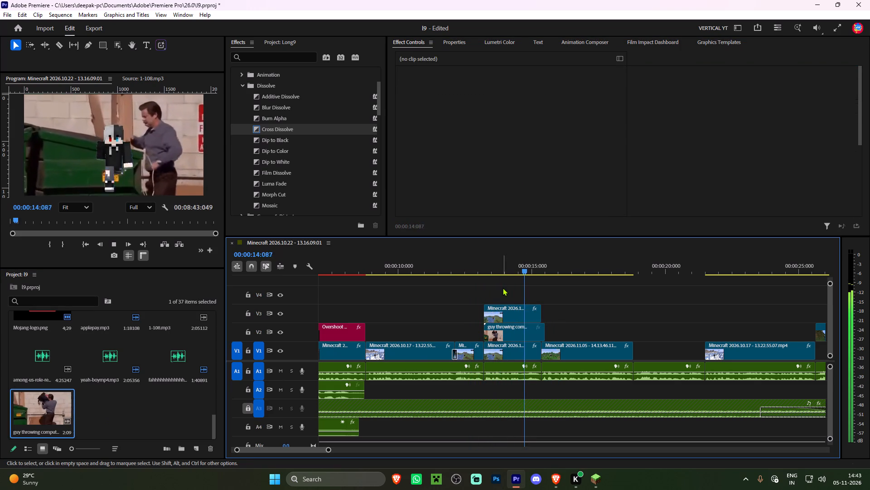
{"action": "key", "text": "space"}
{"action": "left_click", "coordinate": [474, 272]}
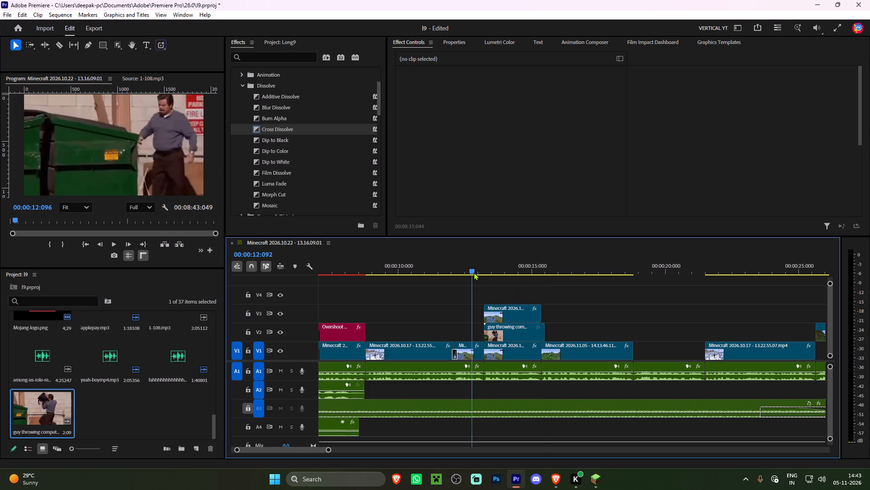
{"action": "key", "text": "space"}
{"action": "key", "text": "space"}
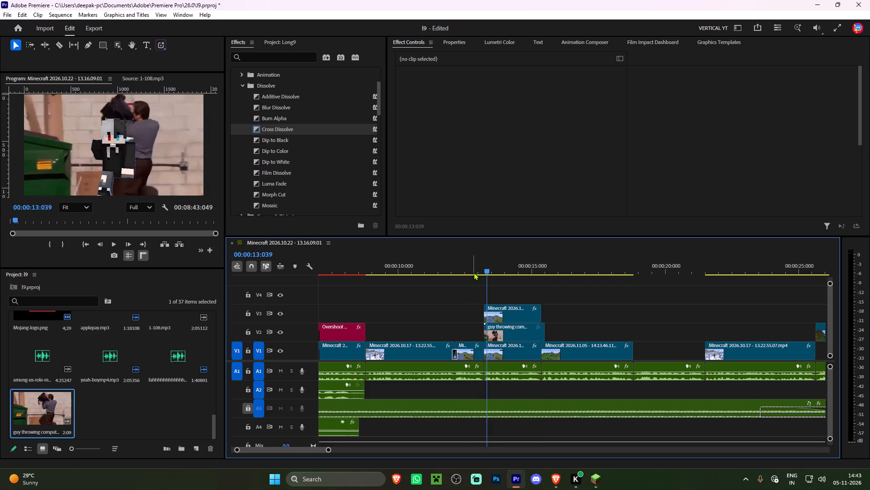
{"action": "left_click", "coordinate": [483, 269], "text": "shift"}
{"action": "key", "text": "ctrl+z"}
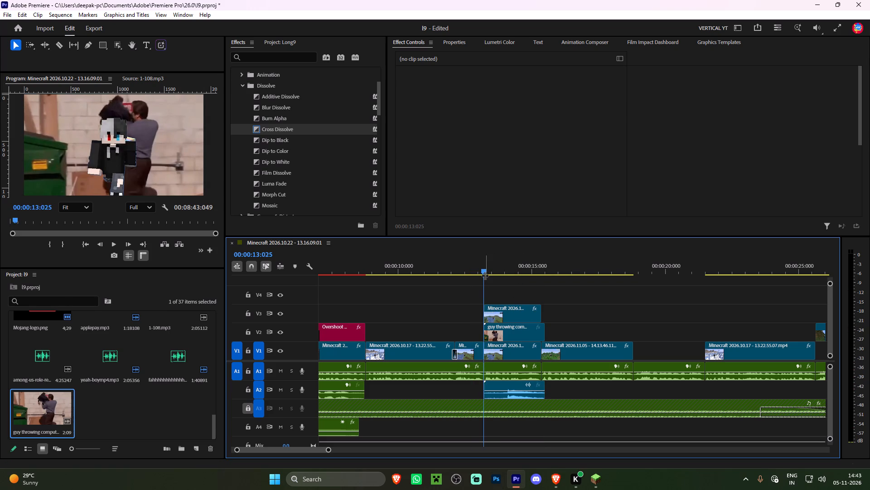
{"action": "left_click", "coordinate": [503, 317], "text": "alt"}
{"action": "key", "text": "Delete"}
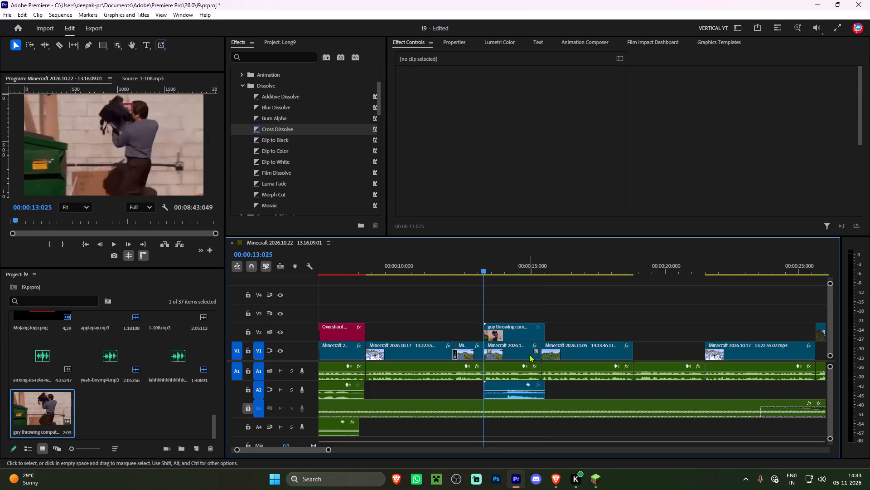
Set the volume level of the dust bin meme's audio on A2 to -8 dB.
{"action": "key", "text": "space"}
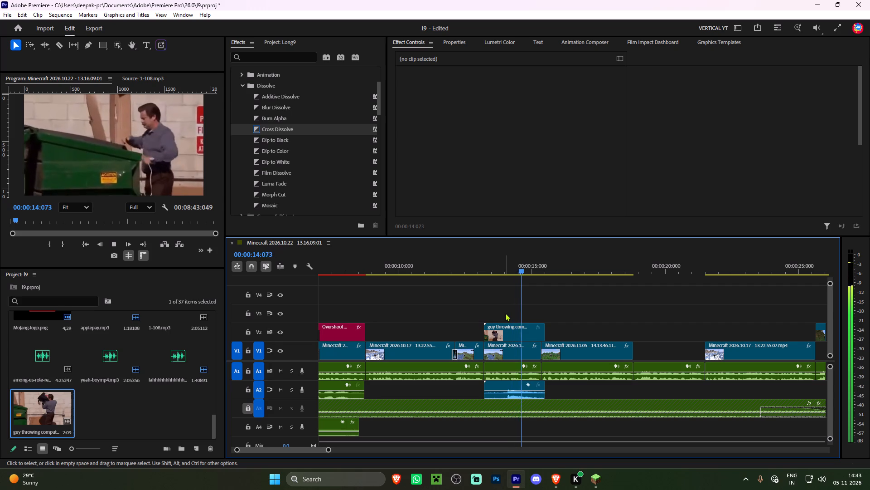
{"action": "key", "text": "space"}
{"action": "left_click", "coordinate": [517, 382], "text": "alt"}
{"action": "left_click", "coordinate": [516, 97]}
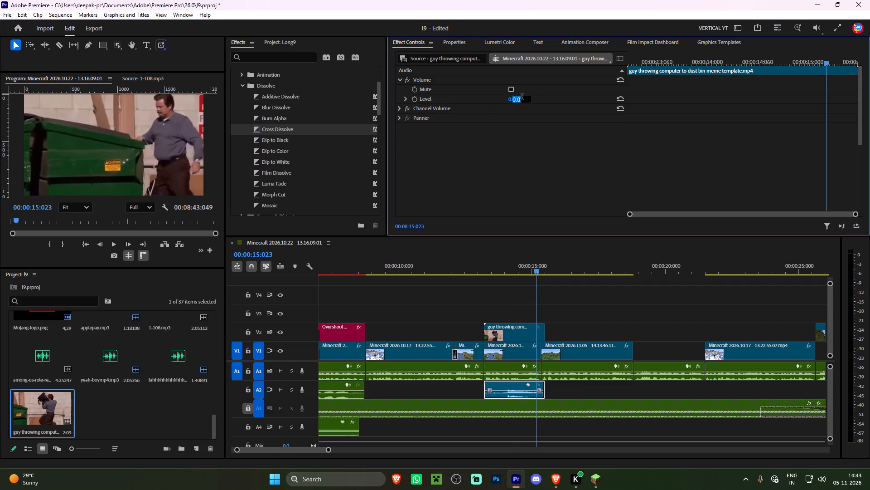
{"action": "type", "text": "-8"}
{"action": "key", "text": "Return"}
{"action": "key", "text": "space"}
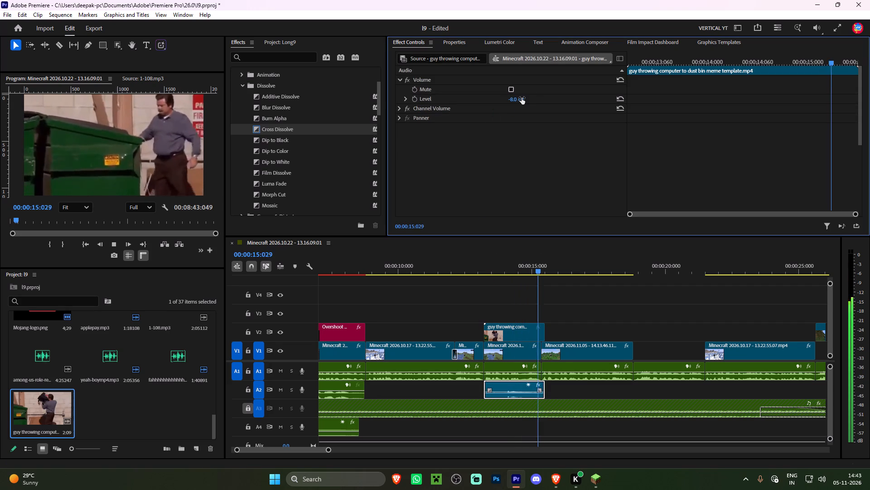
{"action": "key", "text": "space"}
Trim the end of the dust bin meme clip on V2 to match the end of the V1 clip beneath it.
{"action": "left_click", "coordinate": [541, 325]}
{"action": "left_click", "coordinate": [546, 328]}
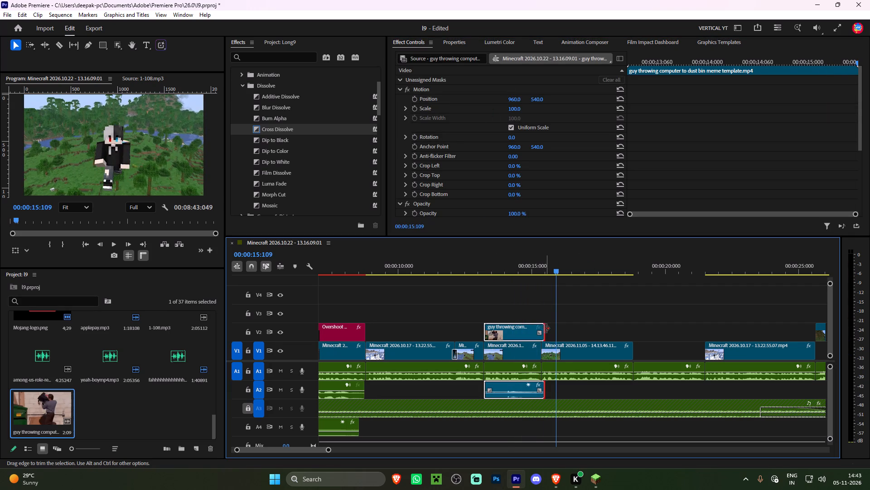
{"action": "left_click", "coordinate": [533, 269]}
{"action": "key", "text": "space"}
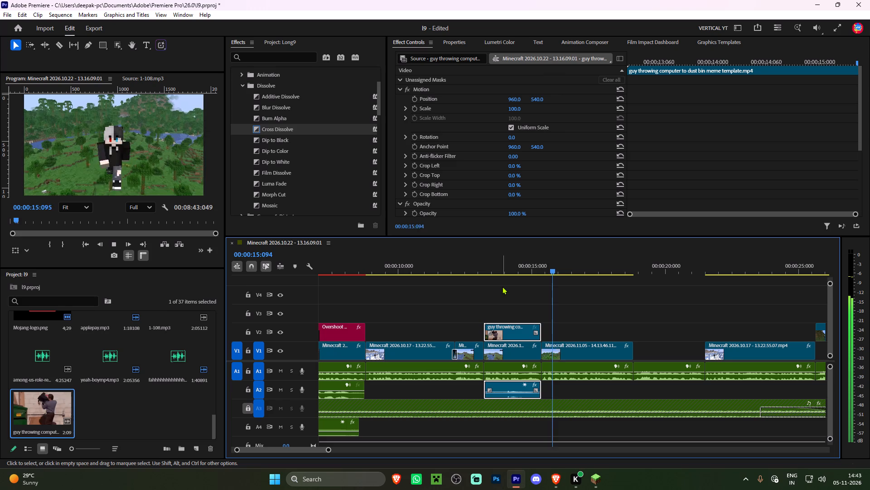
Duplicate the snowy-landscape clip on V1 around 00:00:23:006 onto V3, aligned directly above the original.
{"action": "scroll", "coordinate": [515, 281], "scroll_direction": "down", "scroll_amount": 4}
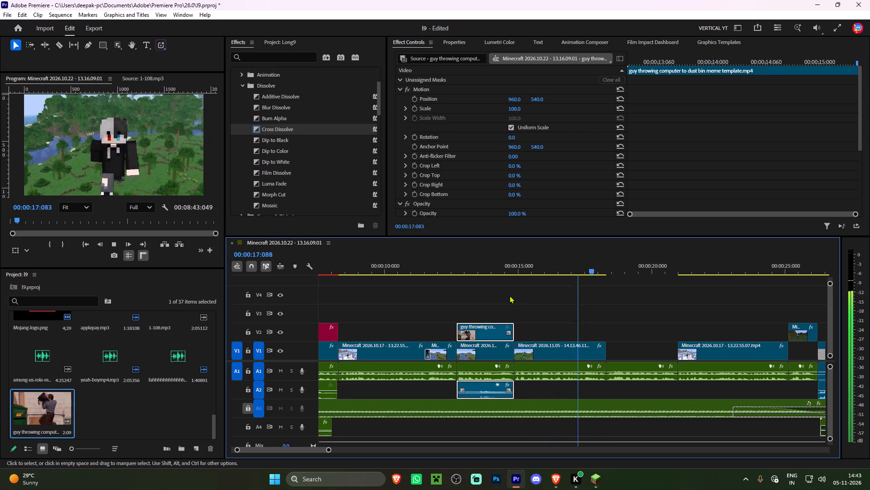
{"action": "scroll", "coordinate": [509, 295], "scroll_direction": "down", "scroll_amount": 11}
{"action": "scroll", "coordinate": [509, 293], "scroll_direction": "down", "scroll_amount": 3, "text": "alt"}
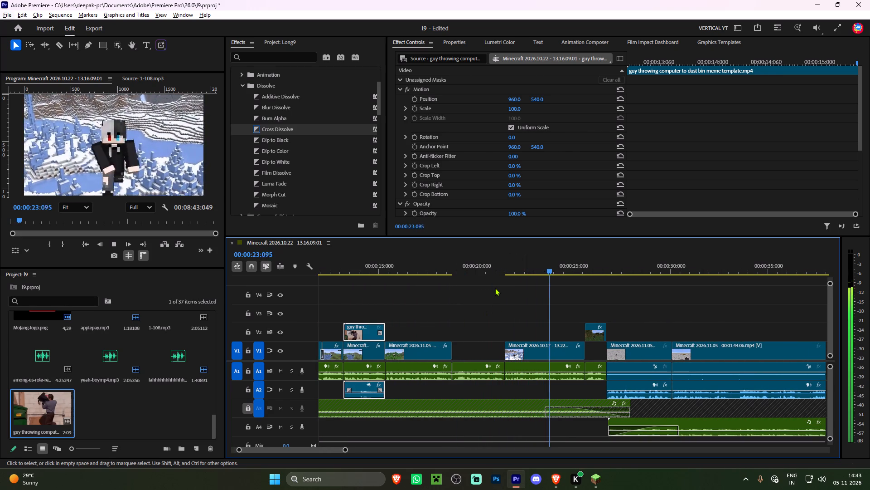
{"action": "key", "text": "space"}
{"action": "left_click", "coordinate": [536, 267]}
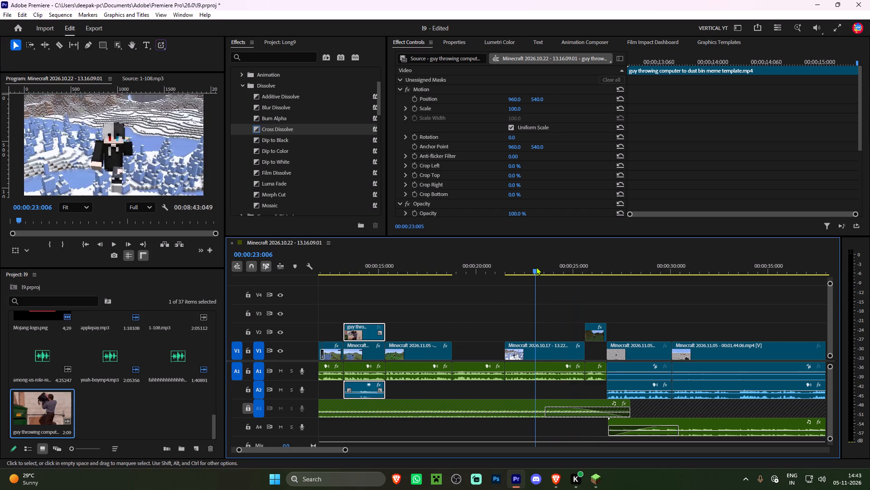
{"action": "left_click_drag", "start_coordinate": [530, 343], "coordinate": [531, 314], "text": "alt"}
{"action": "left_click", "coordinate": [532, 318]}
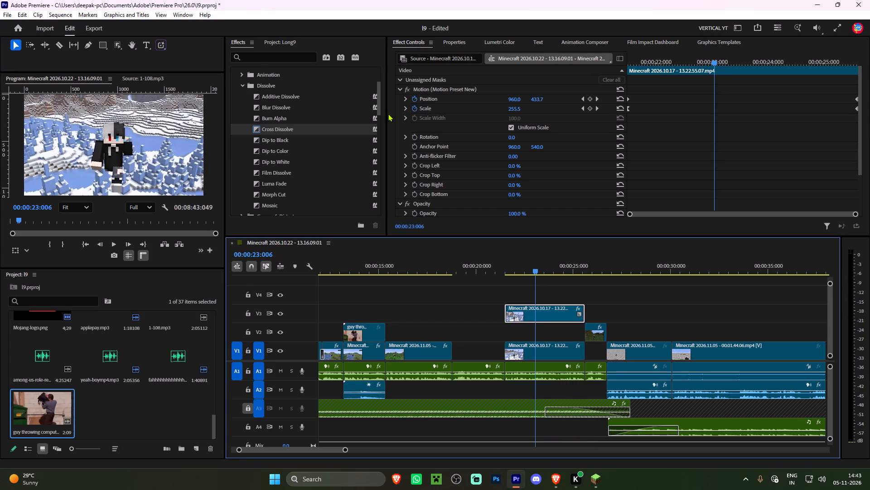
Create an object mask of the character on the V3 duplicate and track it both forwards and backwards.
{"action": "left_click", "coordinate": [116, 42]}
{"action": "left_click", "coordinate": [106, 137]}
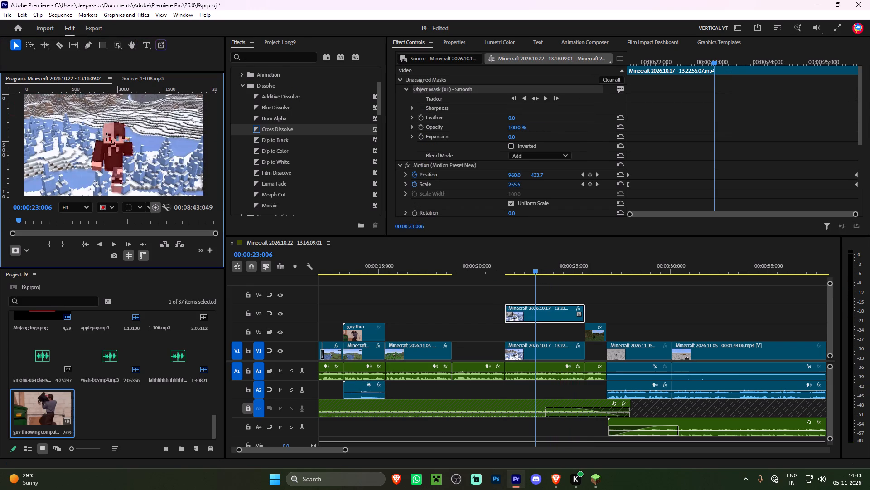
{"action": "left_click", "coordinate": [537, 98]}
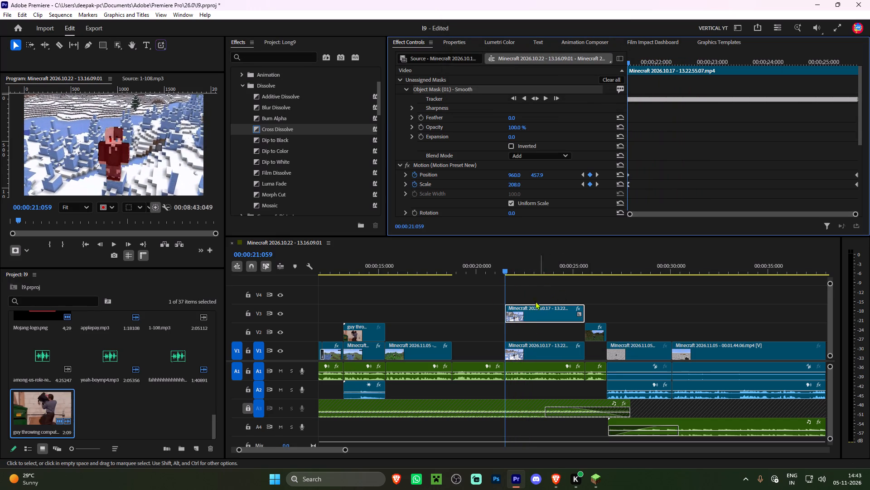
Import the Subscribe Button Green Screen Animation video from the Memes folder in Videos.
{"action": "double_click", "coordinate": [125, 407]}
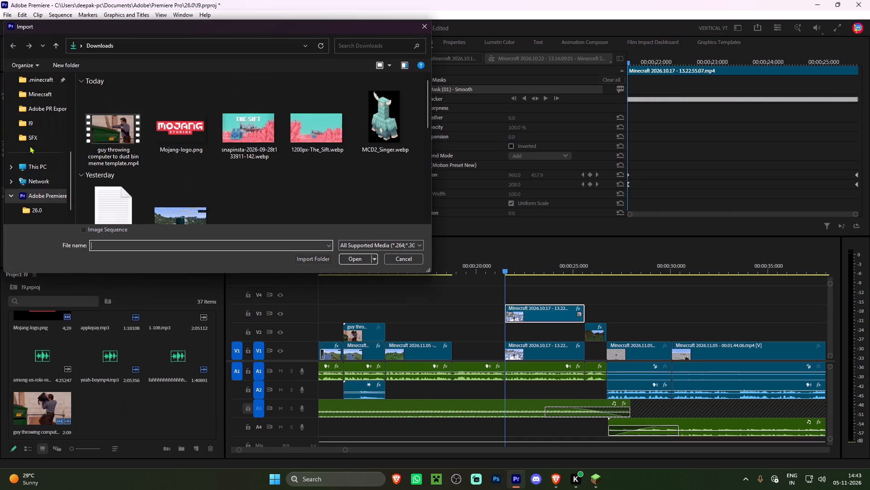
{"action": "scroll", "coordinate": [30, 148], "scroll_direction": "up", "scroll_amount": 4}
{"action": "left_click", "coordinate": [36, 159]}
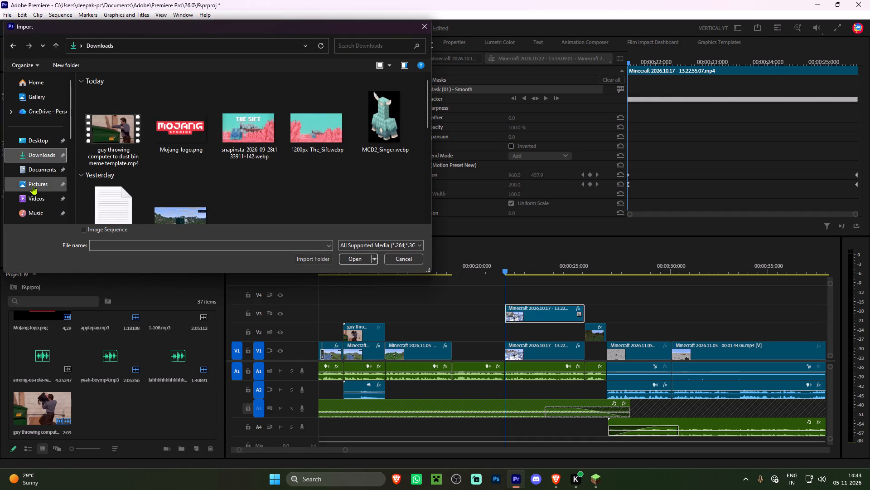
{"action": "left_click", "coordinate": [30, 192]}
{"action": "double_click", "coordinate": [345, 106]}
{"action": "scroll", "coordinate": [310, 161], "scroll_direction": "down", "scroll_amount": 6}
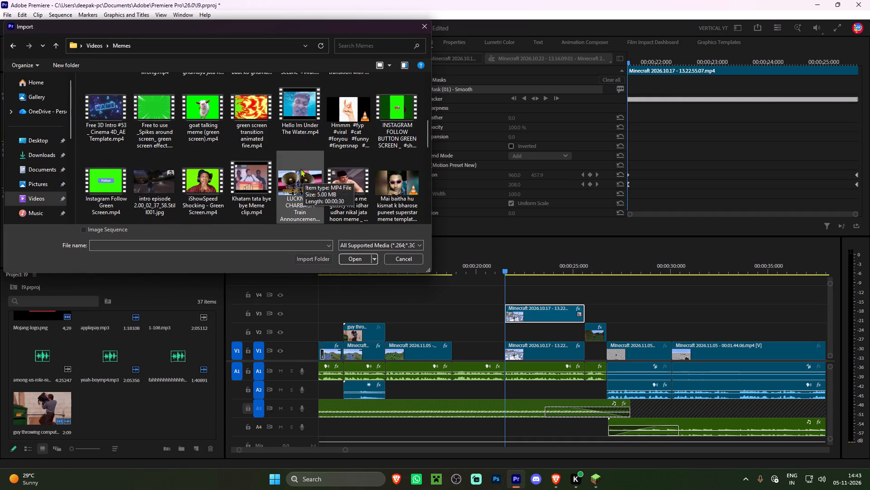
{"action": "scroll", "coordinate": [232, 171], "scroll_direction": "down", "scroll_amount": 4}
{"action": "scroll", "coordinate": [304, 177], "scroll_direction": "down", "scroll_amount": 1}
{"action": "scroll", "coordinate": [304, 177], "scroll_direction": "up", "scroll_amount": 1}
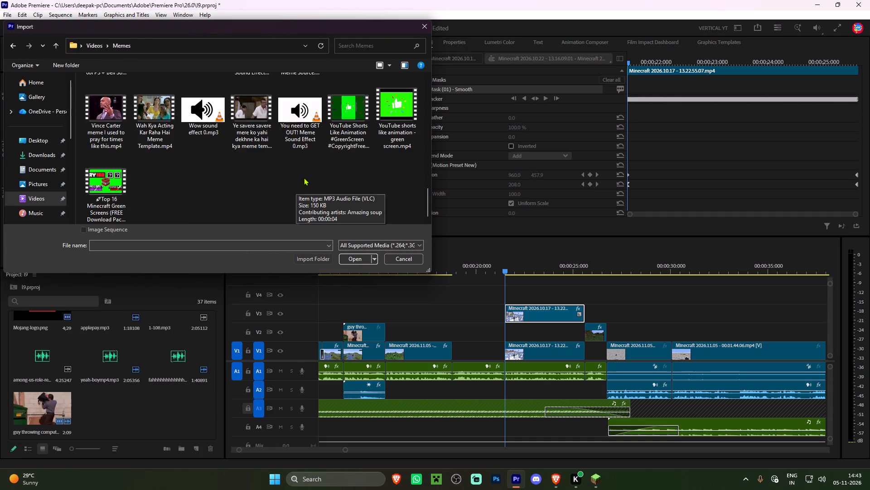
{"action": "double_click", "coordinate": [115, 104]}
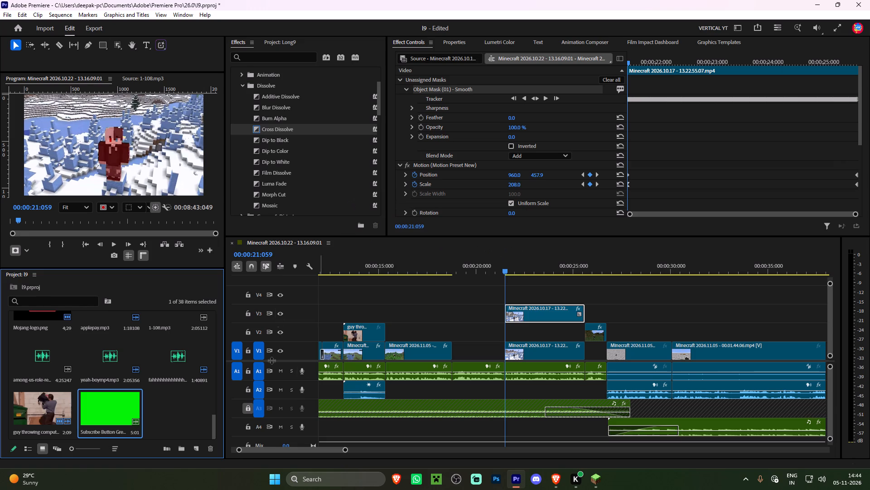
Change the character's object mask on the V3 clip to an opacity mask.
{"action": "right_click", "coordinate": [531, 304]}
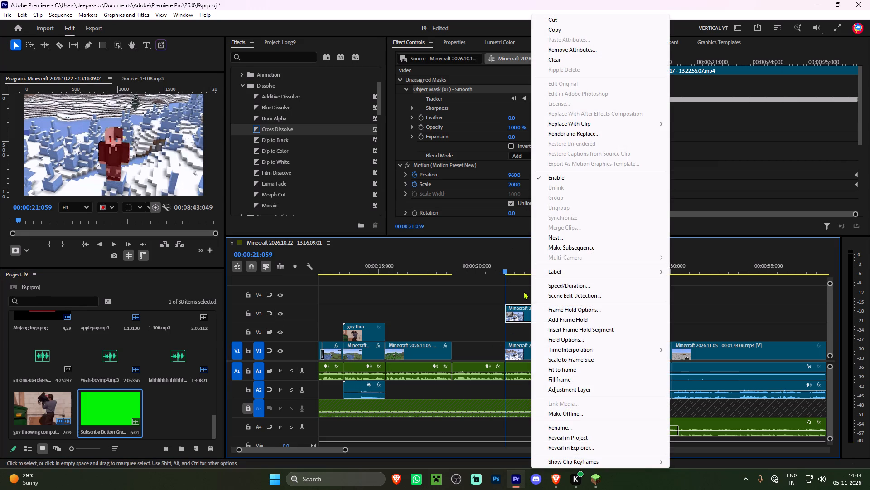
{"action": "right_click", "coordinate": [476, 86]}
{"action": "left_click", "coordinate": [505, 90]}
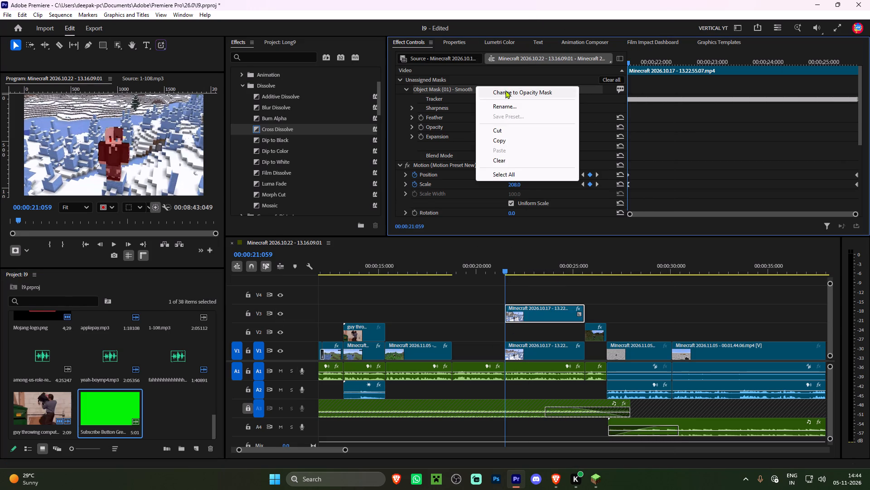
Mark a 00:00:02:31 excerpt of the subscribe button source video, with its in point at 00:00:01:36.
{"action": "double_click", "coordinate": [111, 409]}
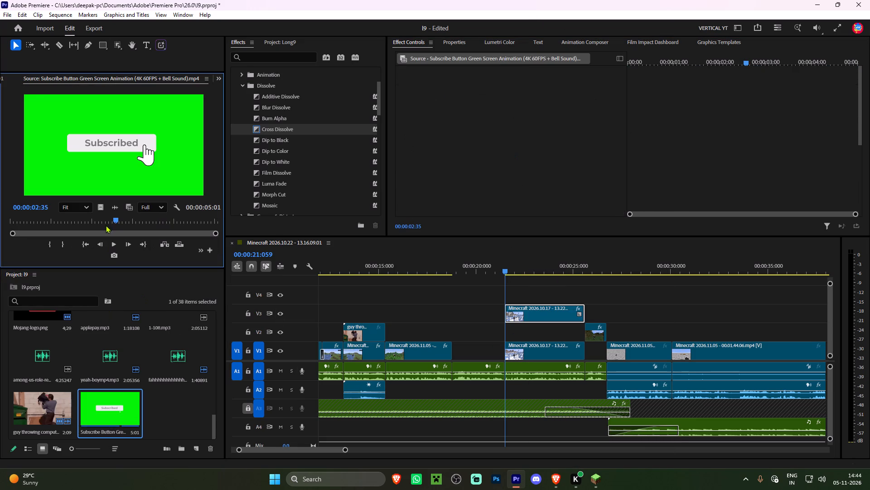
{"action": "left_click_drag", "start_coordinate": [99, 217], "coordinate": [77, 217]}
{"action": "key", "text": "i"}
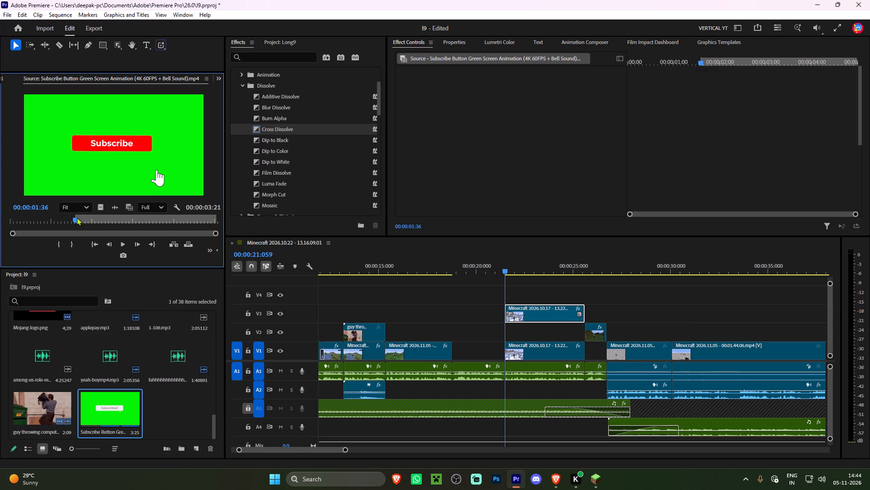
{"action": "key", "text": "space"}
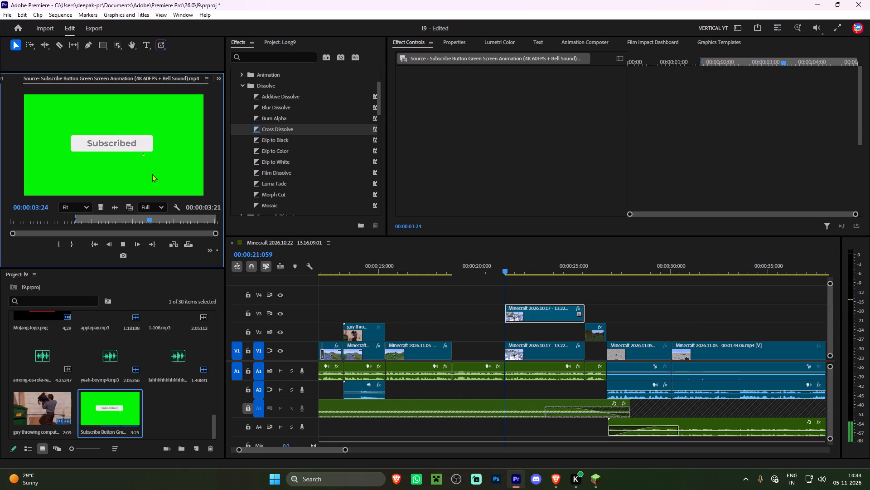
{"action": "key", "text": "o"}
{"action": "key", "text": "space"}
Place the subscribe button excerpt on V2 beneath the masked character, ending with the snowy clip, and extend its start back to 00:00:21:059.
{"action": "left_click_drag", "start_coordinate": [106, 145], "coordinate": [489, 329]}
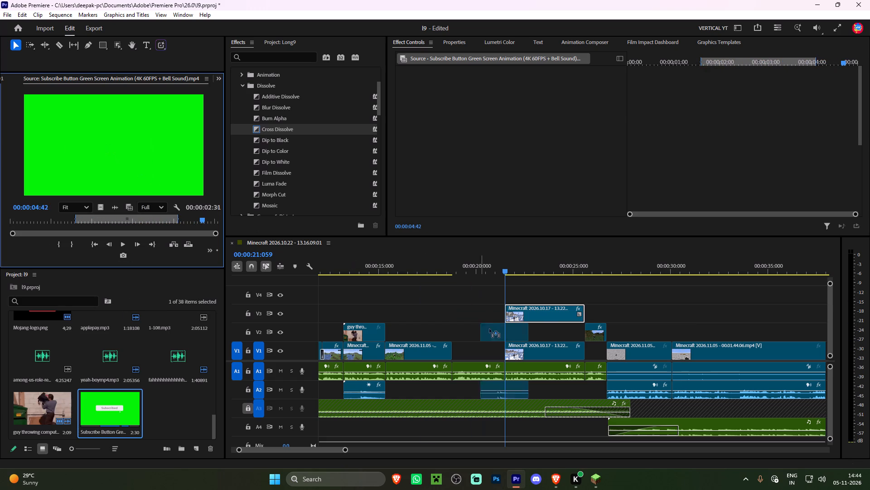
{"action": "left_click_drag", "start_coordinate": [489, 329], "coordinate": [532, 334]}
{"action": "left_click_drag", "start_coordinate": [535, 332], "coordinate": [504, 329]}
{"action": "key", "text": "space"}
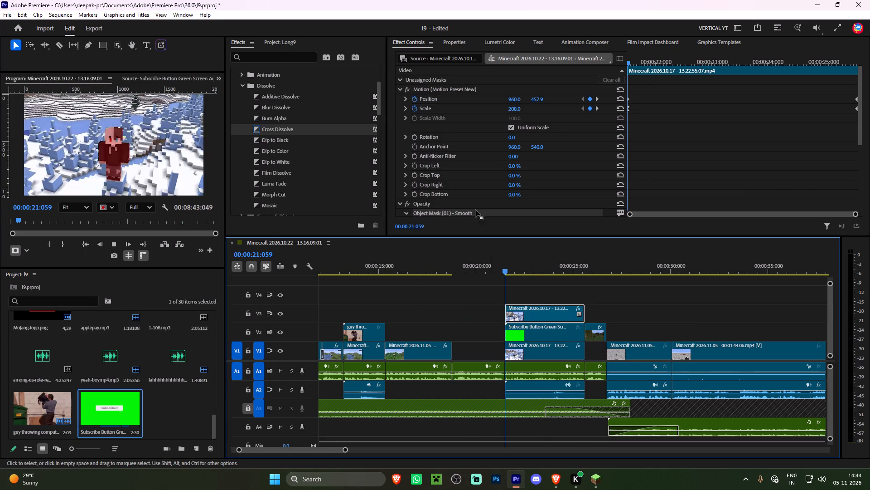
{"action": "key", "text": "space"}
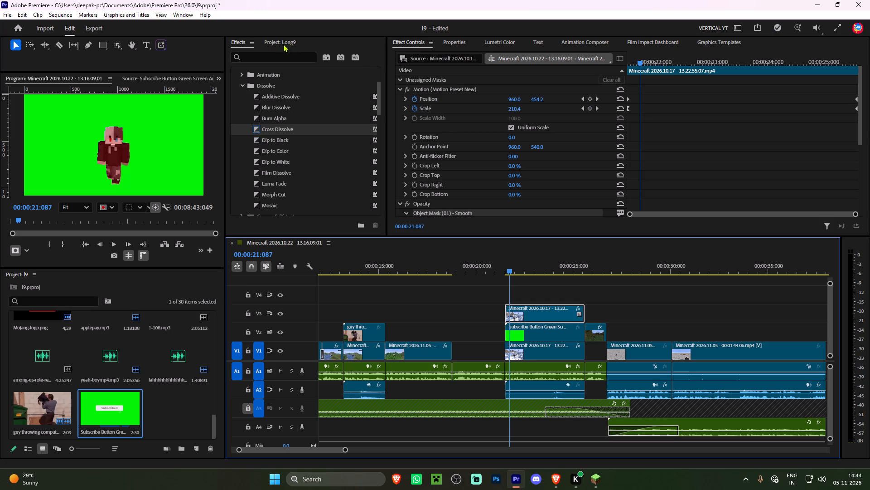
Apply the "Subsribe green" preset to the subscribe button clip on V2 and play back the composite.
{"action": "scroll", "coordinate": [289, 127], "scroll_direction": "up", "scroll_amount": 6}
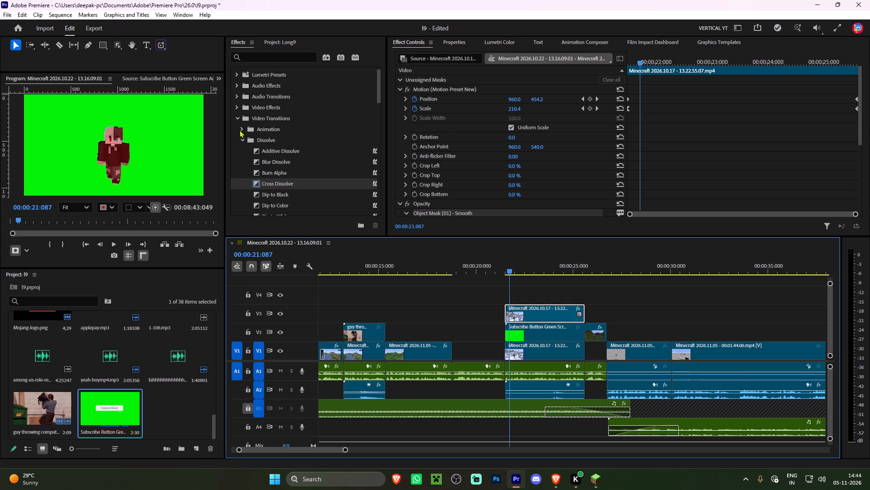
{"action": "left_click", "coordinate": [236, 117]}
{"action": "scroll", "coordinate": [286, 133], "scroll_direction": "down", "scroll_amount": 17}
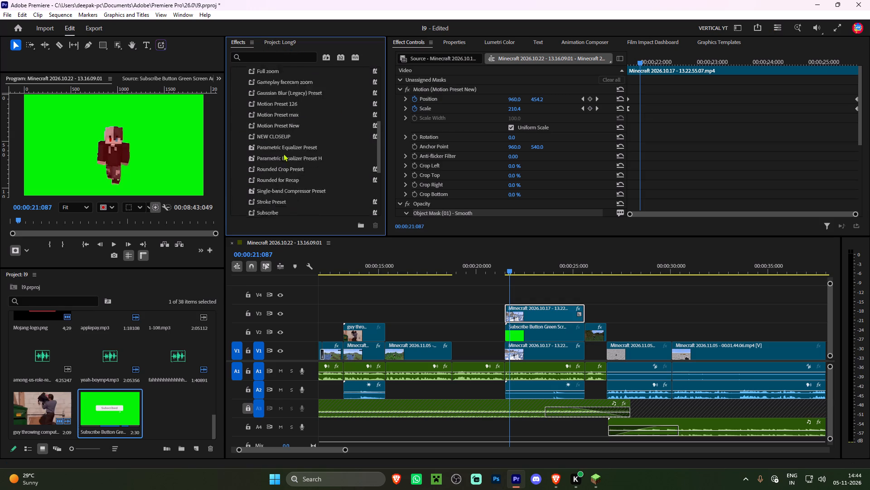
{"action": "scroll", "coordinate": [283, 153], "scroll_direction": "down", "scroll_amount": 3}
{"action": "left_click_drag", "start_coordinate": [273, 188], "coordinate": [534, 335]}
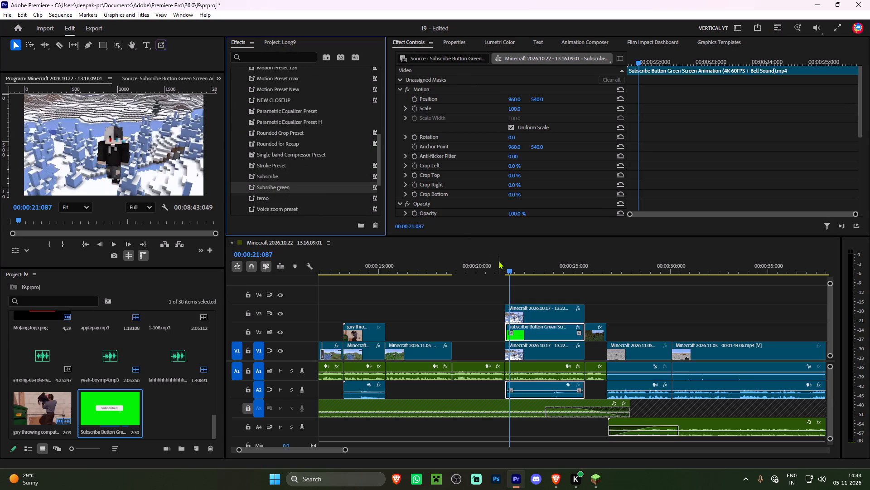
{"action": "left_click", "coordinate": [498, 261]}
{"action": "key", "text": "space"}
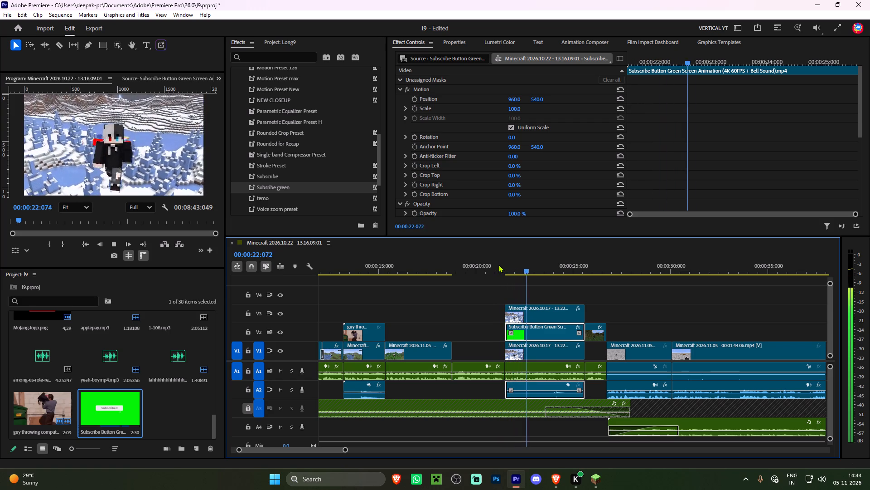
{"action": "key", "text": "space"}
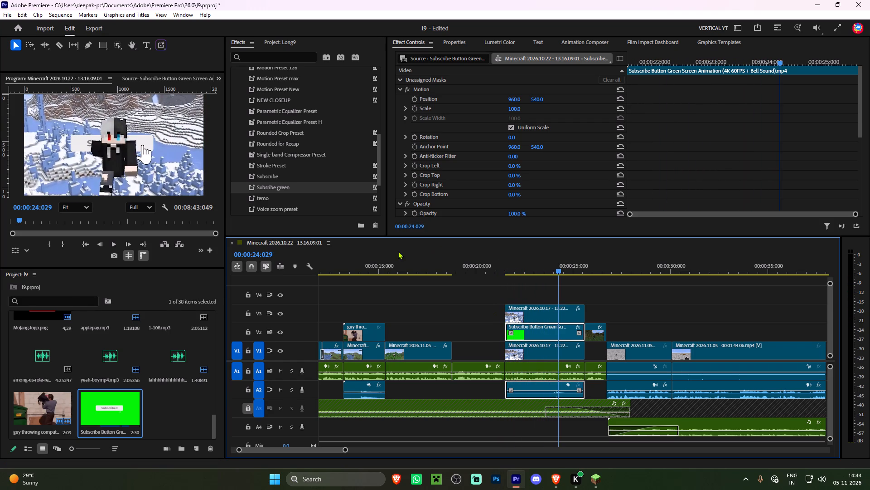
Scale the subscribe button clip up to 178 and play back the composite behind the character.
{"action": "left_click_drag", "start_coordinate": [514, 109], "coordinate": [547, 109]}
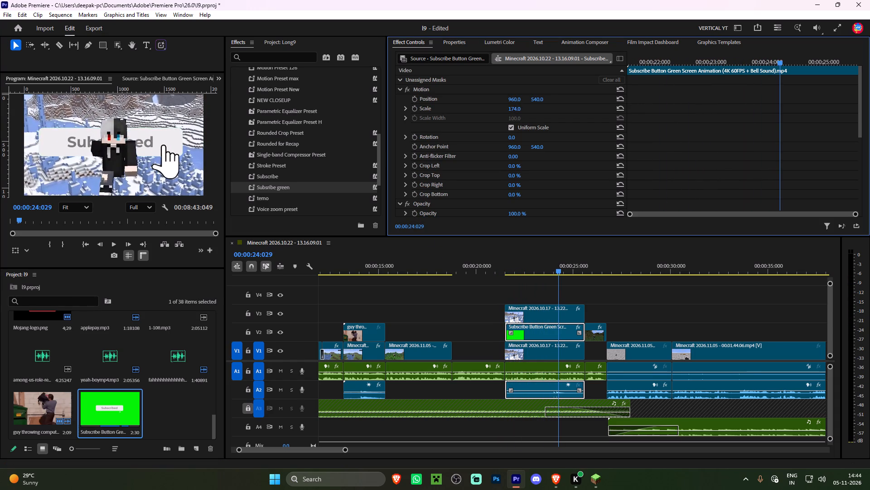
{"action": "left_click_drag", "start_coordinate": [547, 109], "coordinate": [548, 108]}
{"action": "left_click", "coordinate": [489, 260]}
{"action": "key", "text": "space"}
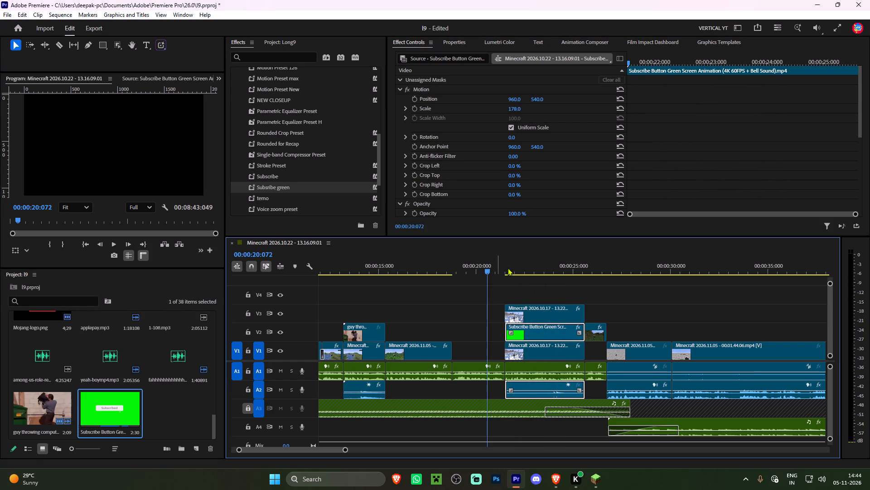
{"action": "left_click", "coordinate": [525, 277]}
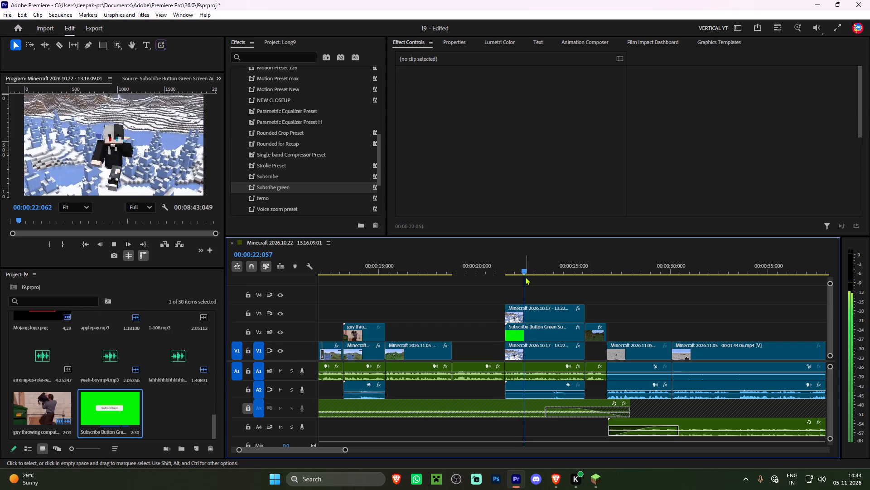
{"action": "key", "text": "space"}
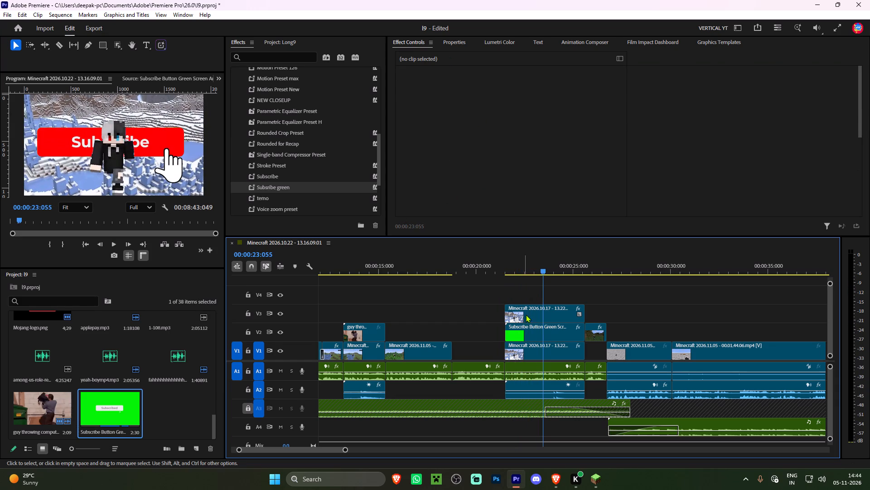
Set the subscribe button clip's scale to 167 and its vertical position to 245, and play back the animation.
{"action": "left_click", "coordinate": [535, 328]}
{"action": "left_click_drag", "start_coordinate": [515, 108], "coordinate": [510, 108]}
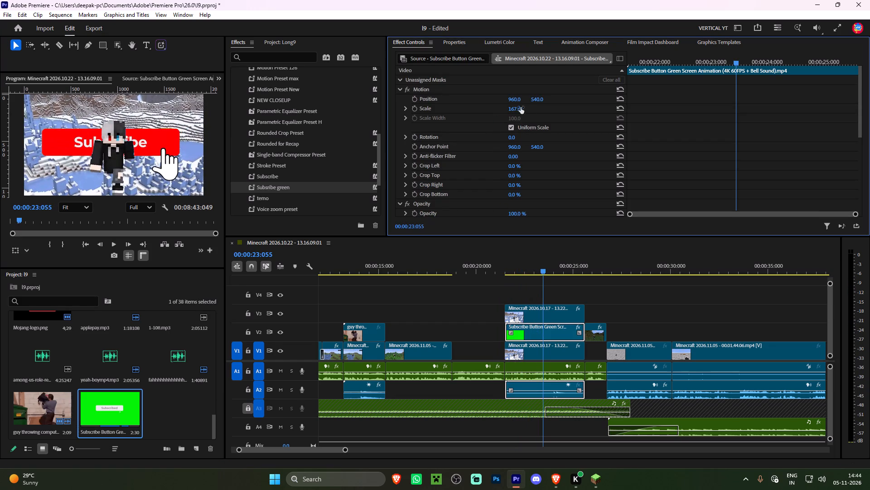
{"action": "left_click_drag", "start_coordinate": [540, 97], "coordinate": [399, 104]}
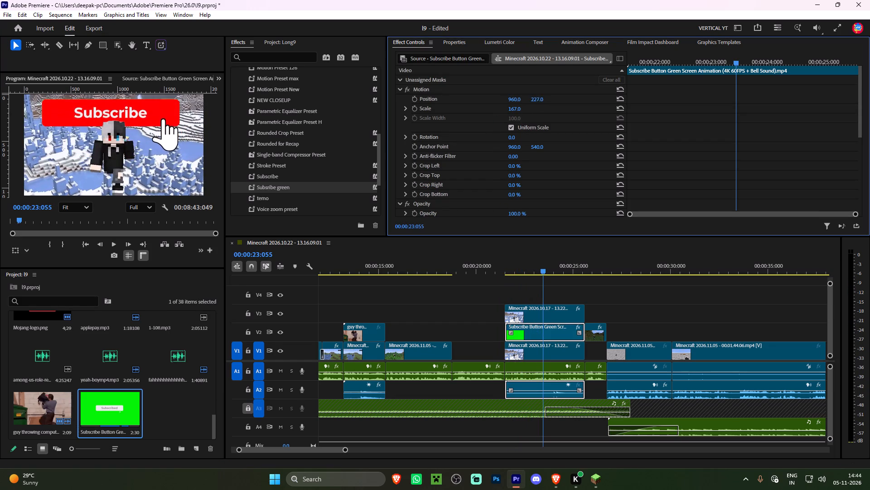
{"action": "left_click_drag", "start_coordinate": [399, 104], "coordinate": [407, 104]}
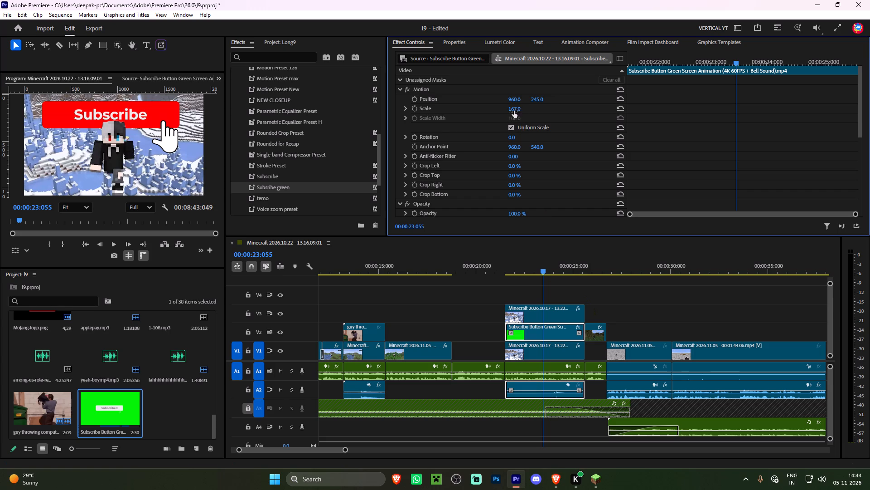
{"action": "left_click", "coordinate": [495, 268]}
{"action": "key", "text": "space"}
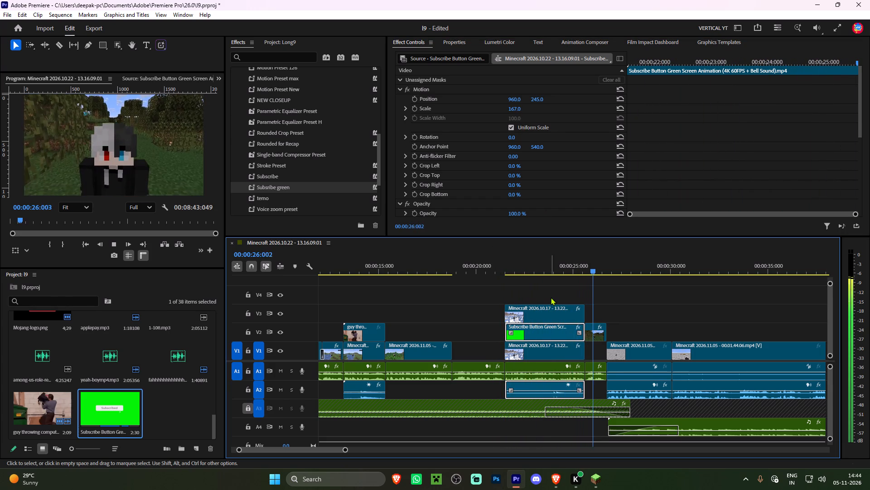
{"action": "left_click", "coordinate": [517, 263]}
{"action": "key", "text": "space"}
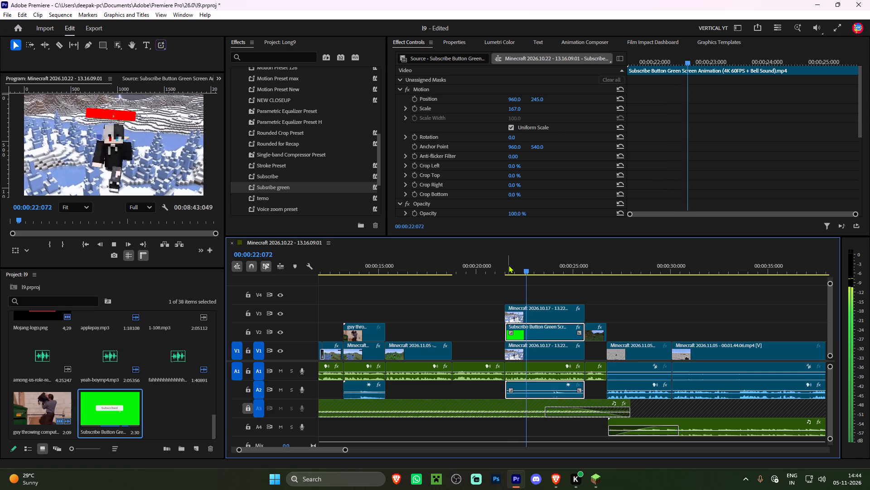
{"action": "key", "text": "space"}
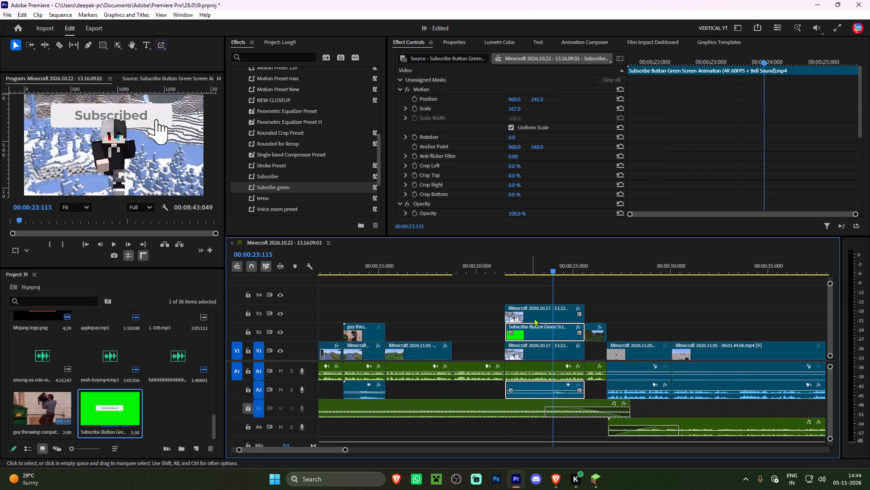
Set the subscribe button clip's scale to 136 and its vertical position to 181, and play back the section.
{"action": "left_click_drag", "start_coordinate": [513, 108], "coordinate": [505, 108]}
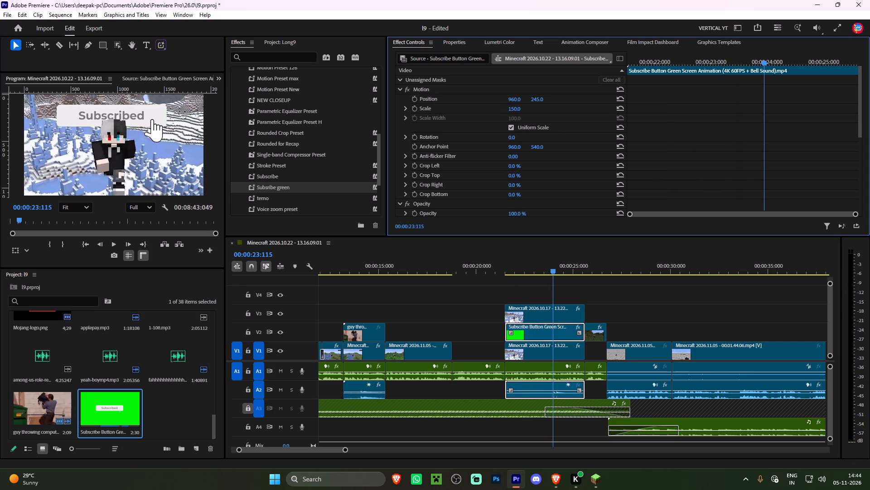
{"action": "left_click_drag", "start_coordinate": [505, 108], "coordinate": [499, 108]}
{"action": "left_click_drag", "start_coordinate": [536, 99], "coordinate": [507, 101]}
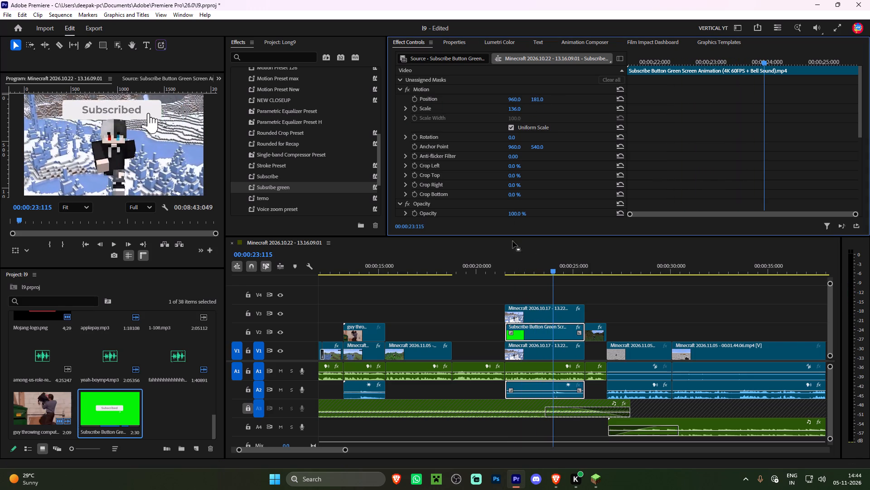
{"action": "left_click", "coordinate": [488, 265]}
{"action": "key", "text": "space"}
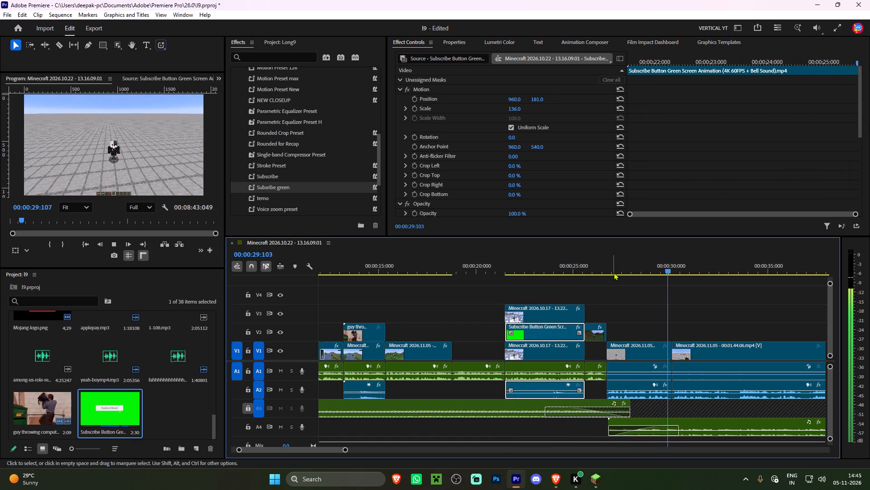
{"action": "key", "text": "space"}
Unlock the A3 audio track.
{"action": "left_click", "coordinate": [248, 408]}
Add a Camera transition with sound from Animation Composer at 00:00:26:098, near the cut to the flat-world footage.
{"action": "left_click", "coordinate": [583, 261]}
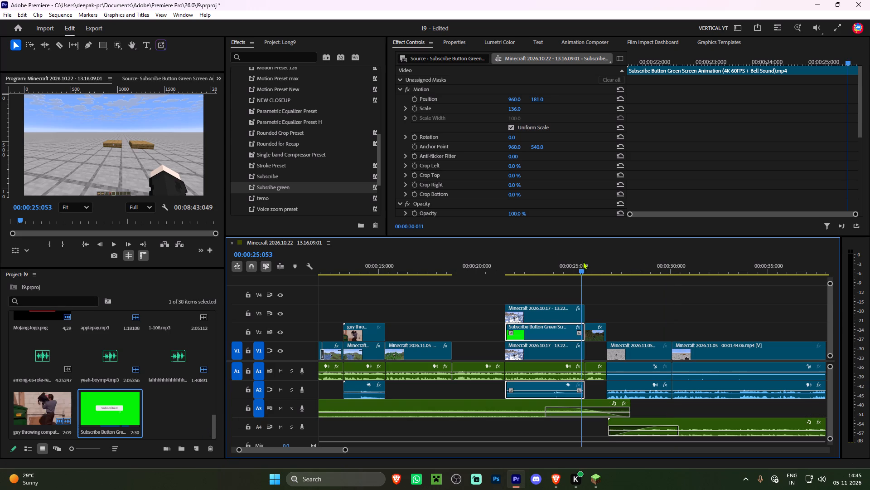
{"action": "key", "text": "space"}
{"action": "scroll", "coordinate": [645, 294], "scroll_direction": "down", "scroll_amount": 6}
{"action": "key", "text": "space"}
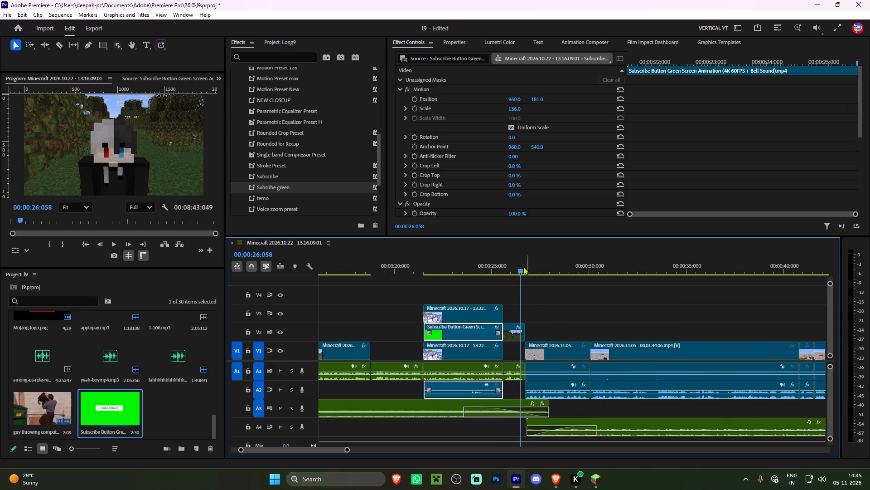
{"action": "left_click_drag", "start_coordinate": [519, 268], "coordinate": [527, 271], "text": "shift"}
{"action": "left_click", "coordinate": [587, 38]}
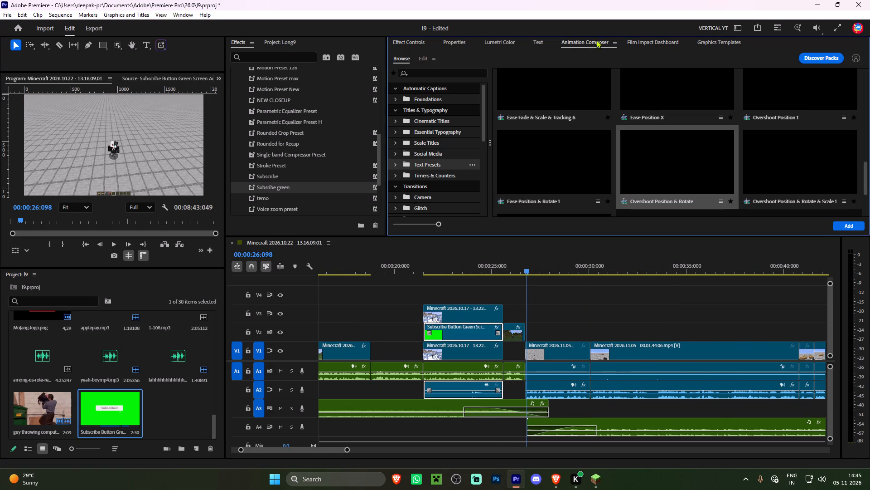
{"action": "left_click", "coordinate": [627, 43]}
{"action": "left_click", "coordinate": [585, 39]}
{"action": "scroll", "coordinate": [423, 129], "scroll_direction": "down", "scroll_amount": 1}
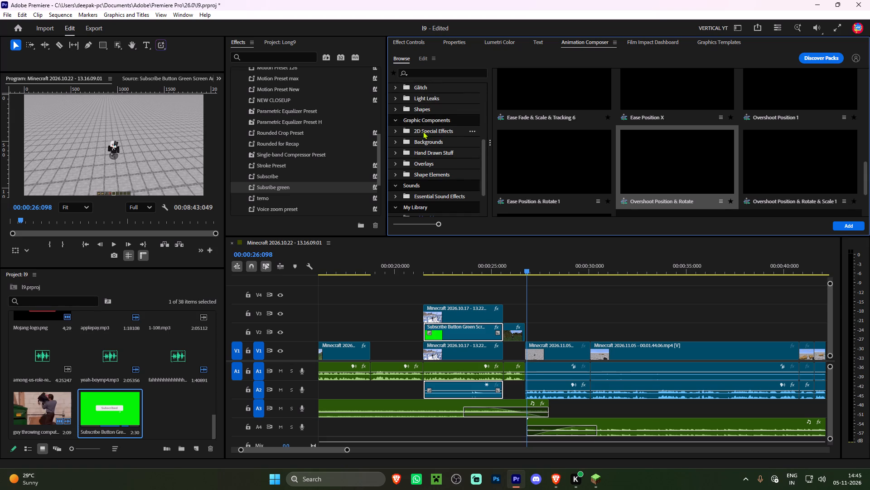
{"action": "left_click", "coordinate": [429, 142]}
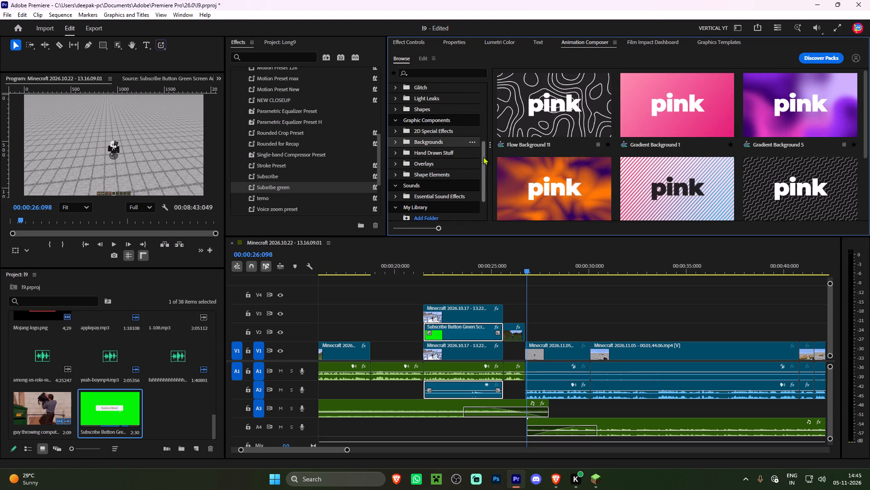
{"action": "left_click_drag", "start_coordinate": [483, 157], "coordinate": [486, 130]}
{"action": "left_click", "coordinate": [428, 129]}
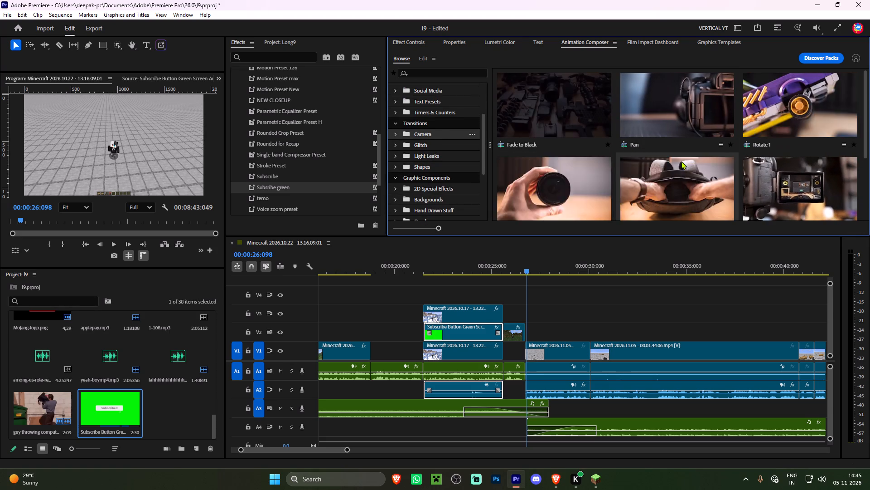
{"action": "double_click", "coordinate": [674, 180]}
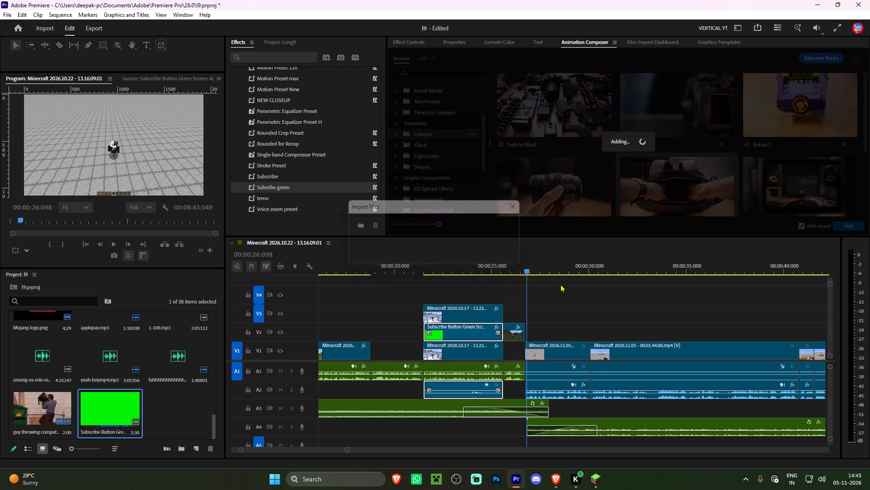
Shift the transition clips on V3 and V4 slightly earlier to line up with the cut to the flat-world footage, and play it back.
{"action": "scroll", "coordinate": [512, 313], "scroll_direction": "up", "scroll_amount": 7, "text": "alt"}
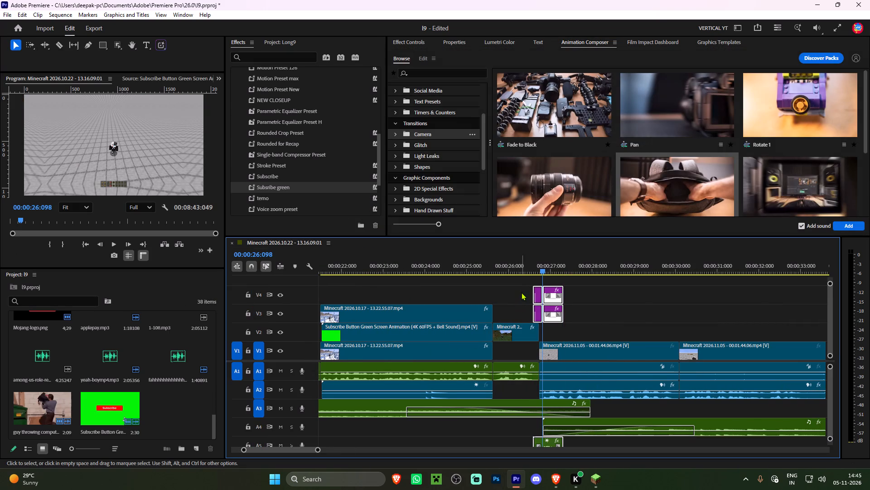
{"action": "left_click_drag", "start_coordinate": [521, 289], "coordinate": [556, 301]}
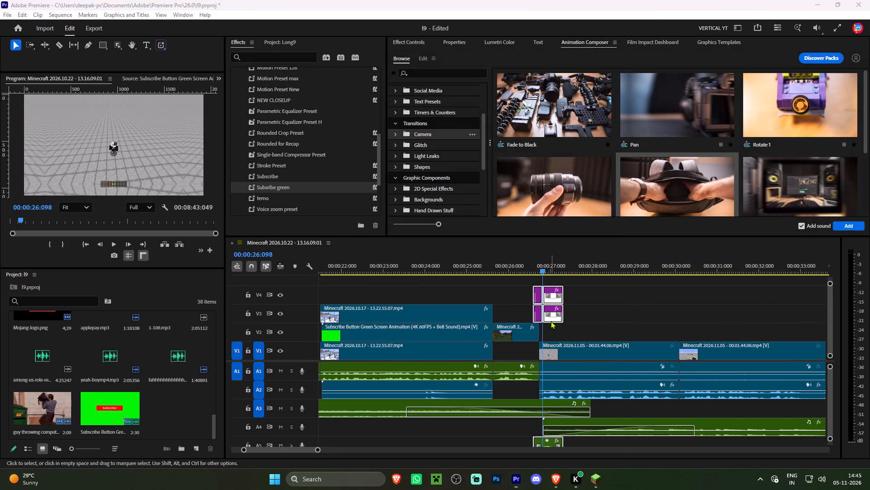
{"action": "left_click", "coordinate": [665, 308]}
{"action": "left_click_drag", "start_coordinate": [583, 292], "coordinate": [537, 304]}
{"action": "left_click_drag", "start_coordinate": [551, 320], "coordinate": [547, 320], "text": "alt"}
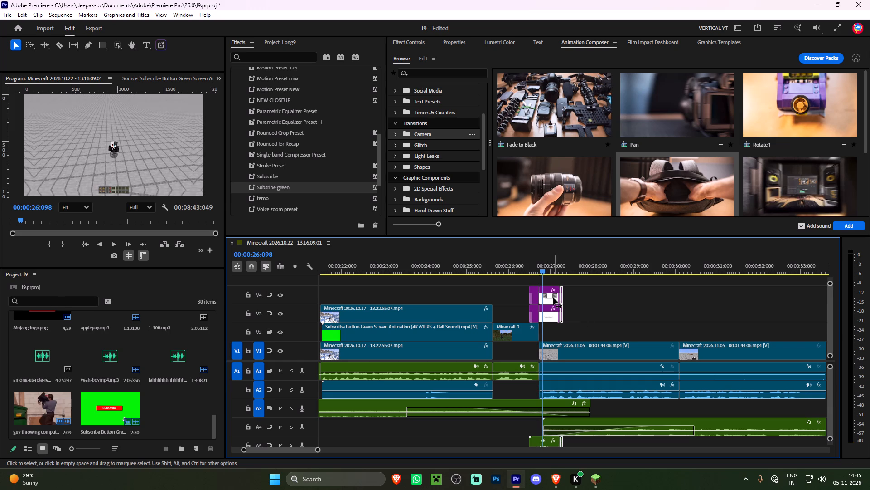
{"action": "left_click", "coordinate": [518, 271]}
{"action": "key", "text": "space"}
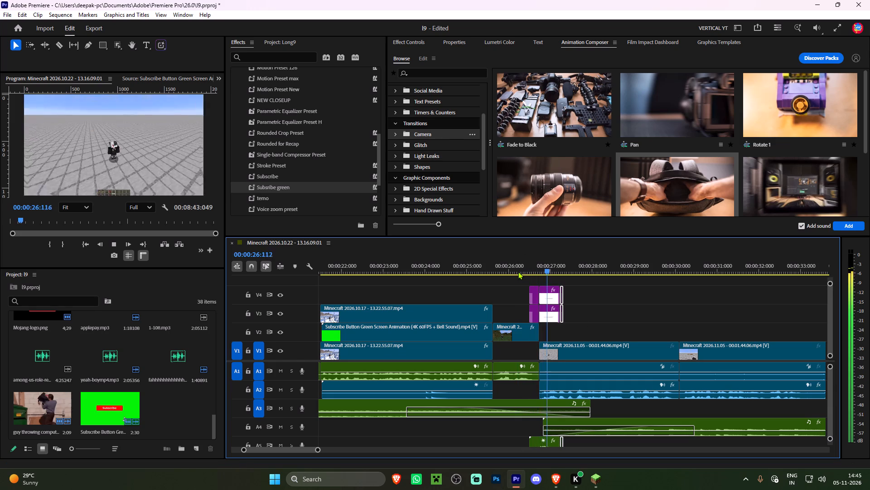
{"action": "scroll", "coordinate": [517, 277], "scroll_direction": "down", "scroll_amount": 11, "text": "alt"}
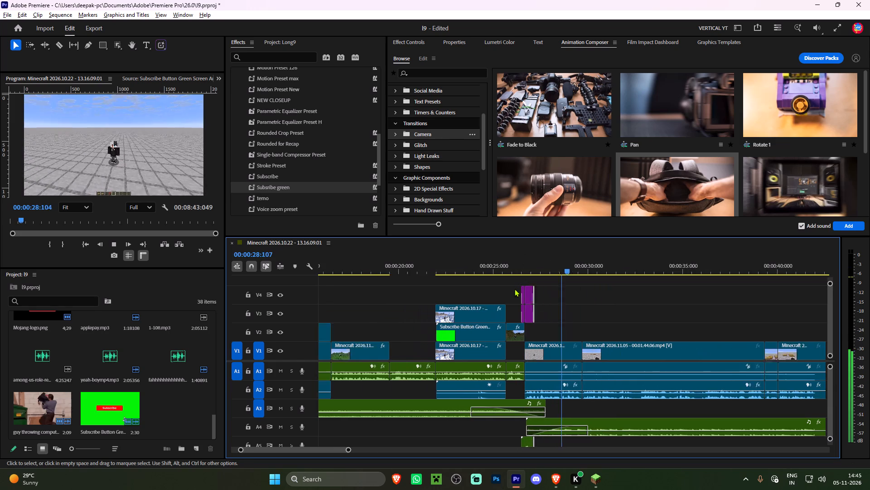
{"action": "scroll", "coordinate": [514, 289], "scroll_direction": "down", "scroll_amount": 1, "text": "alt"}
Play back the sequence from its beginning and save the project.
{"action": "left_click", "coordinate": [79, 249]}
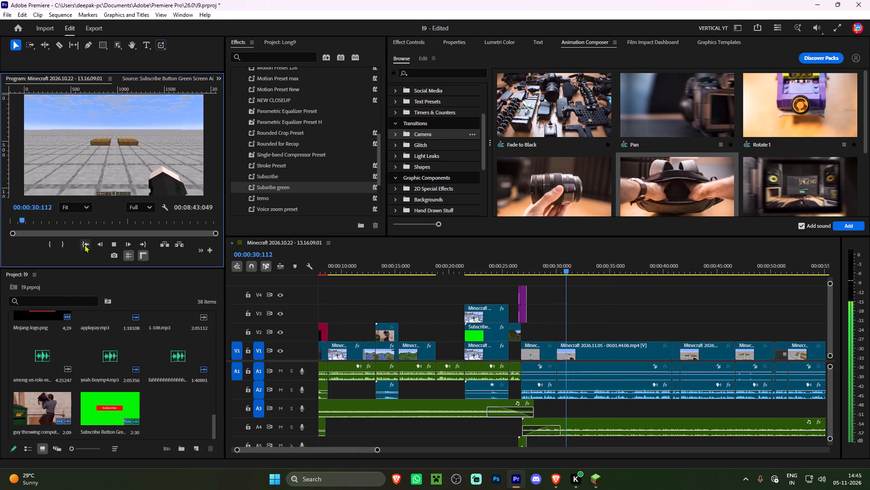
{"action": "left_click", "coordinate": [85, 241]}
{"action": "key", "text": "space"}
{"action": "scroll", "coordinate": [396, 294], "scroll_direction": "up", "scroll_amount": 6, "text": "alt"}
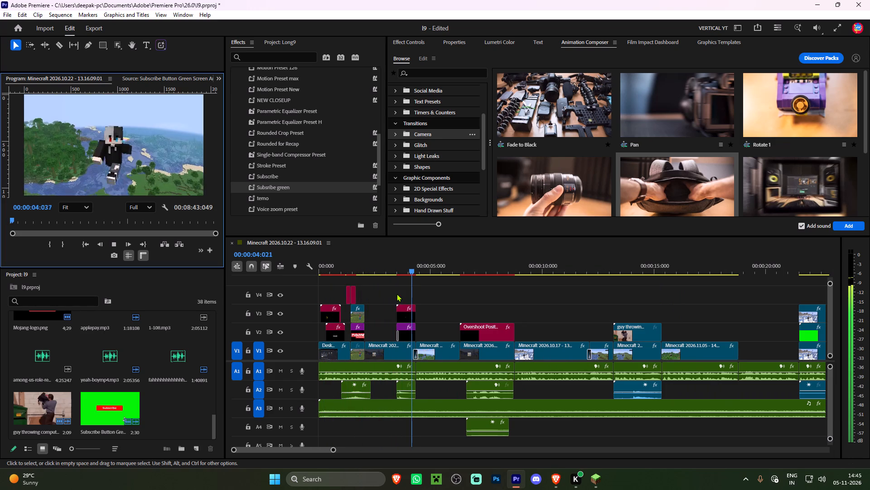
{"action": "key", "text": "space"}
{"action": "key", "text": "ctrl+s"}
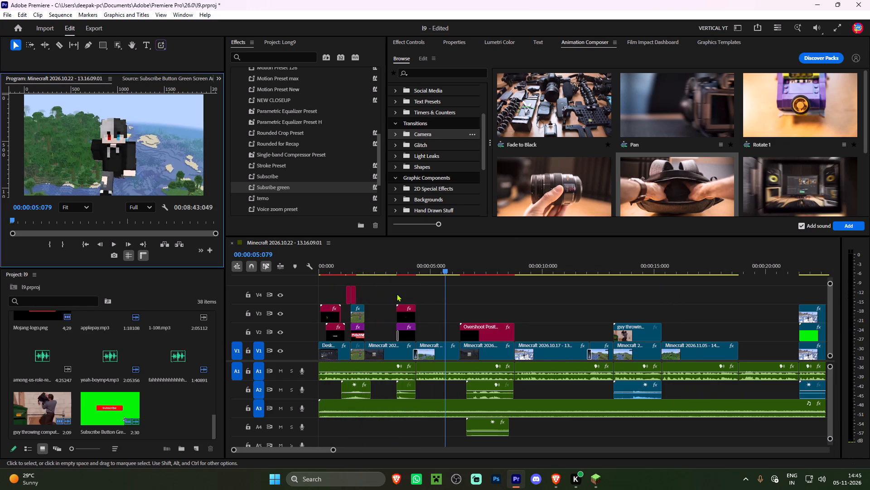
{"action": "key", "text": "ctrl+s"}
{"action": "key", "text": "ctrl+s"}
{"action": "key", "text": "ctrl+s"}
{"action": "key", "text": "ctrl+s"}
{"action": "key", "text": "ctrl+s"}
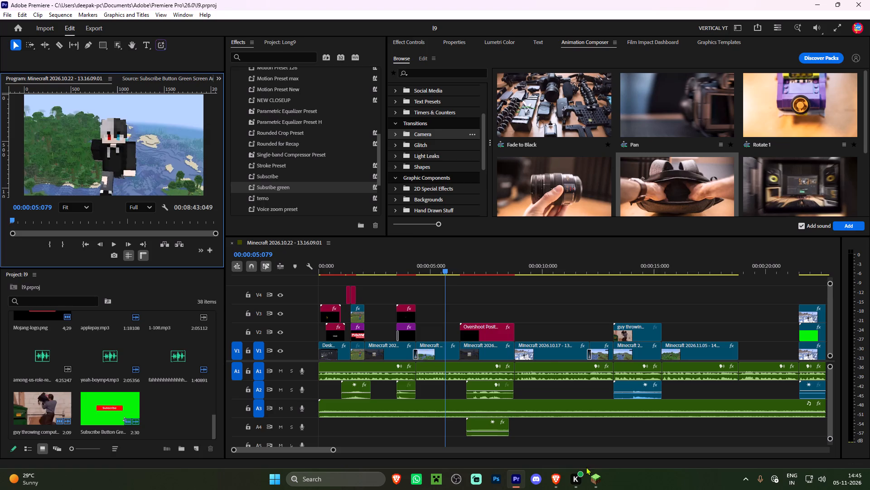
Switch to the Brave browser and search YouTube for "tired", refining the search to "tired meme".
{"action": "left_click", "coordinate": [562, 473]}
{"action": "left_click", "coordinate": [77, 0]}
{"action": "left_click", "coordinate": [403, 60]}
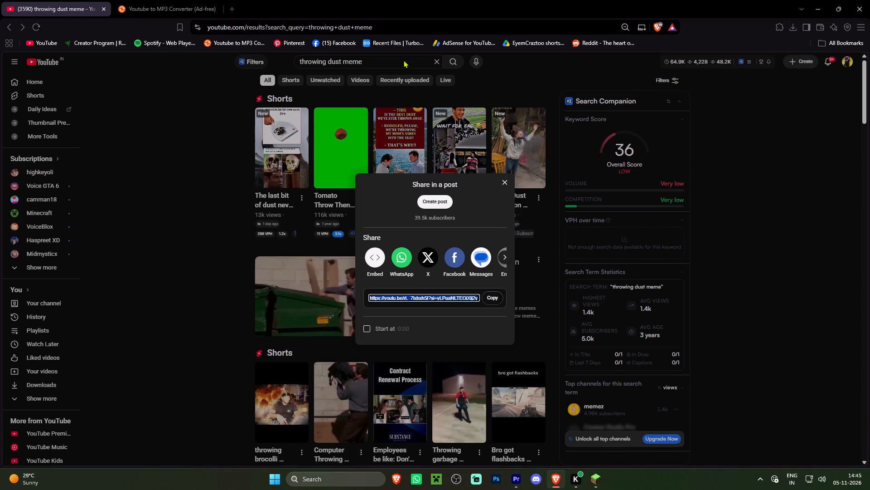
{"action": "left_click", "coordinate": [437, 59]}
{"action": "type", "text": "tired"}
{"action": "key", "text": "Return"}
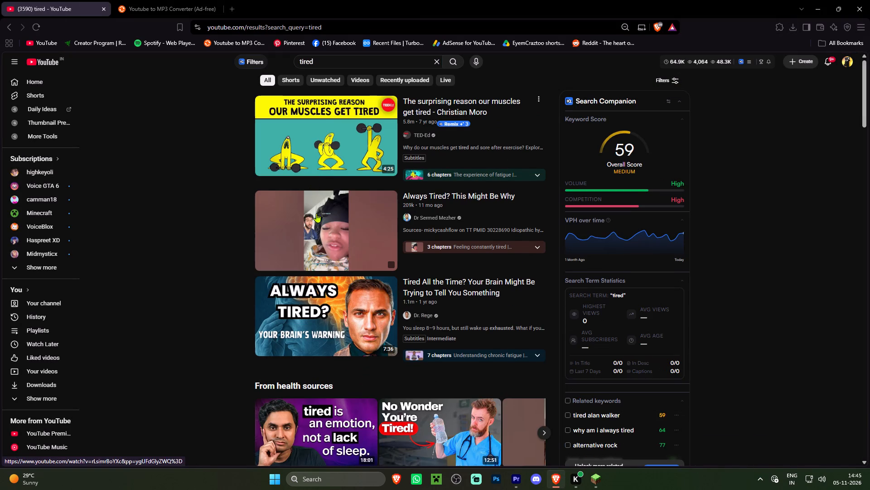
{"action": "left_click", "coordinate": [349, 51]}
{"action": "left_click", "coordinate": [345, 57]}
{"action": "key", "text": "space"}
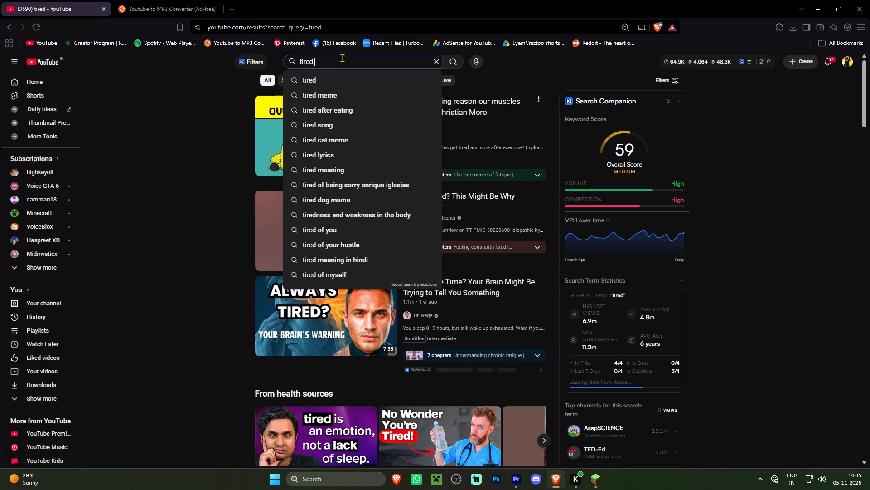
{"action": "type", "text": "meme"}
{"action": "key", "text": "Return"}
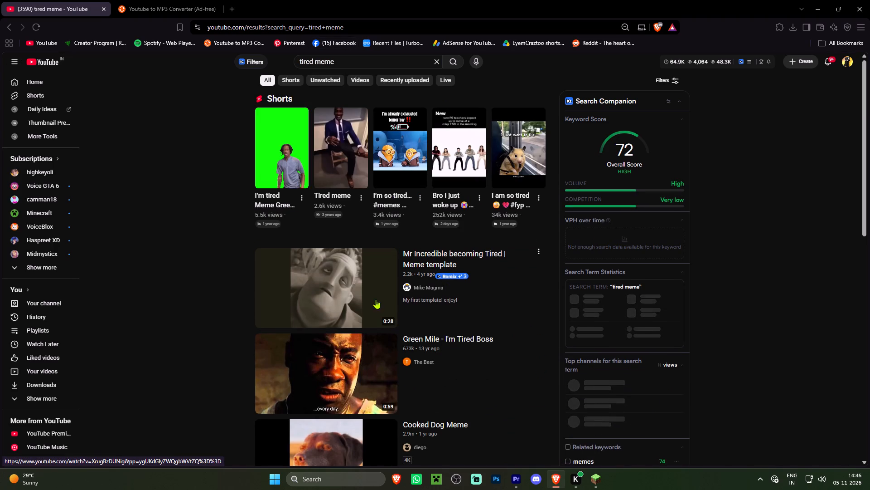
Look through the tired meme search results for a suitable clip, and close the browser.
{"action": "scroll", "coordinate": [321, 309], "scroll_direction": "down", "scroll_amount": 2}
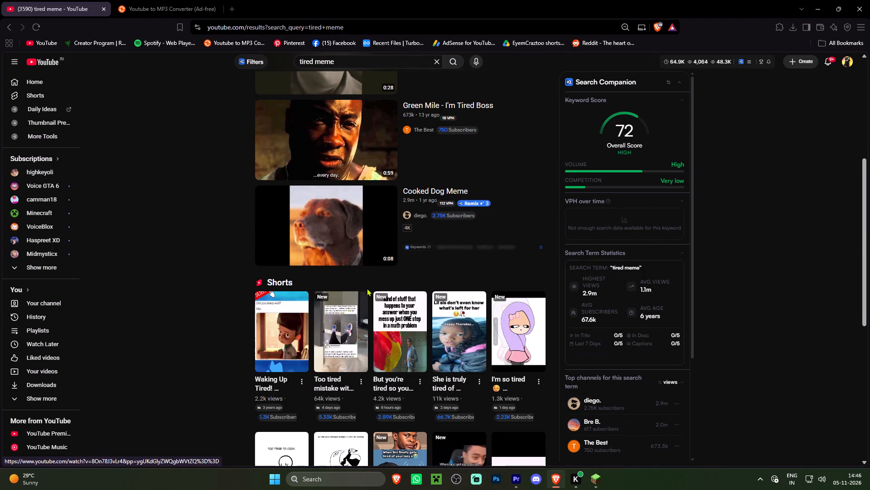
{"action": "scroll", "coordinate": [360, 248], "scroll_direction": "down", "scroll_amount": 2}
{"action": "scroll", "coordinate": [329, 215], "scroll_direction": "down", "scroll_amount": 3}
{"action": "scroll", "coordinate": [306, 269], "scroll_direction": "up", "scroll_amount": 6}
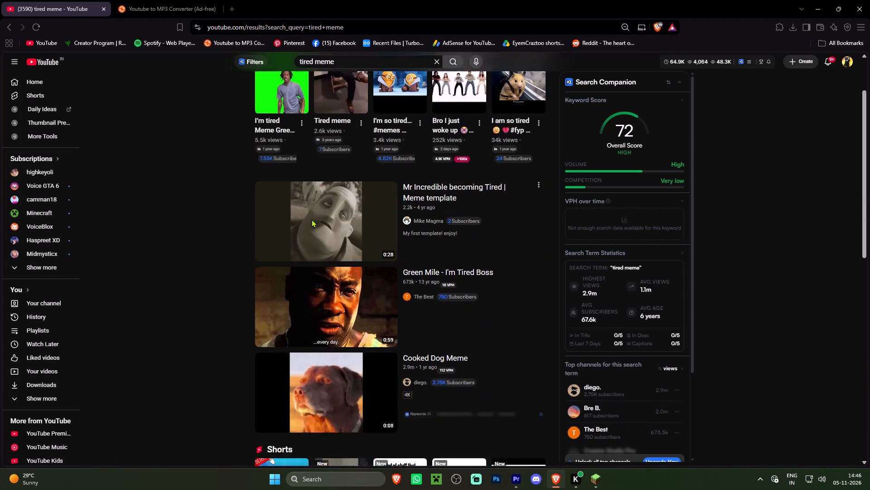
{"action": "scroll", "coordinate": [313, 245], "scroll_direction": "up", "scroll_amount": 5}
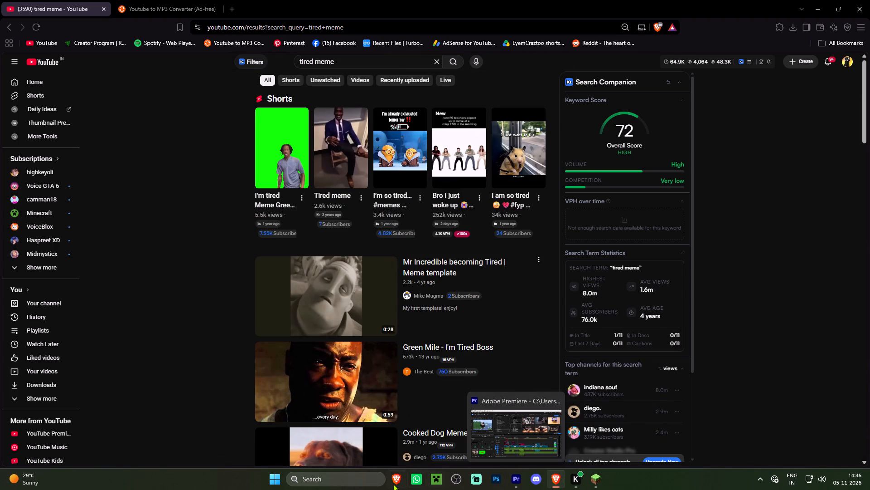
{"action": "right_click", "coordinate": [212, 479]}
{"action": "left_click", "coordinate": [232, 456]}
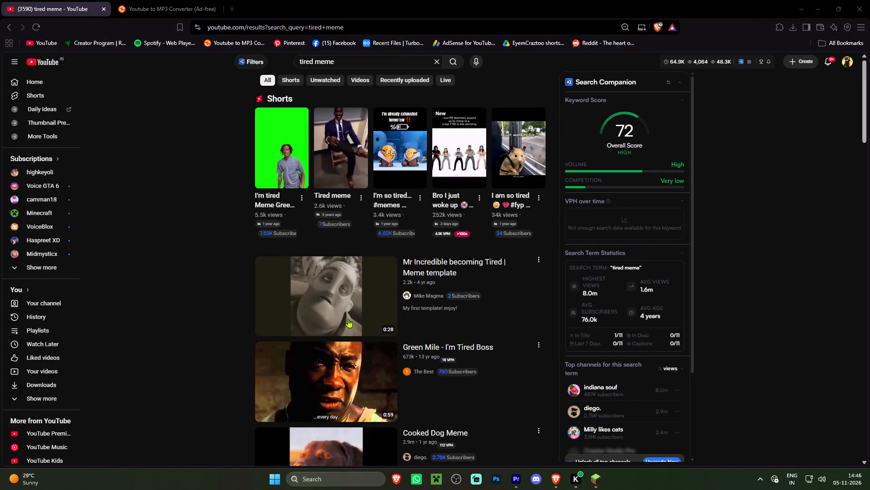
{"action": "scroll", "coordinate": [357, 345], "scroll_direction": "down", "scroll_amount": 11}
{"action": "scroll", "coordinate": [342, 277], "scroll_direction": "down", "scroll_amount": 4}
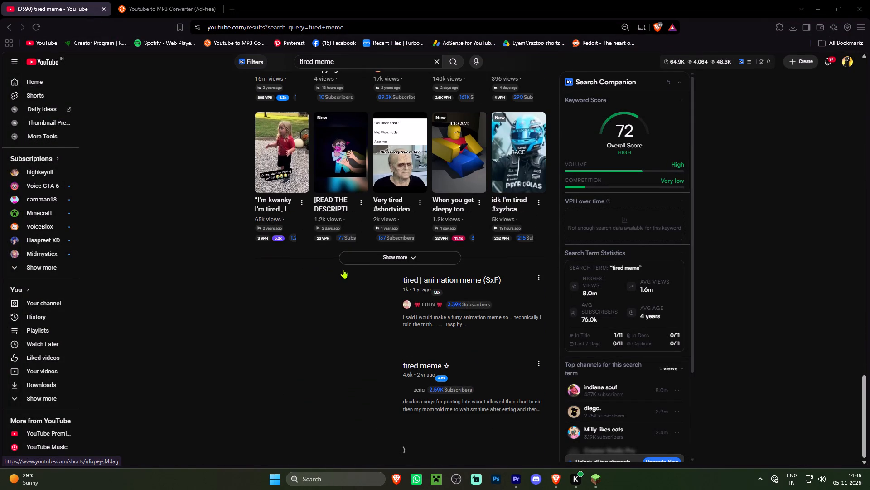
{"action": "scroll", "coordinate": [360, 311], "scroll_direction": "up", "scroll_amount": 7}
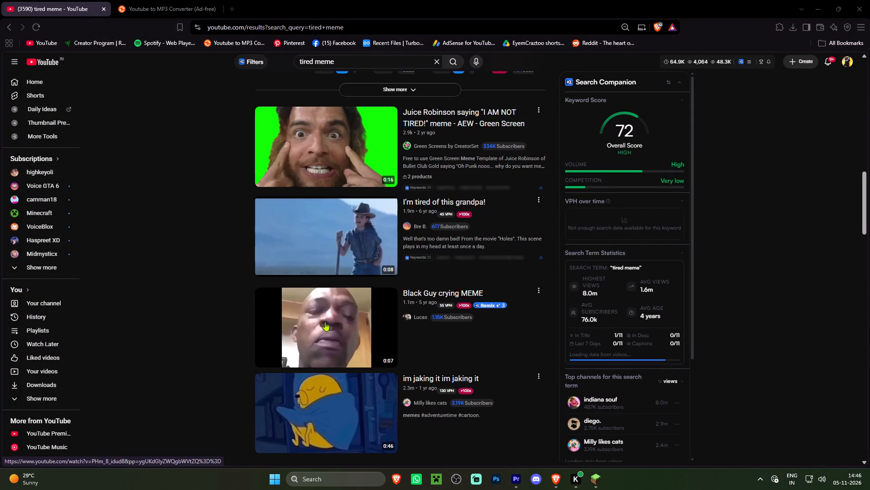
{"action": "left_click", "coordinate": [162, 0]}
{"action": "left_click", "coordinate": [869, 0]}
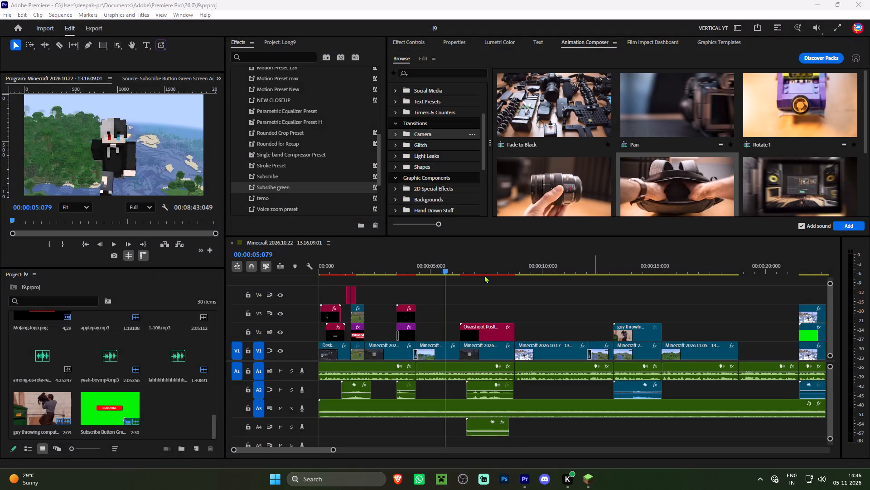
In Premiere, set the sequence's Out point at 00:00:26:098, by the cut to the flat-world footage, and render the previews up to it.
{"action": "left_click", "coordinate": [408, 261]}
{"action": "left_click", "coordinate": [405, 268]}
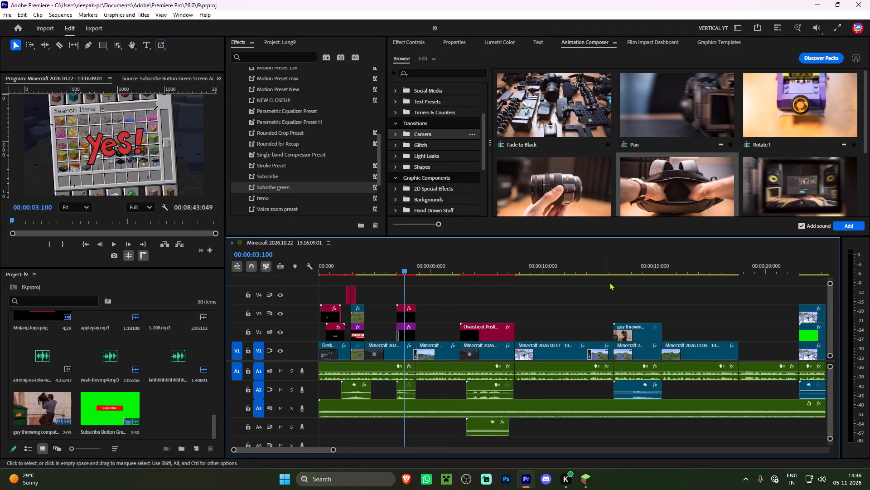
{"action": "left_click_drag", "start_coordinate": [745, 266], "coordinate": [800, 264]}
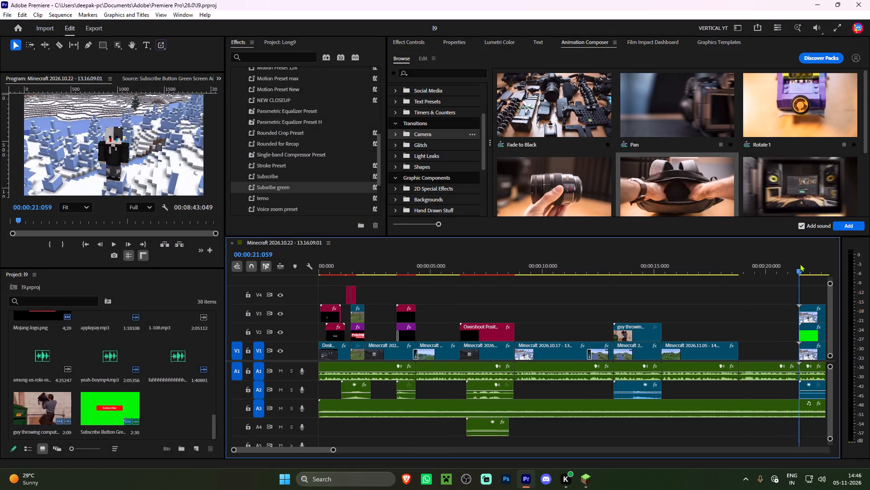
{"action": "scroll", "coordinate": [754, 282], "scroll_direction": "down", "scroll_amount": 20}
{"action": "scroll", "coordinate": [754, 282], "scroll_direction": "down", "scroll_amount": 1}
{"action": "scroll", "coordinate": [601, 277], "scroll_direction": "down", "scroll_amount": 6, "text": "alt"}
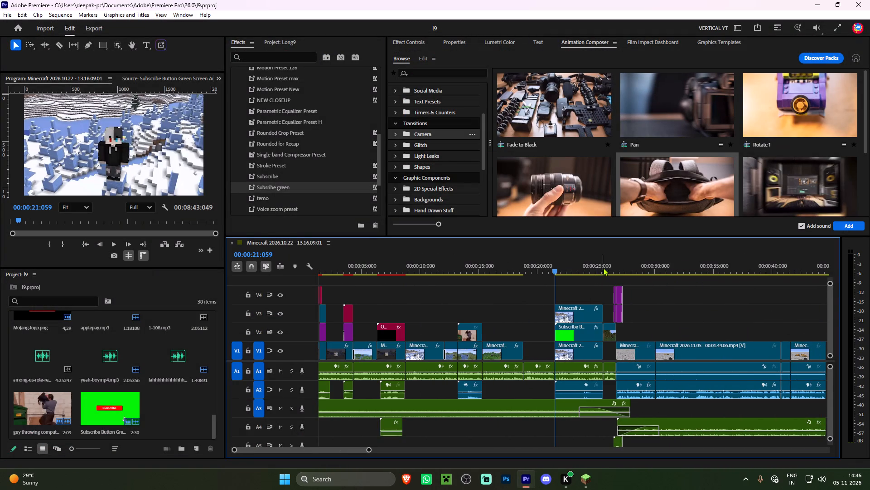
{"action": "left_click_drag", "start_coordinate": [607, 264], "coordinate": [622, 261], "text": "shift"}
{"action": "key", "text": "o"}
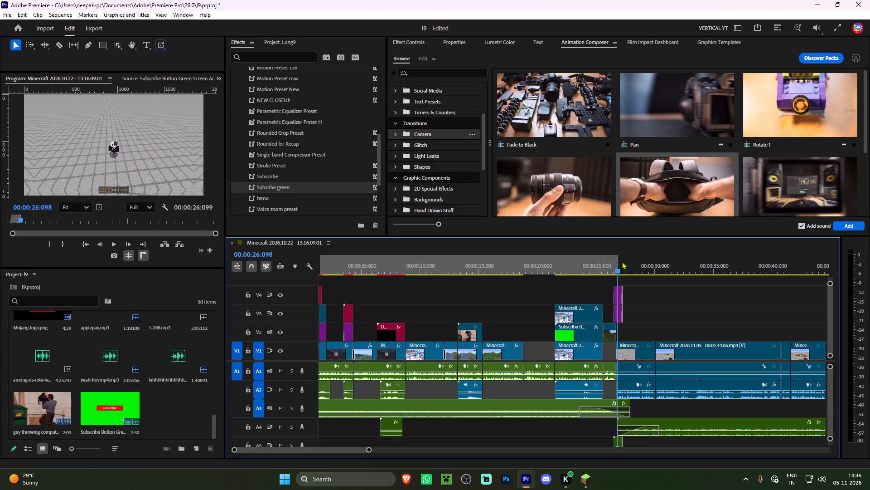
{"action": "key", "text": "Return"}
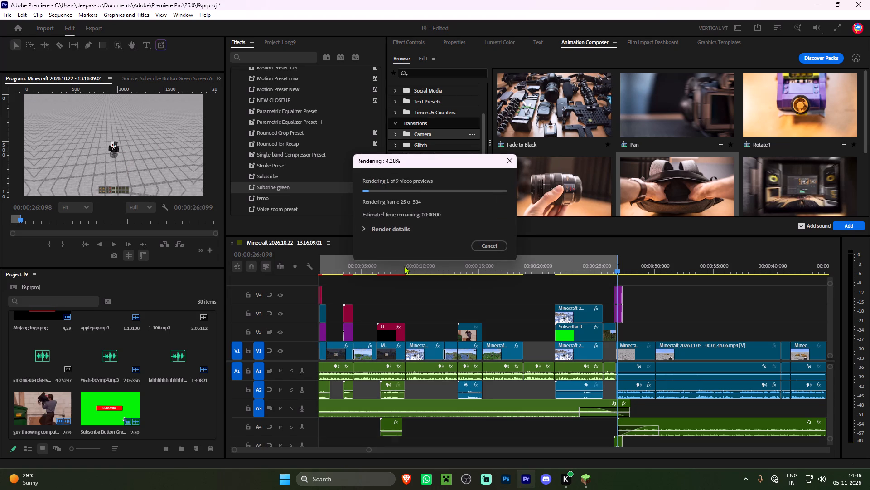
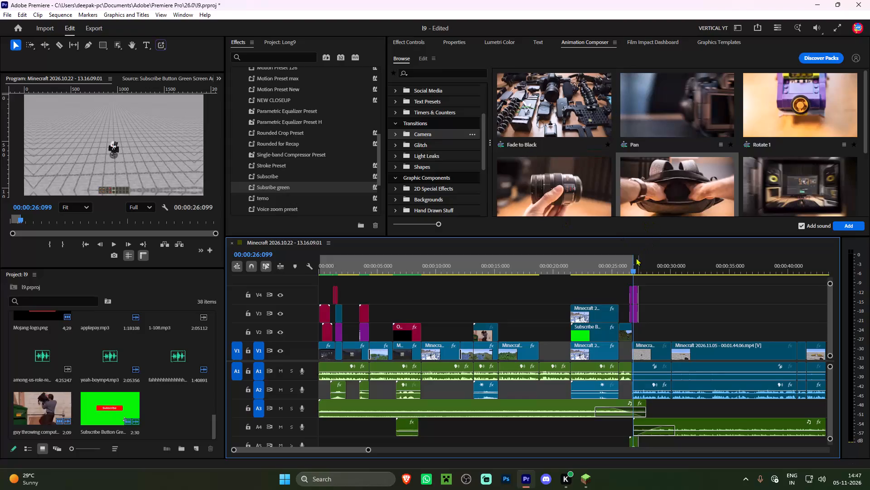
Clear the Out point from the sequence's time ruler.
{"action": "right_click", "coordinate": [633, 262]}
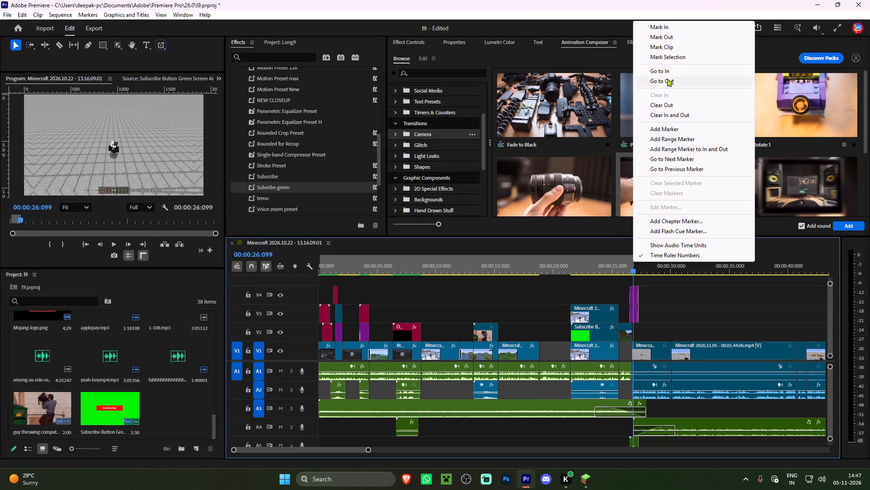
{"action": "left_click", "coordinate": [664, 102]}
Play the sequence back from its very beginning, with the Program Monitor maximized to review the edited intro.
{"action": "left_click_drag", "start_coordinate": [462, 258], "coordinate": [250, 258]}
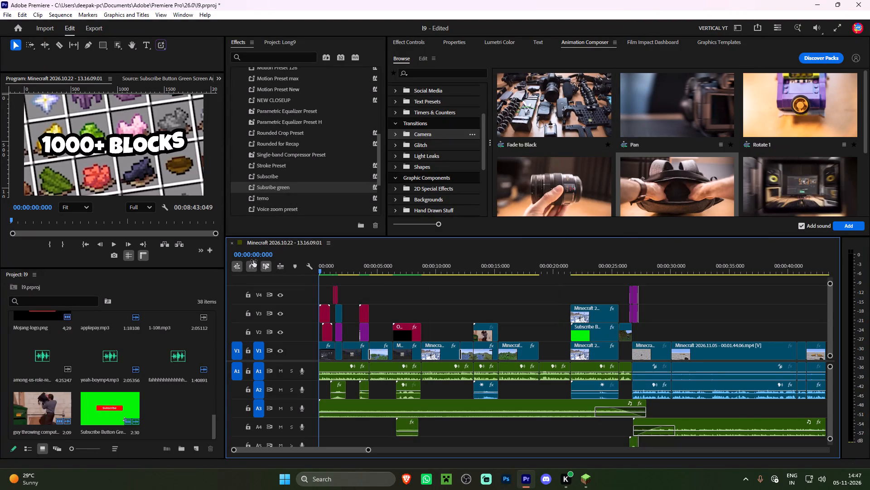
{"action": "key", "text": "space"}
{"action": "scroll", "coordinate": [366, 287], "scroll_direction": "up", "scroll_amount": 12, "text": "alt"}
{"action": "key", "text": "space"}
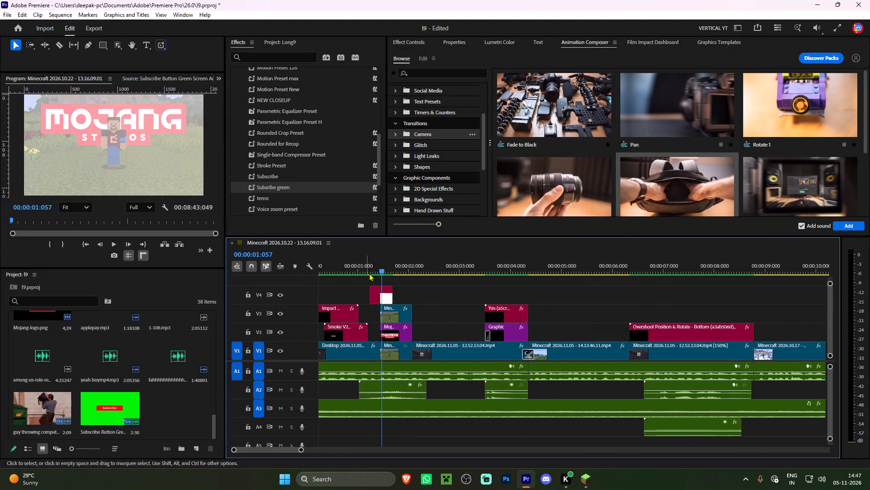
{"action": "left_click_drag", "start_coordinate": [370, 269], "coordinate": [256, 259]}
{"action": "left_click", "coordinate": [141, 170]}
{"action": "type", "text": "`"}
{"action": "key", "text": "space"}
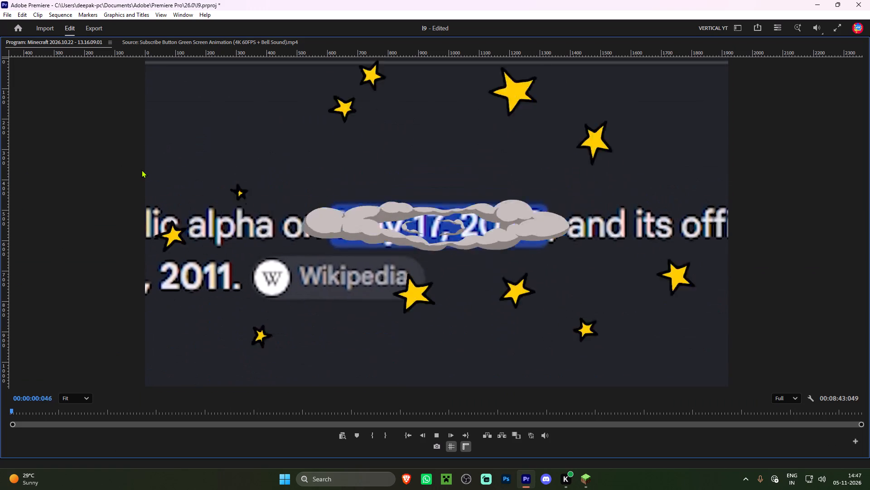
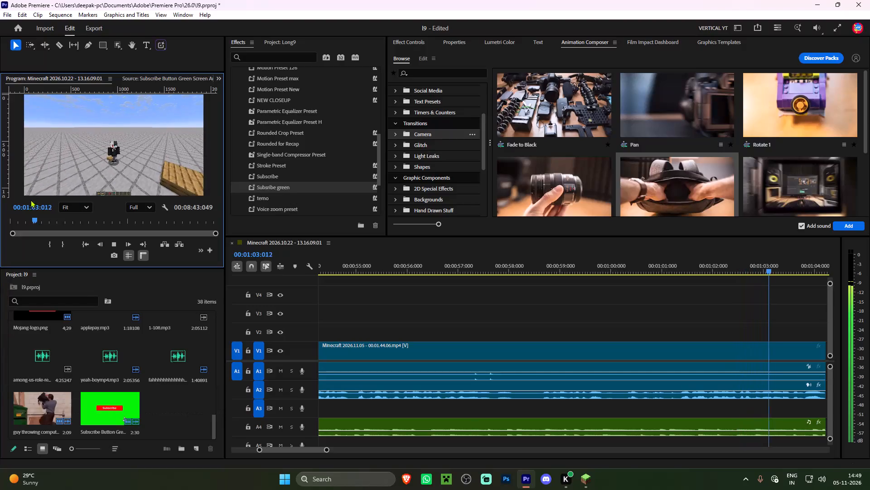
Replay the sequence from its beginning to review the intro up to the Subscribe overlay clip.
{"action": "scroll", "coordinate": [494, 322], "scroll_direction": "down", "scroll_amount": 11, "text": "alt"}
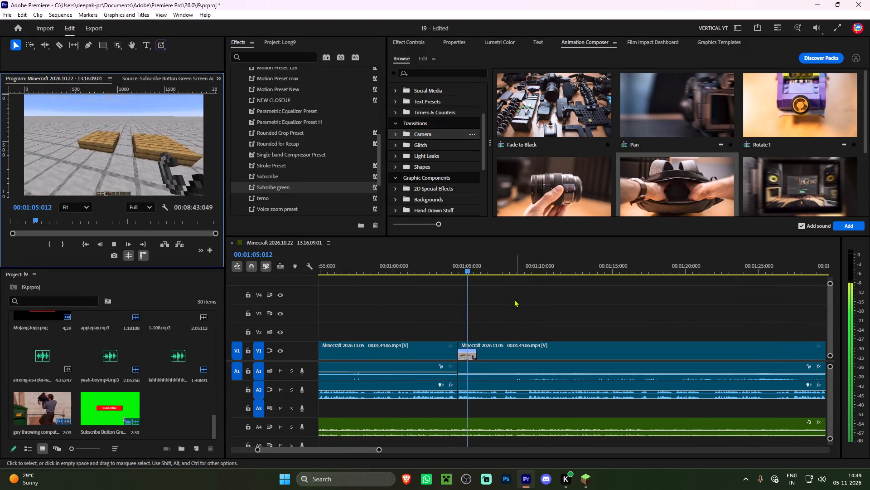
{"action": "left_click", "coordinate": [512, 299]}
{"action": "scroll", "coordinate": [513, 299], "scroll_direction": "down", "scroll_amount": 3, "text": "alt"}
{"action": "scroll", "coordinate": [517, 333], "scroll_direction": "down", "scroll_amount": 1}
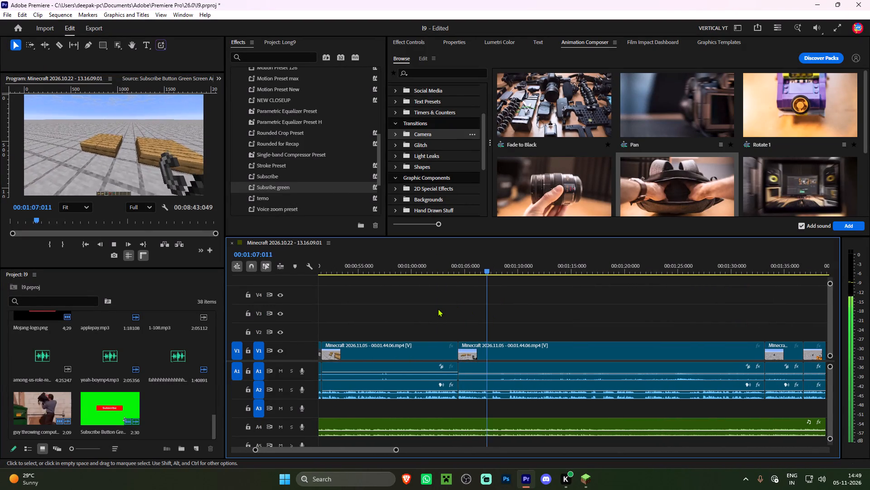
{"action": "scroll", "coordinate": [438, 309], "scroll_direction": "down", "scroll_amount": 3, "text": "alt"}
{"action": "scroll", "coordinate": [436, 306], "scroll_direction": "up", "scroll_amount": 6}
{"action": "left_click", "coordinate": [84, 242]}
{"action": "key", "text": "space"}
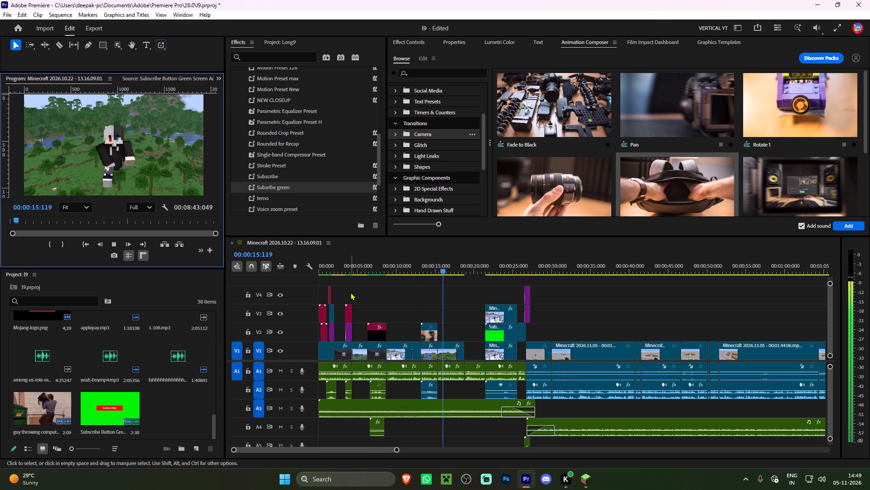
{"action": "scroll", "coordinate": [427, 301], "scroll_direction": "down", "scroll_amount": 6}
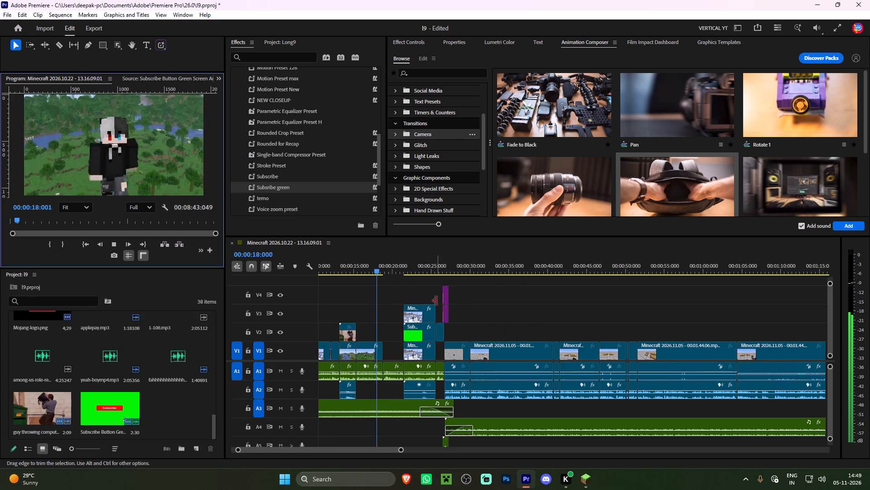
{"action": "scroll", "coordinate": [435, 305], "scroll_direction": "down", "scroll_amount": 10}
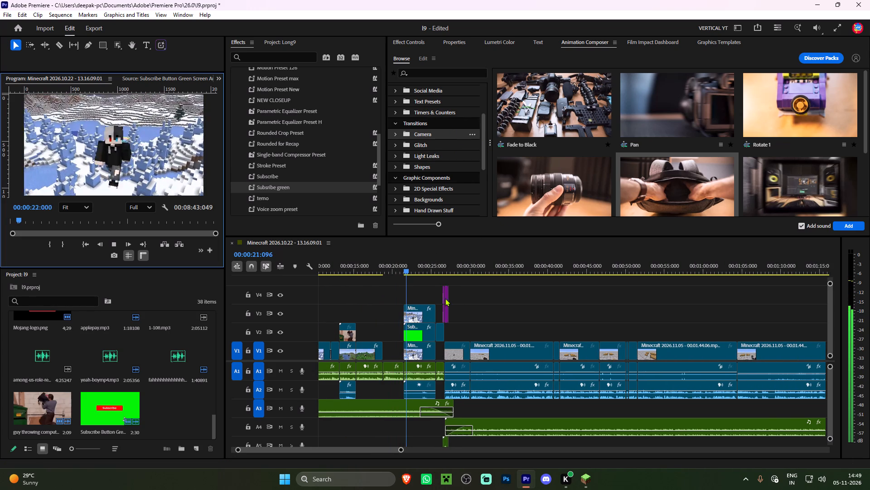
{"action": "scroll", "coordinate": [480, 292], "scroll_direction": "down", "scroll_amount": 3, "text": "alt"}
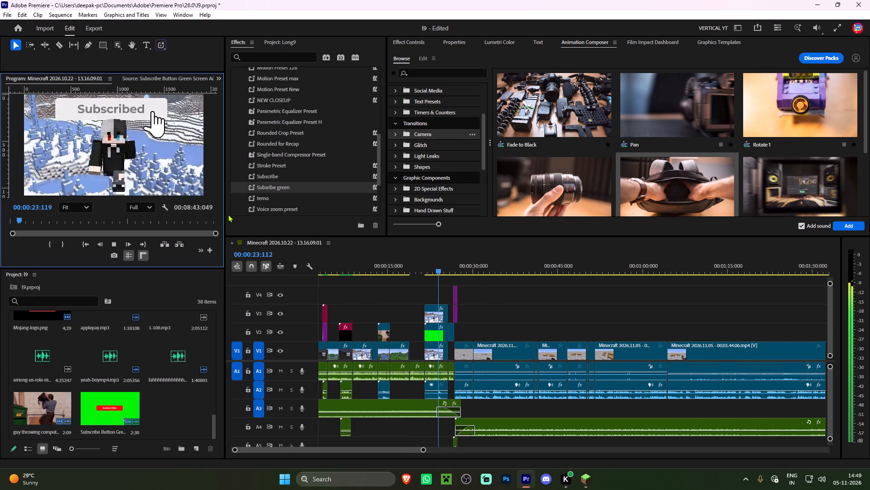
Widen the Program Monitor and Project panels slightly.
{"action": "left_click_drag", "start_coordinate": [225, 214], "coordinate": [228, 215]}
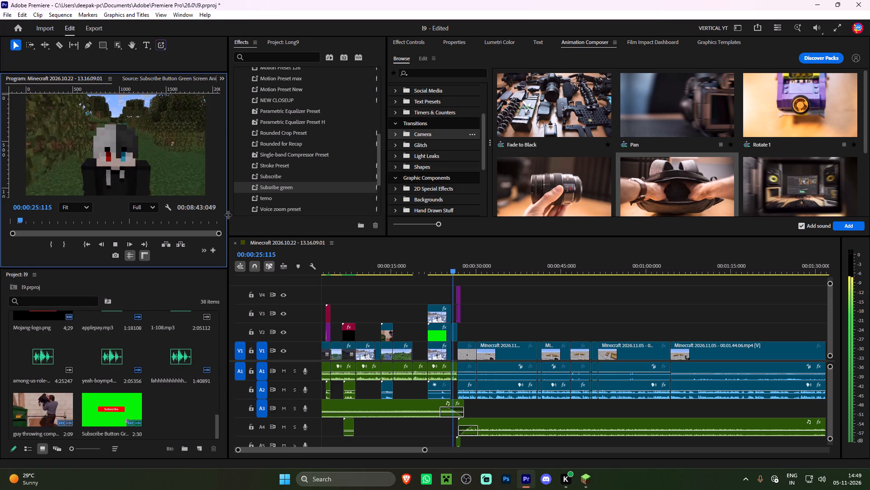
{"action": "left_click_drag", "start_coordinate": [228, 215], "coordinate": [231, 215]}
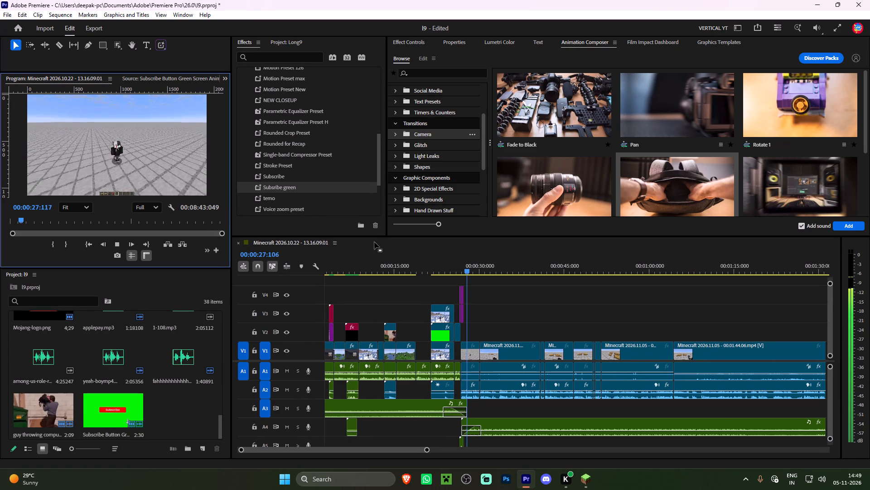
Spot-check playback of the gameplay section, skipping ahead to about 1:37 and on to just before the two-minute mark.
{"action": "left_click", "coordinate": [505, 280]}
{"action": "scroll", "coordinate": [504, 280], "scroll_direction": "down", "scroll_amount": 7, "text": "alt"}
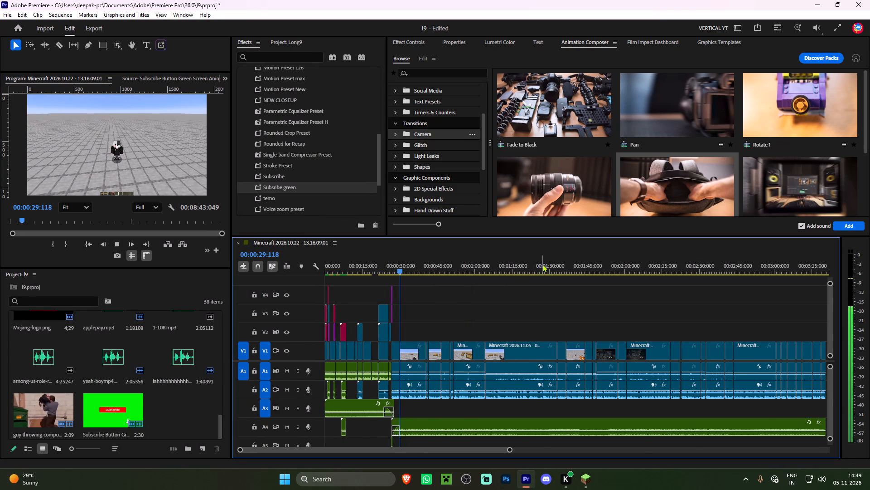
{"action": "left_click", "coordinate": [542, 264]}
{"action": "key", "text": "space"}
{"action": "left_click", "coordinate": [570, 267]}
{"action": "key", "text": "space"}
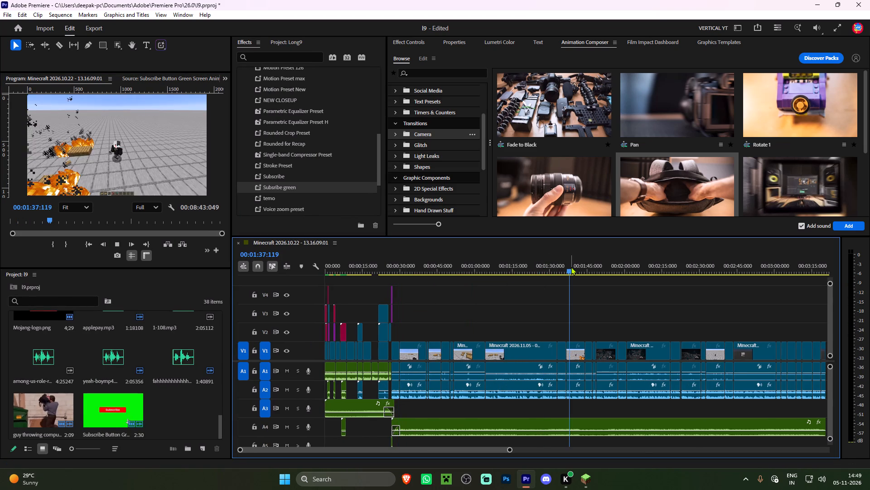
{"action": "left_click_drag", "start_coordinate": [591, 267], "coordinate": [596, 266]}
{"action": "key", "text": "space"}
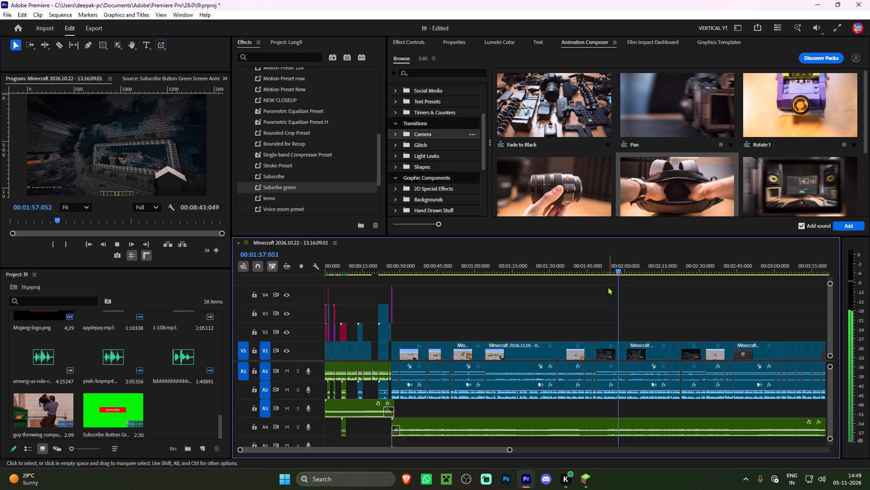
{"action": "scroll", "coordinate": [467, 296], "scroll_direction": "down", "scroll_amount": 3, "text": "alt"}
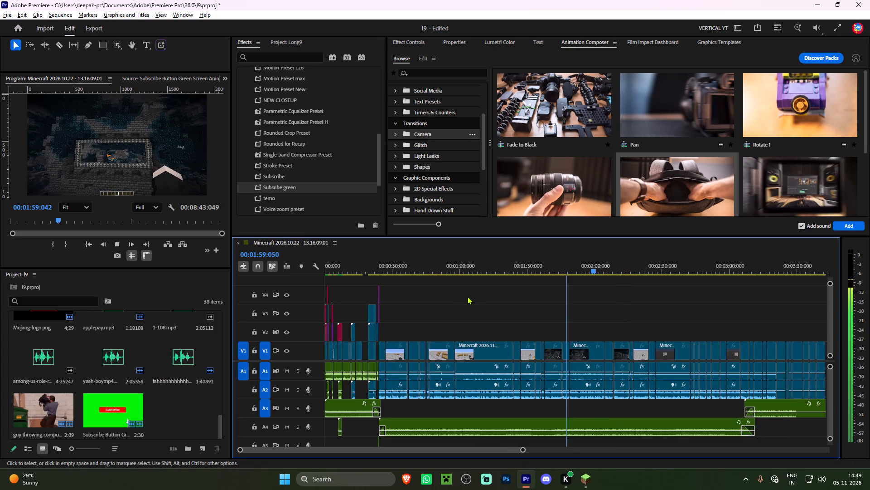
{"action": "scroll", "coordinate": [467, 296], "scroll_direction": "down", "scroll_amount": 1, "text": "alt"}
Save the l9 project.
{"action": "key", "text": "ctrl+s"}
{"action": "key", "text": "ctrl+s"}
{"action": "key", "text": "ctrl+s"}
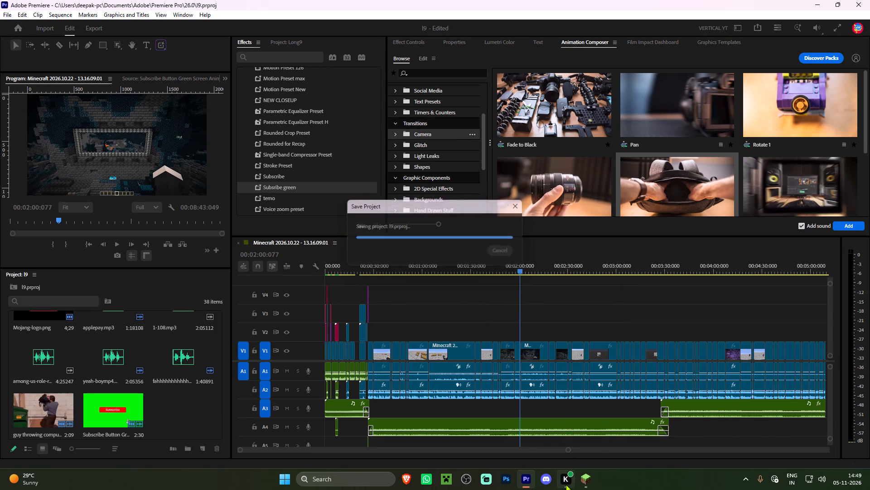
{"action": "key", "text": "ctrl+s"}
{"action": "key", "text": "ctrl+s"}
{"action": "key", "text": "ctrl+s"}
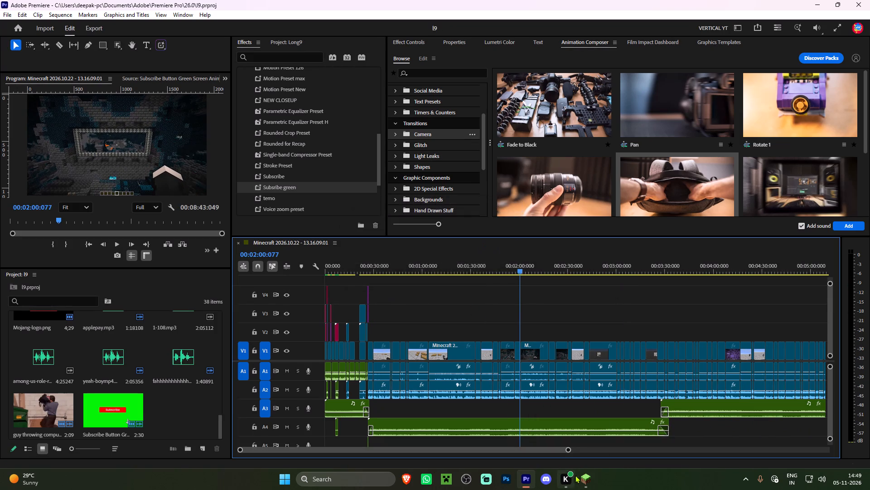